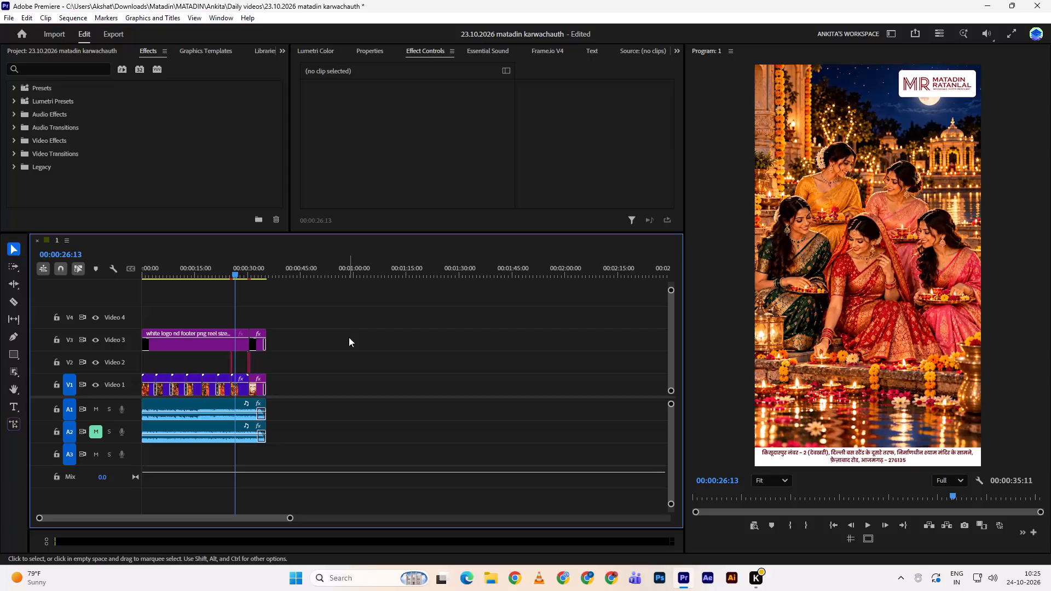
Play the Karwa Chauth reel from the start twice to review its scenes, transitions and closing greeting.
{"action": "left_click_drag", "start_coordinate": [234, 267], "coordinate": [22, 265]}
{"action": "key", "text": "space"}
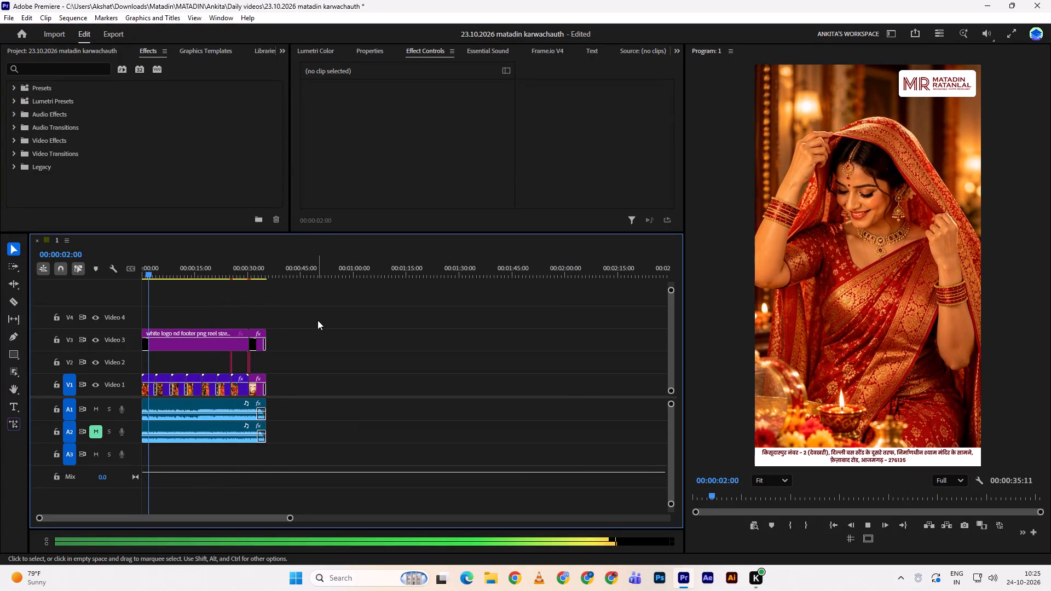
{"action": "scroll", "coordinate": [317, 320], "scroll_direction": "up", "scroll_amount": 5, "text": "alt"}
{"action": "scroll", "coordinate": [317, 320], "scroll_direction": "up", "scroll_amount": 5}
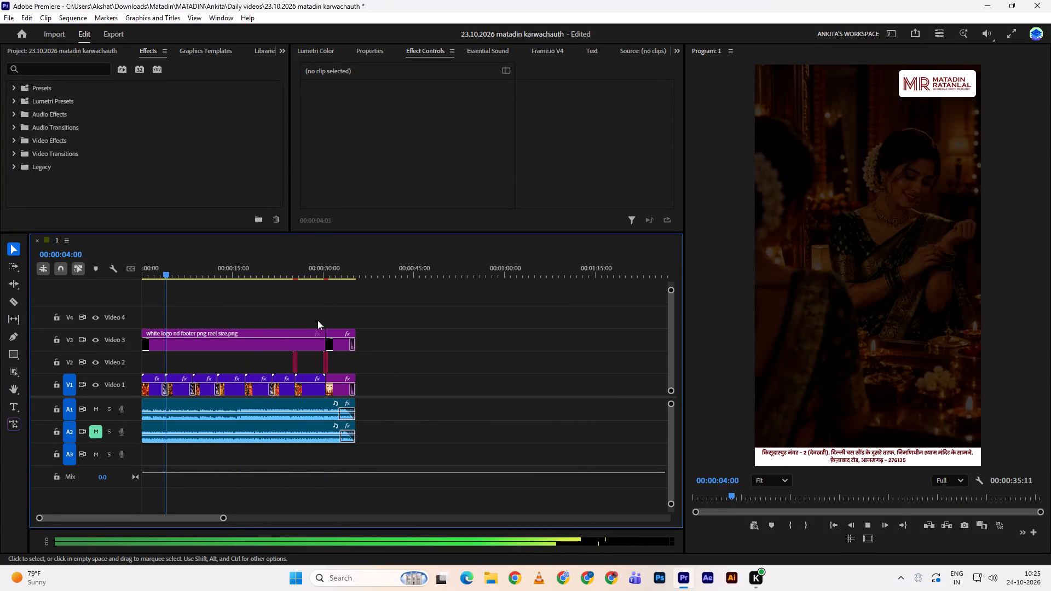
{"action": "scroll", "coordinate": [317, 320], "scroll_direction": "up", "scroll_amount": 4}
{"action": "scroll", "coordinate": [458, 326], "scroll_direction": "up", "scroll_amount": 8}
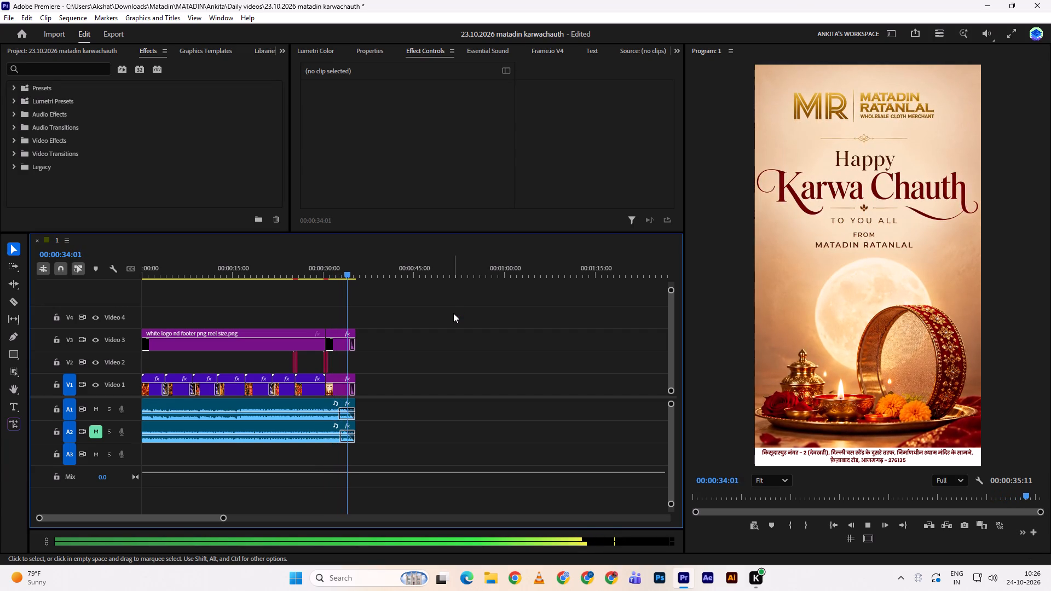
{"action": "left_click_drag", "start_coordinate": [350, 274], "coordinate": [340, 274]}
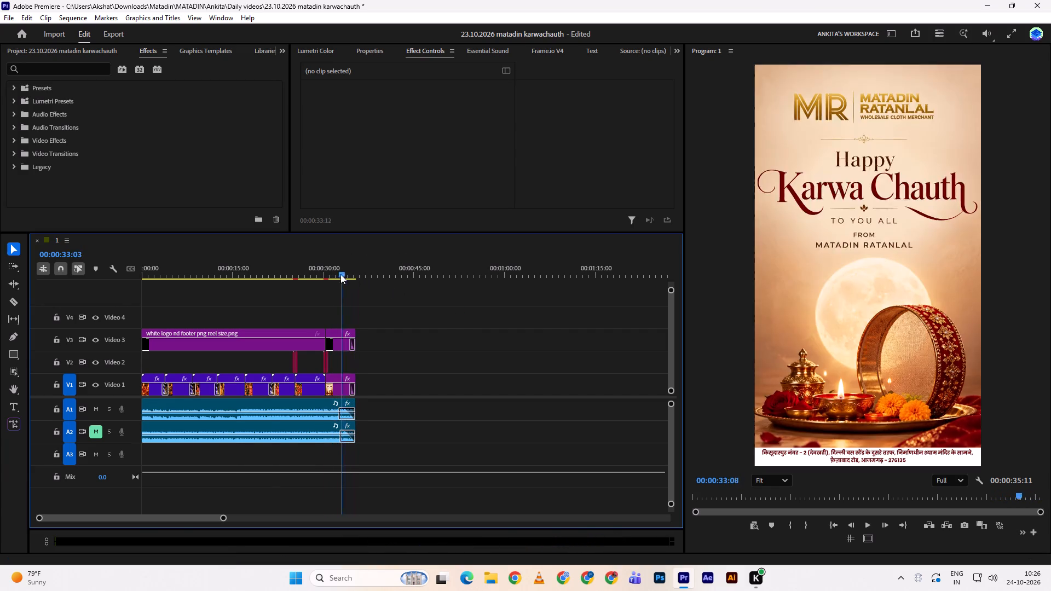
{"action": "left_click_drag", "start_coordinate": [340, 274], "coordinate": [117, 289]}
{"action": "left_click", "coordinate": [117, 289]}
{"action": "key", "text": "space"}
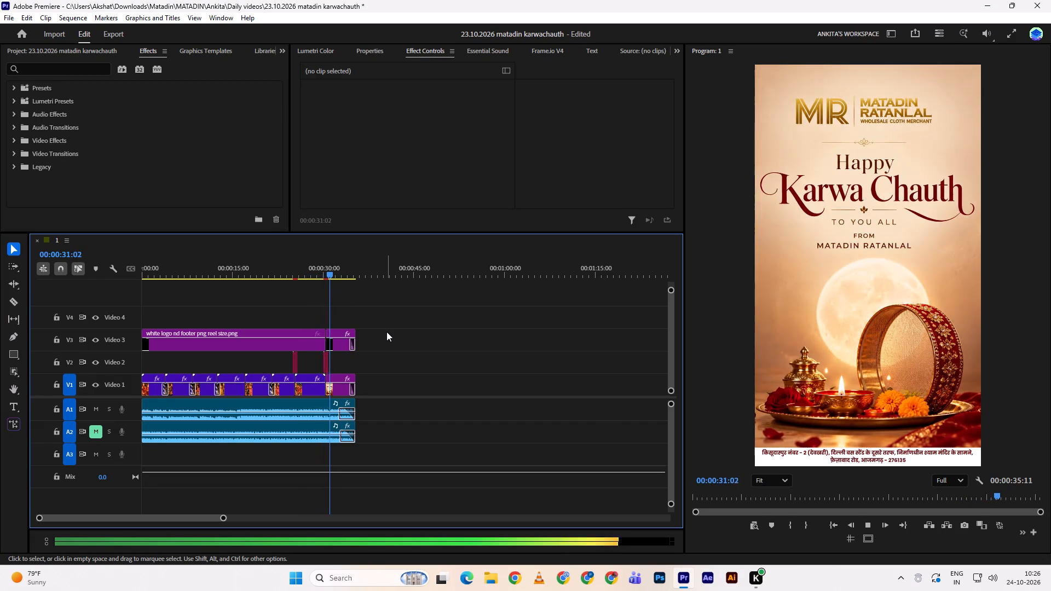
{"action": "key", "text": "space"}
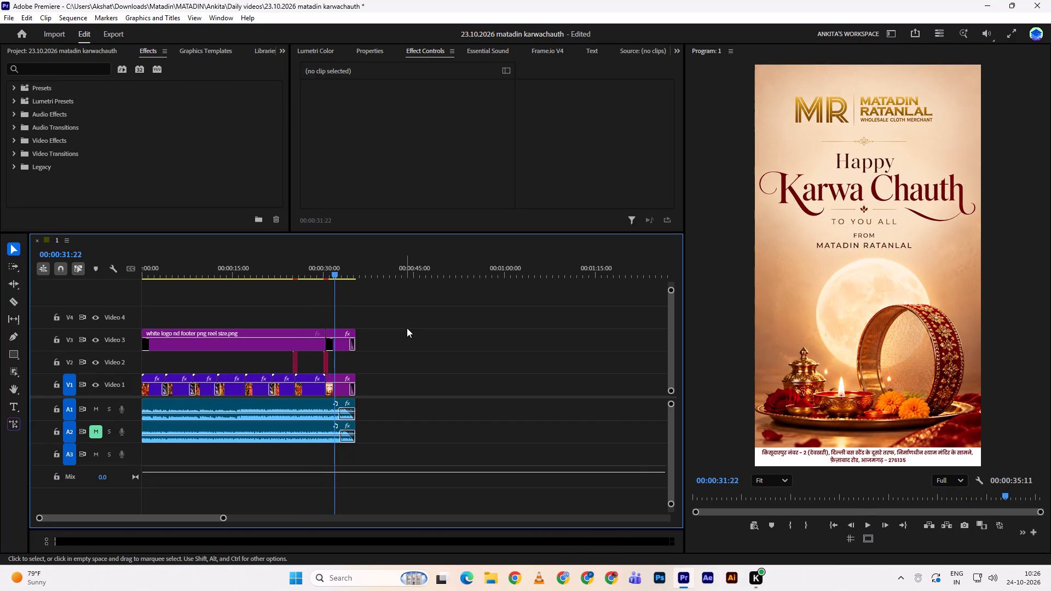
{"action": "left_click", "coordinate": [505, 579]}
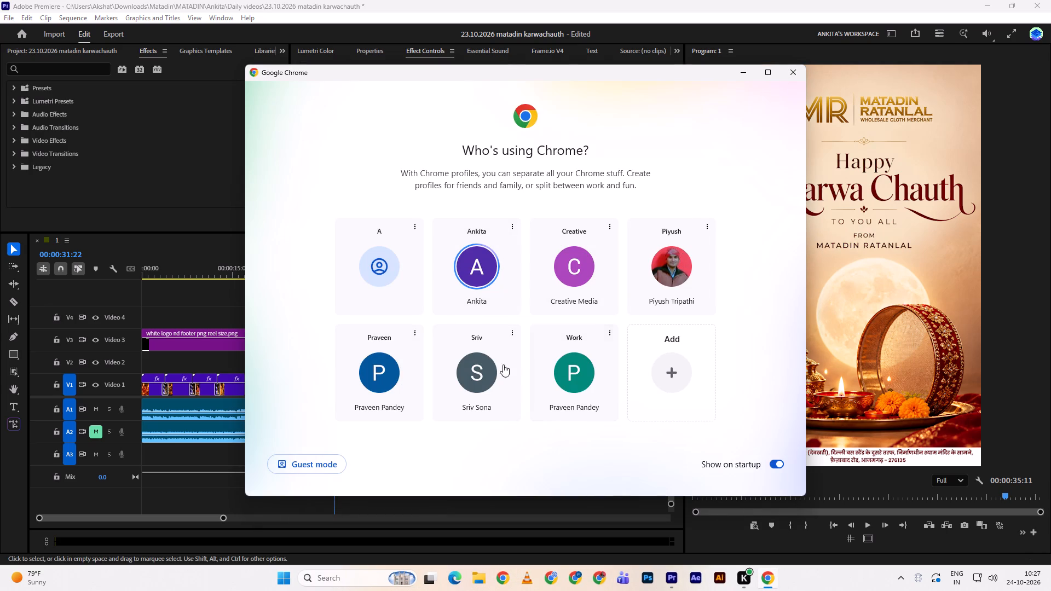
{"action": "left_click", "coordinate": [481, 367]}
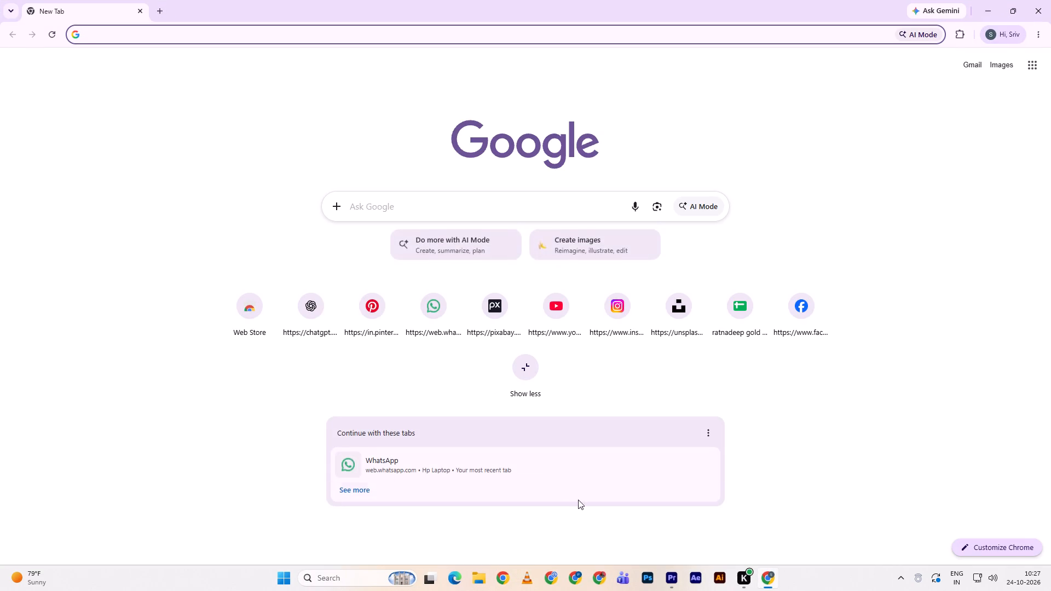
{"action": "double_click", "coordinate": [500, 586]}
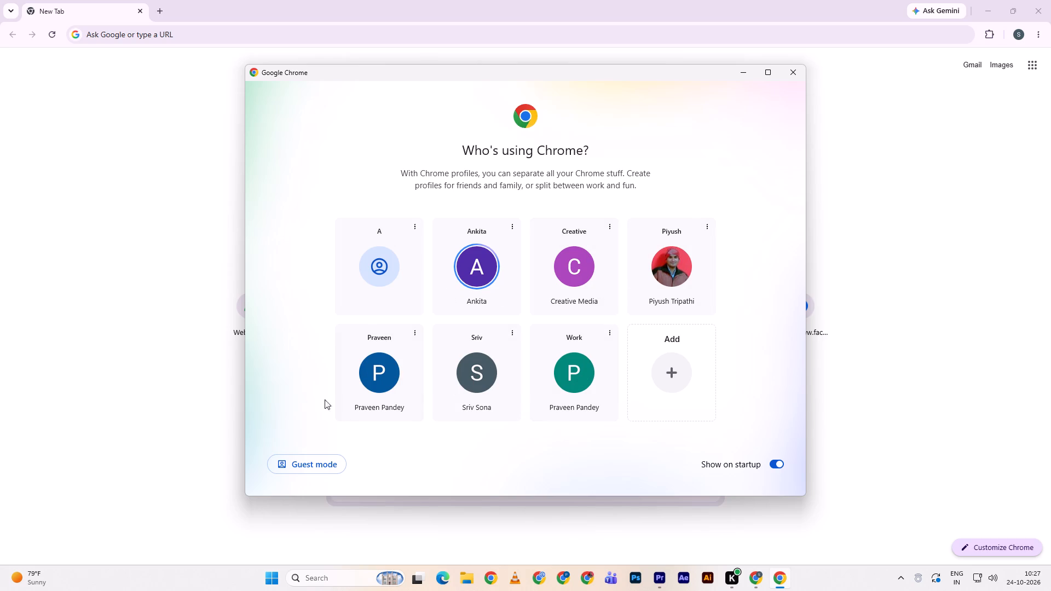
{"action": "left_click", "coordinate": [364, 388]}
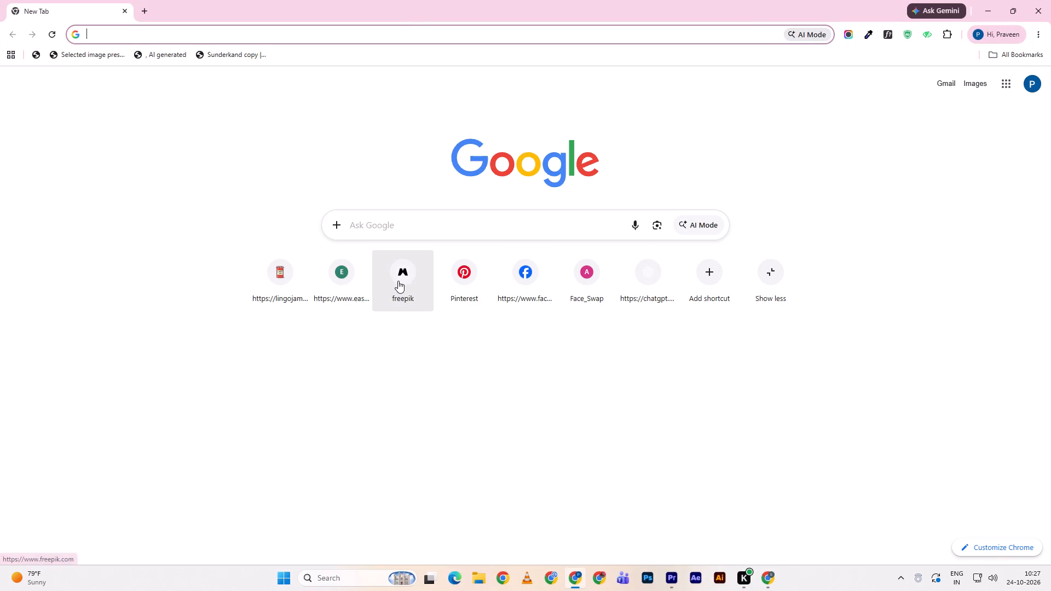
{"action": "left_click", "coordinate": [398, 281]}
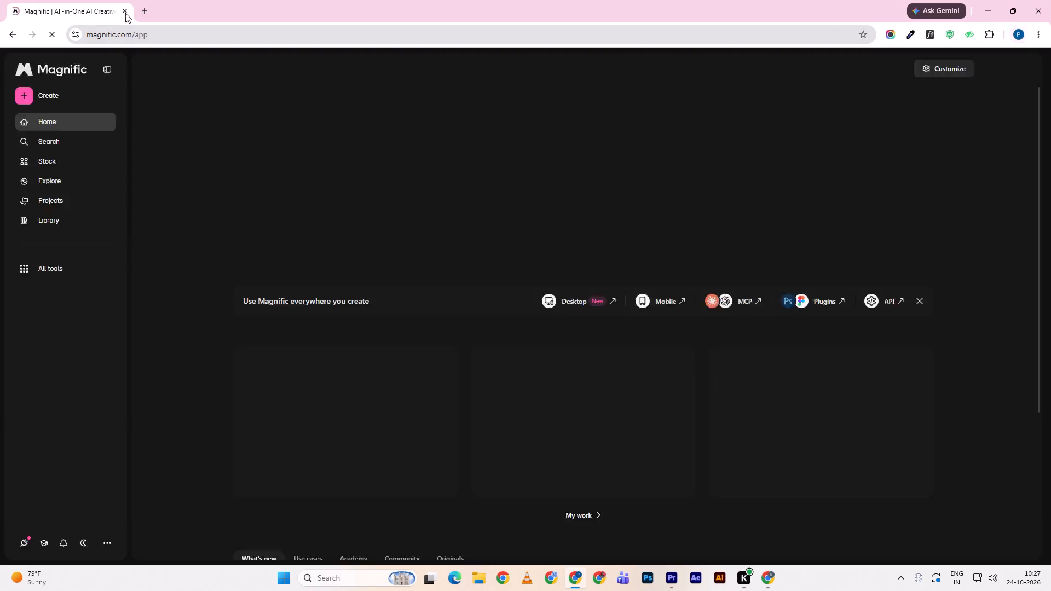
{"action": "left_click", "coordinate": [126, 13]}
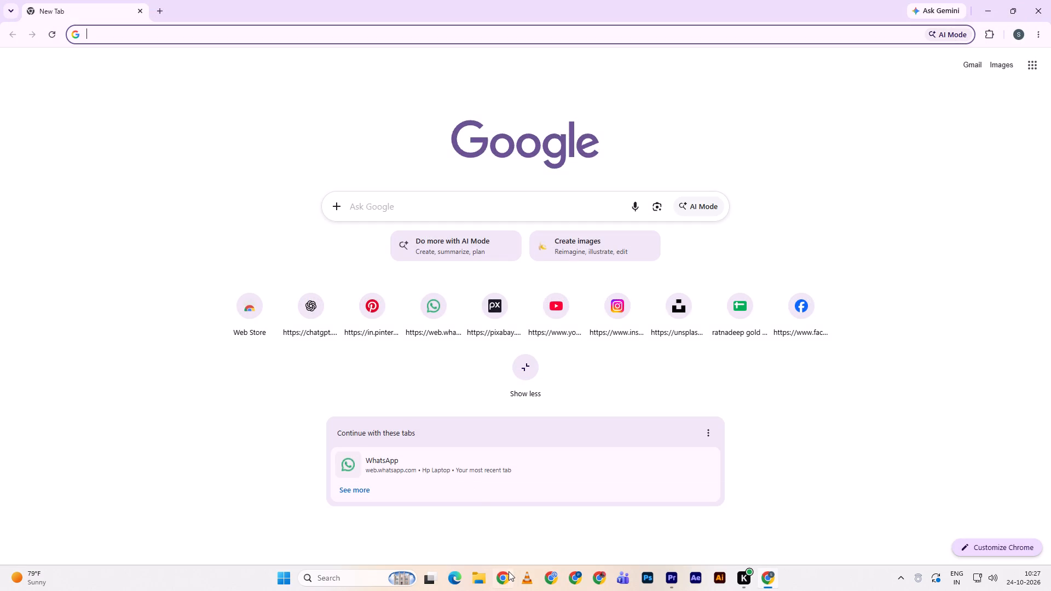
{"action": "left_click", "coordinate": [509, 571]}
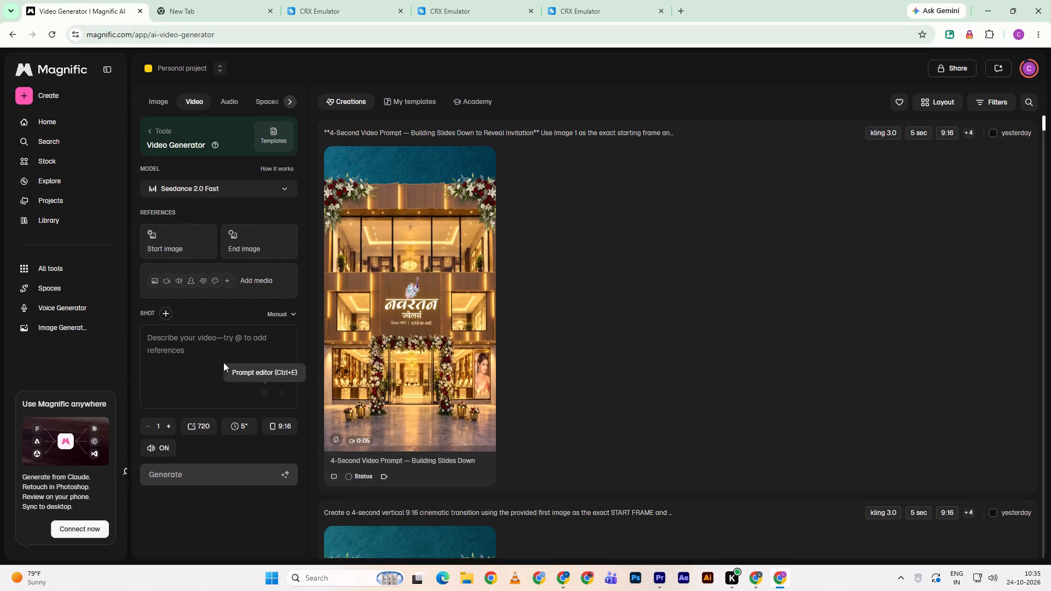
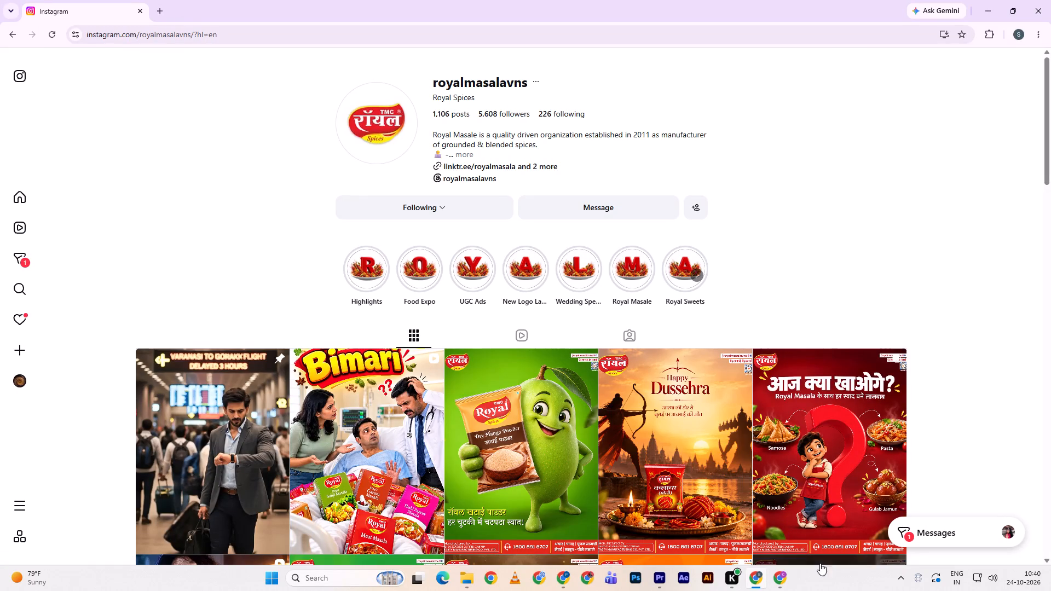
Switch to File Explorer's Downloads folder to reach the newly generated Magnific video of the five women.
{"action": "left_click", "coordinate": [649, 529], "text": "ctrl"}
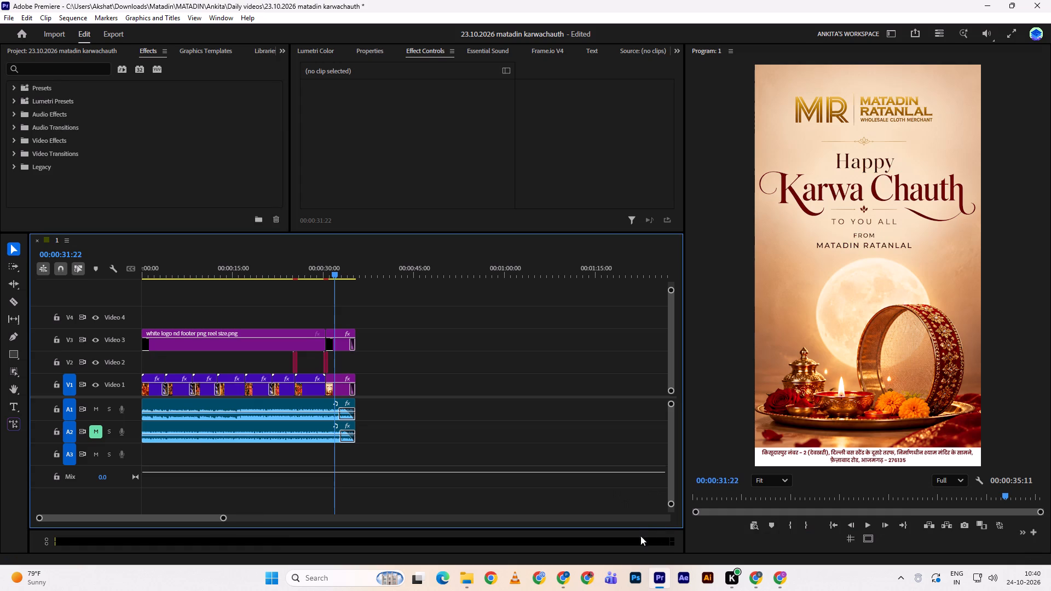
{"action": "left_click", "coordinate": [761, 519], "text": "ctrl"}
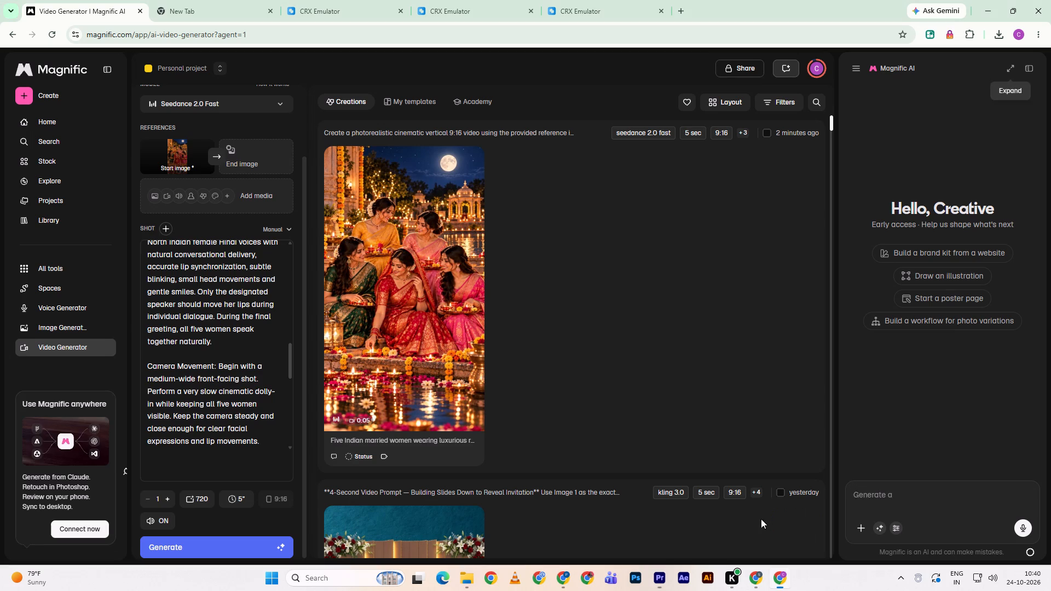
{"action": "left_click", "coordinate": [458, 516], "text": "ctrl"}
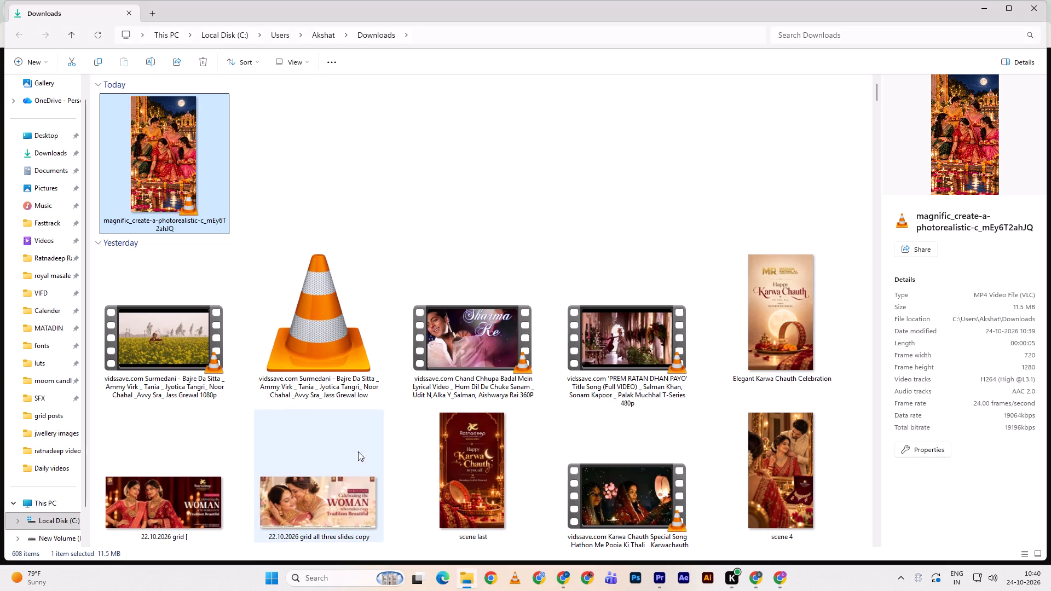
Move the new magnific_create-a-photorealistic video from Downloads into the Daily videos folder inside MATADIN.
{"action": "right_click", "coordinate": [158, 146], "text": "ctrl"}
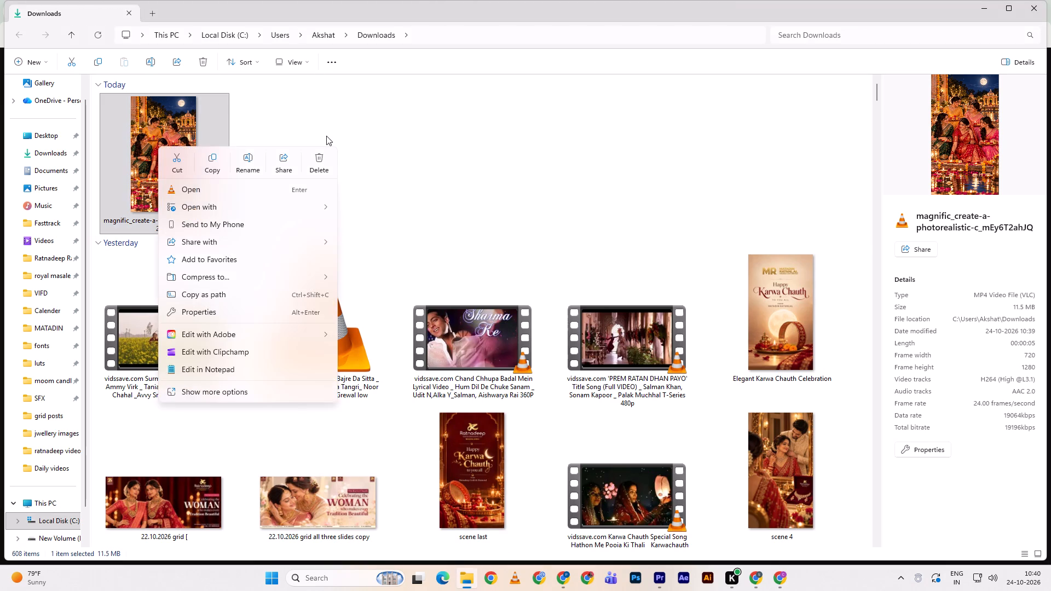
{"action": "left_click", "coordinate": [379, 112], "text": "ctrl"}
{"action": "left_click", "coordinate": [160, 148], "text": "ctrl"}
{"action": "key", "text": "ctrl+x"}
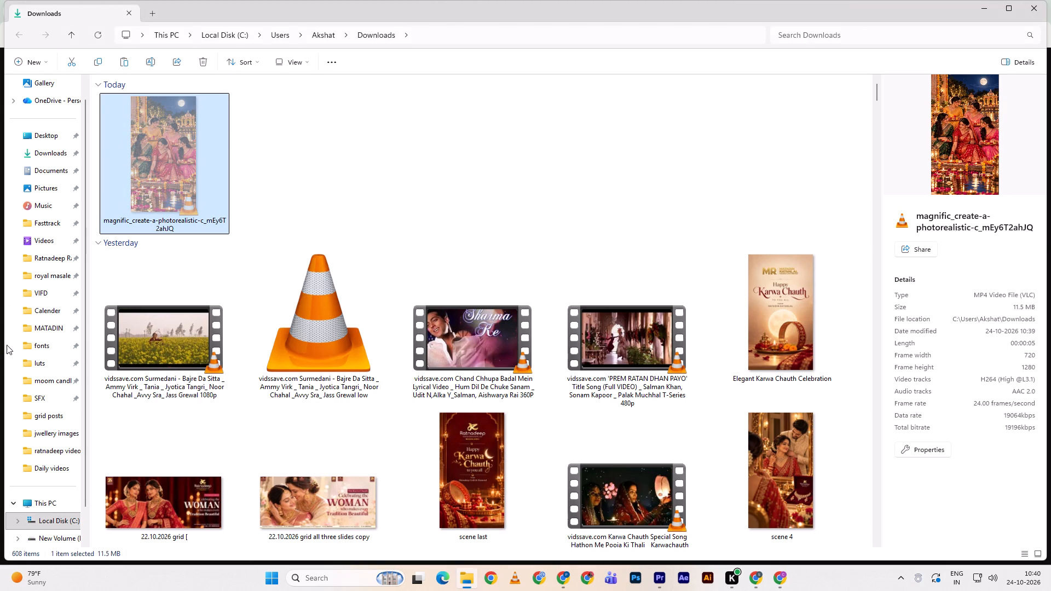
{"action": "left_click", "coordinate": [38, 318]}
{"action": "left_click", "coordinate": [49, 323]}
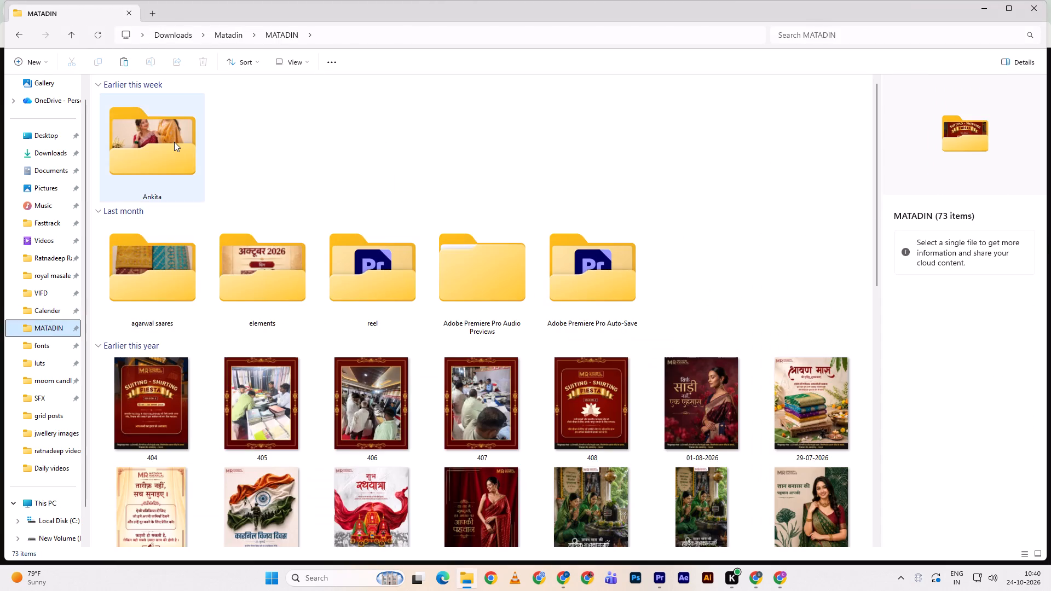
{"action": "double_click", "coordinate": [174, 142]}
{"action": "double_click", "coordinate": [190, 168]}
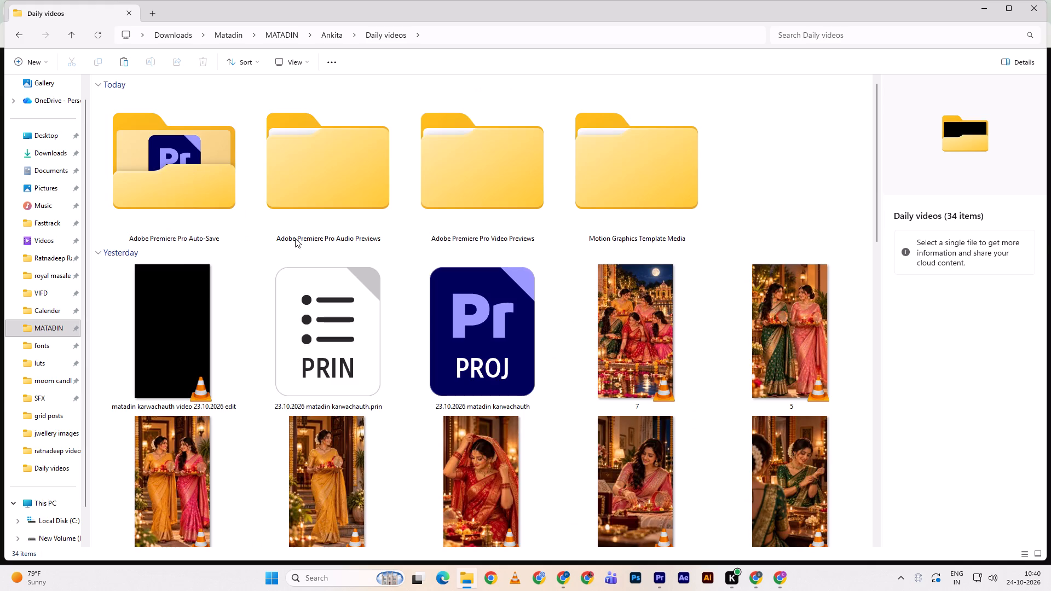
{"action": "scroll", "coordinate": [282, 331], "scroll_direction": "down", "scroll_amount": 5}
{"action": "key", "text": "ctrl+v"}
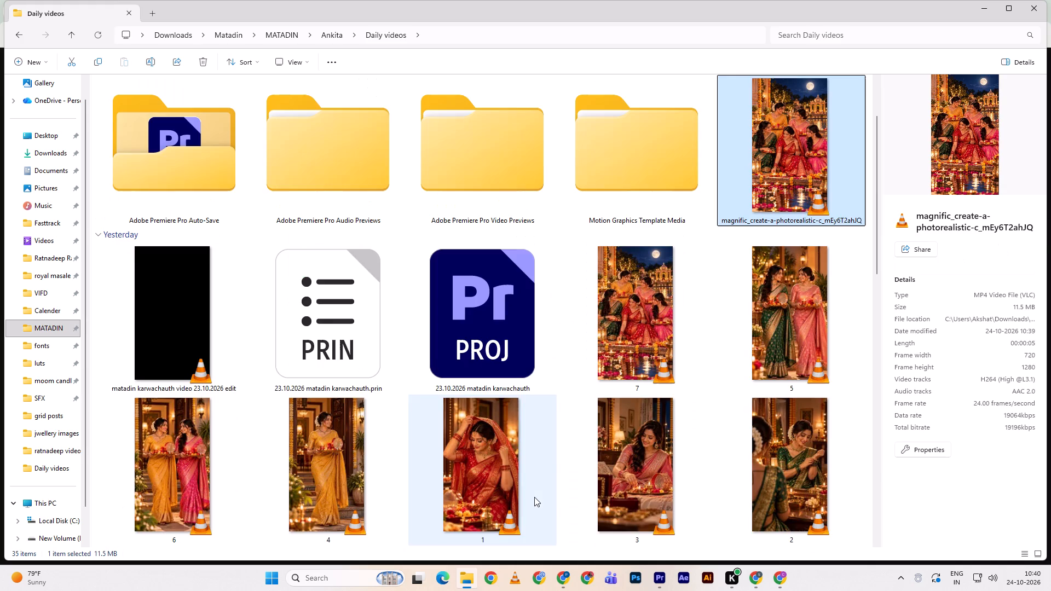
Switch to Adobe Premiere and import the moved magnific_create-a-photorealistic video into the 23.10.2026 matadin karwachauth project.
{"action": "left_click_drag", "start_coordinate": [799, 154], "coordinate": [776, 191]}
{"action": "key", "text": "alt+Tab"}
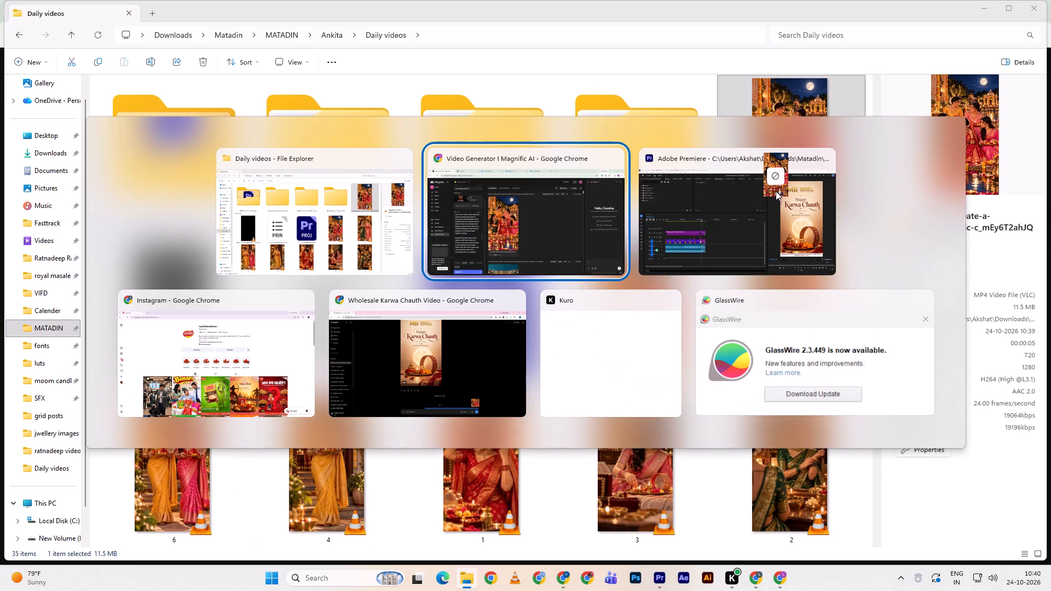
{"action": "left_click_drag", "start_coordinate": [776, 191], "coordinate": [45, 56]}
{"action": "key", "text": "alt+Tab"}
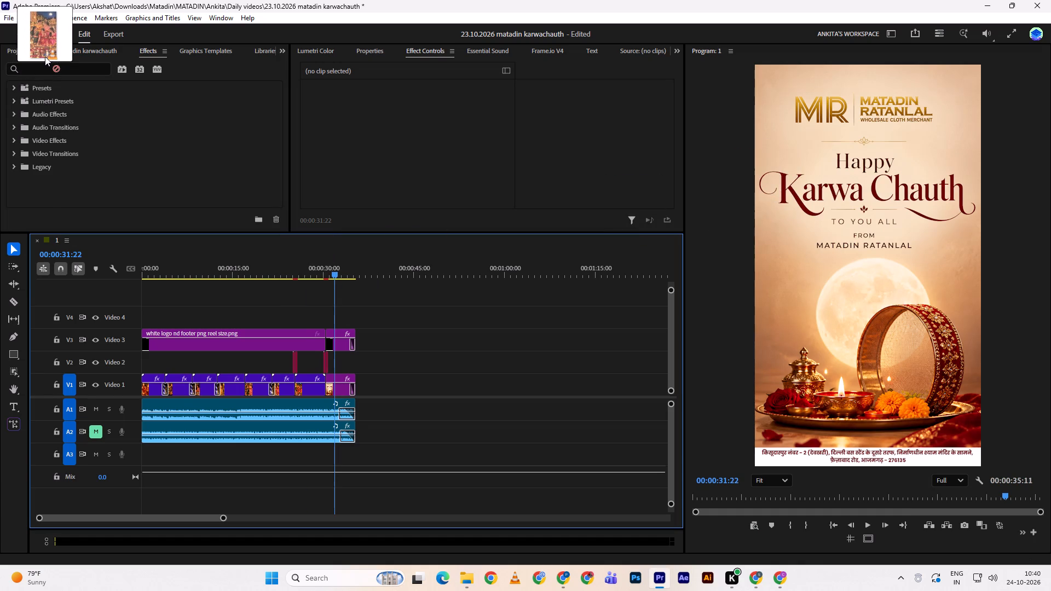
{"action": "left_click_drag", "start_coordinate": [45, 56], "coordinate": [211, 181]}
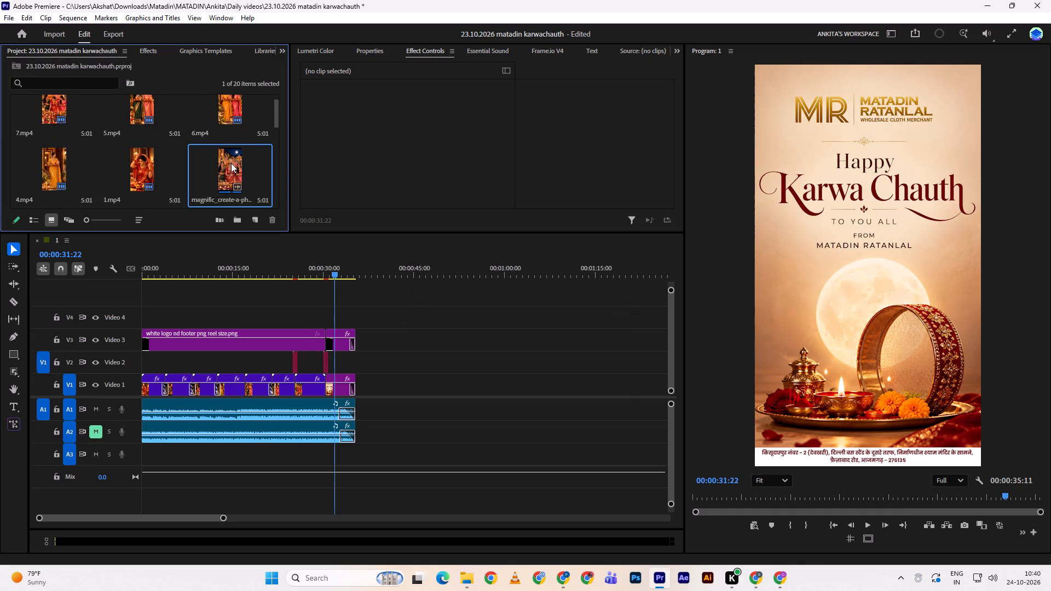
Move the Elegant Karwa Chauth end card and its logo overlay along the timeline to start at 00:00:35:18.
{"action": "left_click_drag", "start_coordinate": [231, 163], "coordinate": [351, 454]}
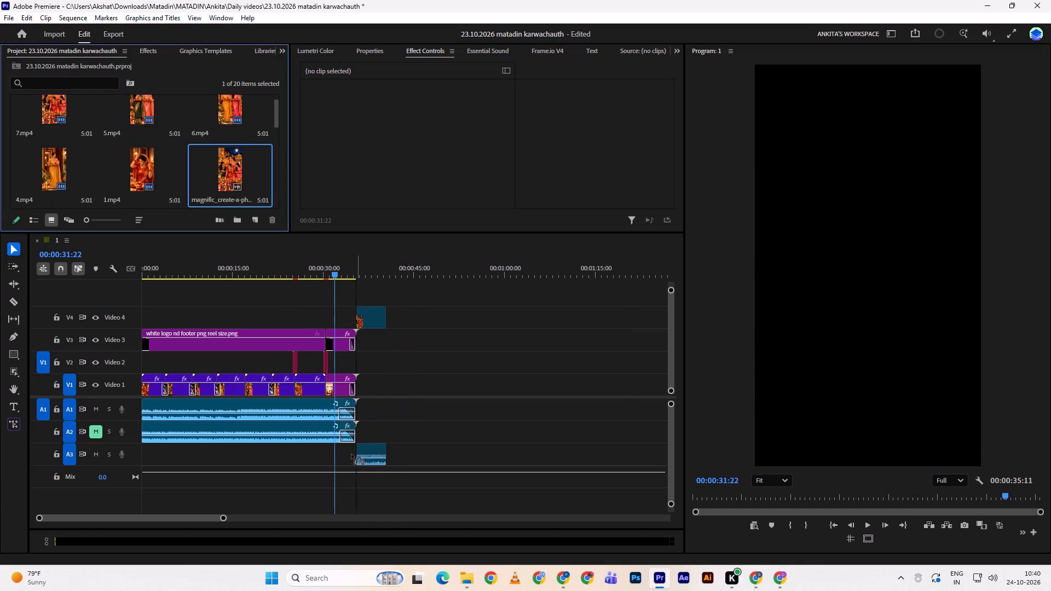
{"action": "left_click_drag", "start_coordinate": [351, 454], "coordinate": [247, 188]}
{"action": "left_click_drag", "start_coordinate": [336, 302], "coordinate": [358, 337]}
{"action": "left_click_drag", "start_coordinate": [340, 291], "coordinate": [352, 436]}
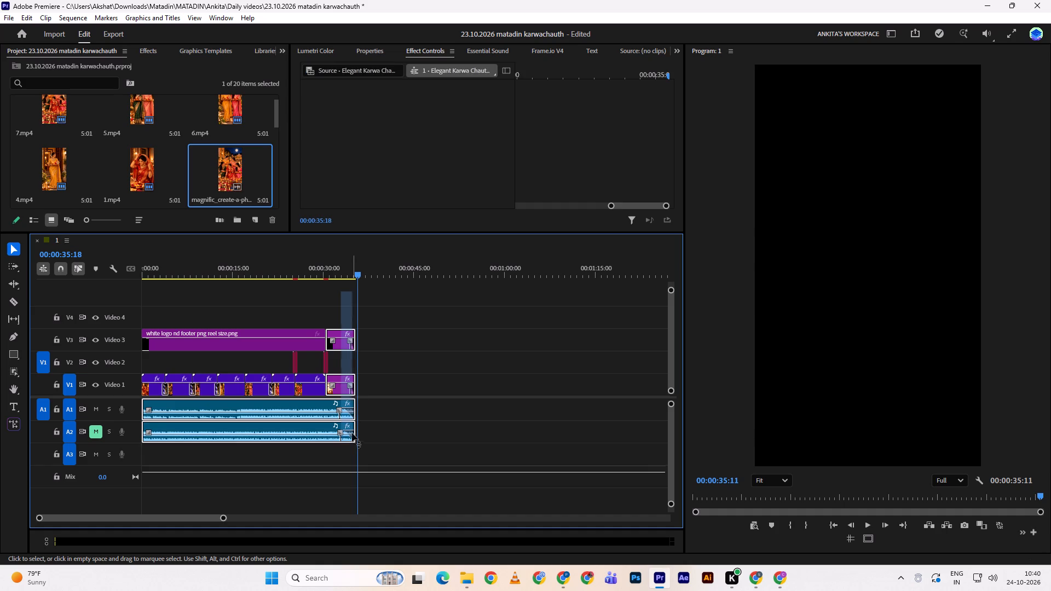
{"action": "left_click", "coordinate": [382, 352]}
{"action": "left_click_drag", "start_coordinate": [343, 305], "coordinate": [340, 391]}
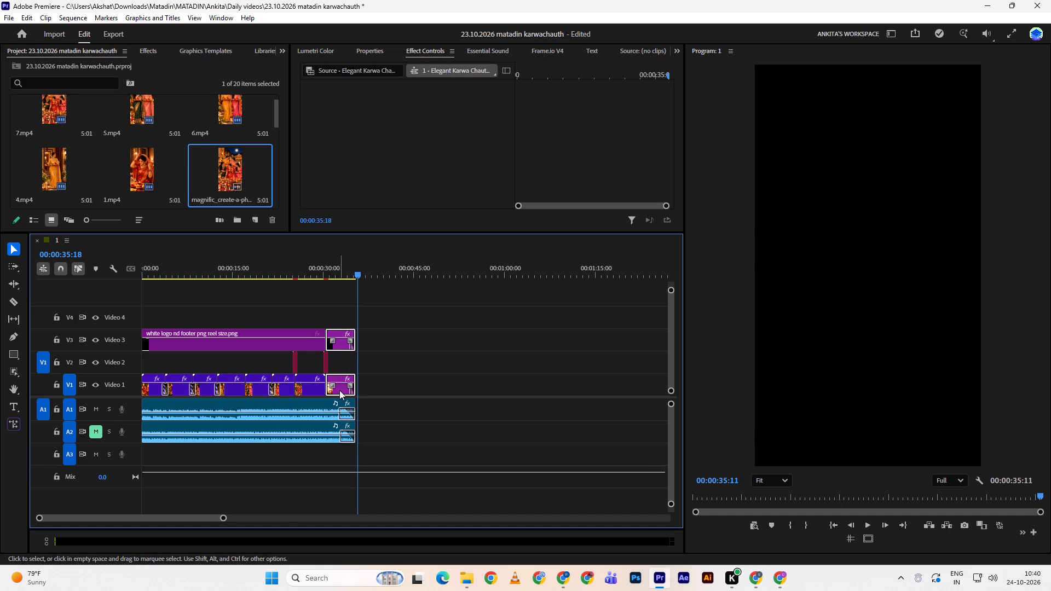
{"action": "left_click_drag", "start_coordinate": [339, 390], "coordinate": [378, 389]}
{"action": "left_click", "coordinate": [336, 360]}
{"action": "left_click", "coordinate": [340, 362]}
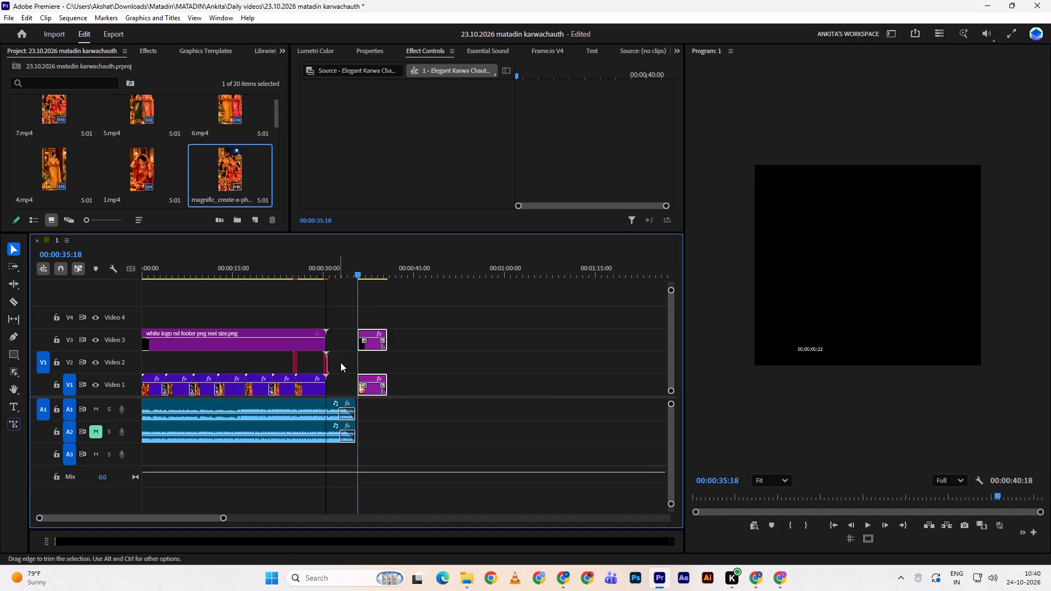
{"action": "key", "text": "ctrl+z"}
{"action": "left_click", "coordinate": [342, 362]}
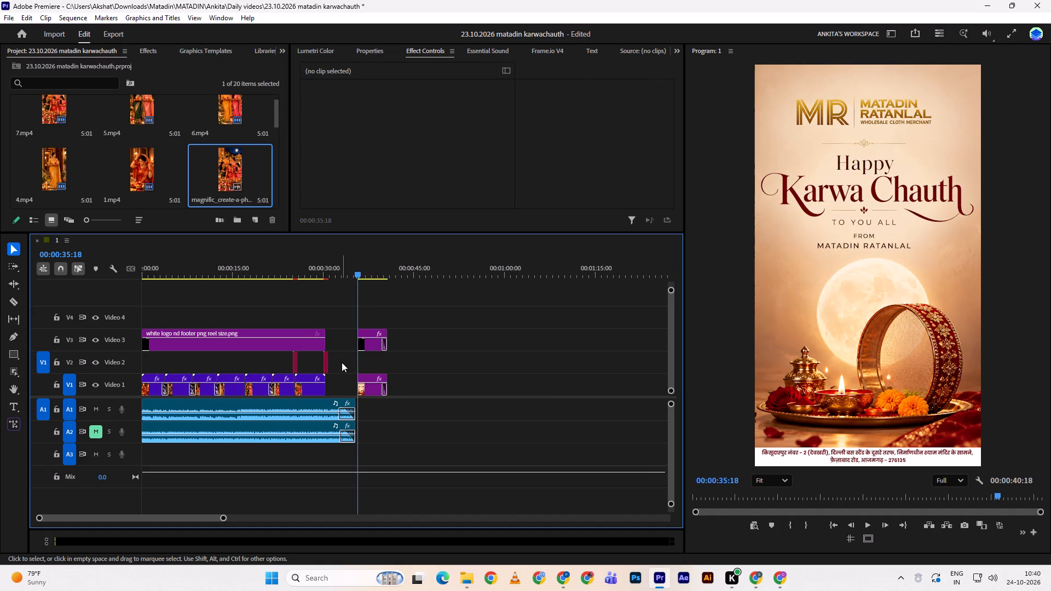
Cut the short Video 2 transition clip from the end card's old start and paste it at 00:00:35:18.
{"action": "left_click_drag", "start_coordinate": [349, 363], "coordinate": [317, 366]}
{"action": "key", "text": "ctrl+x"}
{"action": "key", "text": "ctrl+v"}
{"action": "left_click", "coordinate": [449, 350]}
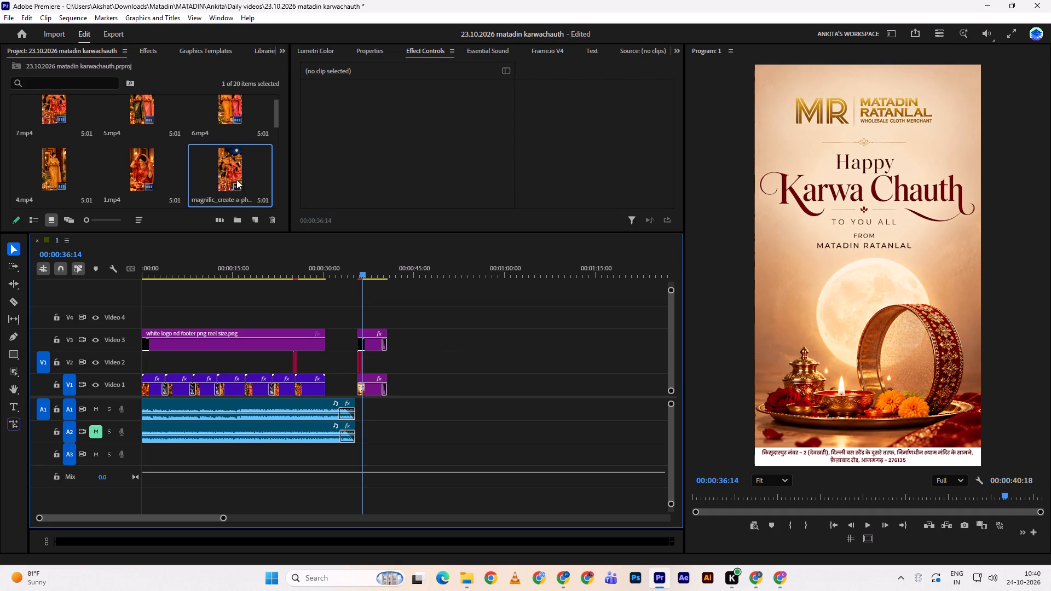
Place the imported Magnific clip on Video 1 directly after 7.mp4, with its audio on A1.
{"action": "left_click_drag", "start_coordinate": [234, 170], "coordinate": [327, 381]}
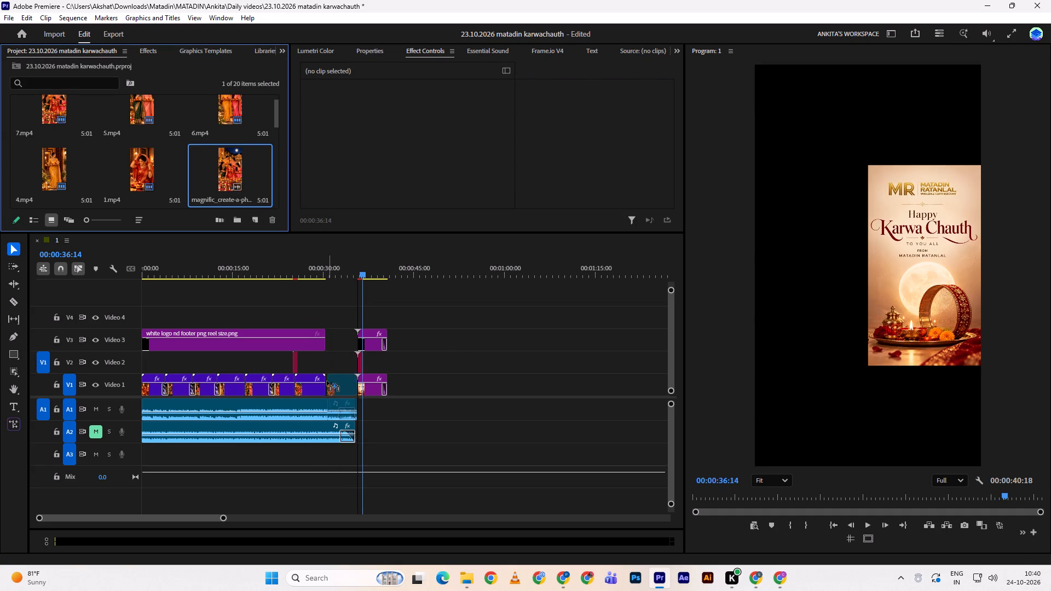
{"action": "left_click_drag", "start_coordinate": [327, 381], "coordinate": [325, 382]}
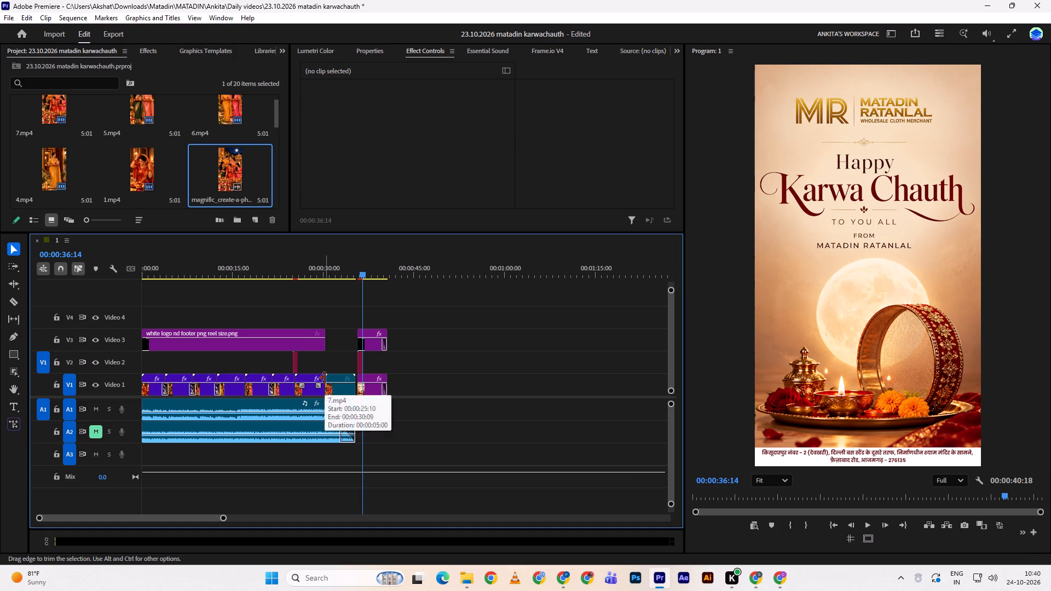
{"action": "double_click", "coordinate": [346, 412]}
{"action": "double_click", "coordinate": [345, 414]}
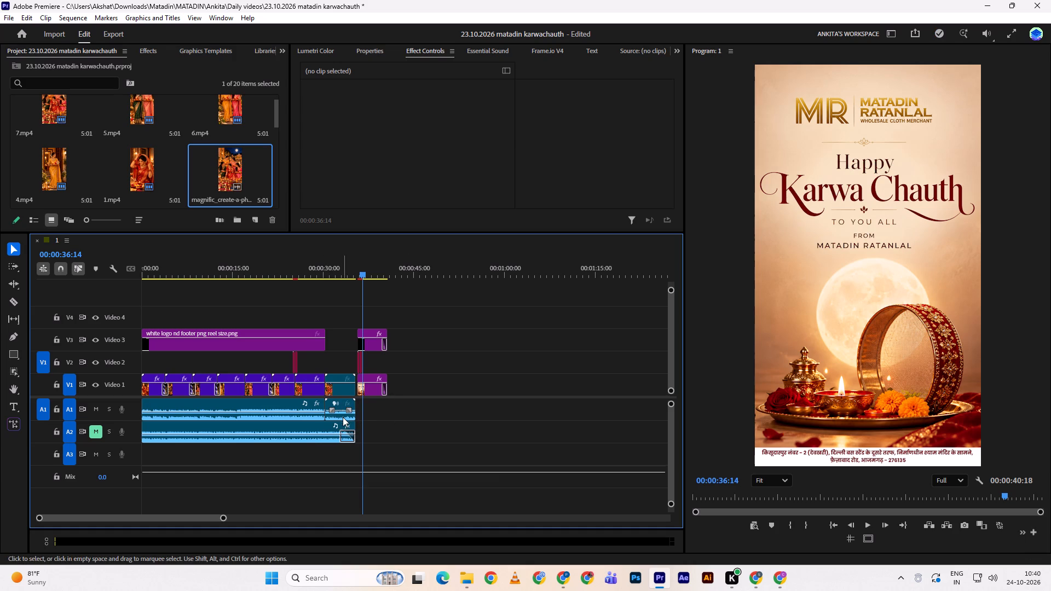
Scale the new Magnific clip to 150 so that it fills the vertical frame.
{"action": "left_click_drag", "start_coordinate": [324, 247], "coordinate": [310, 253]}
{"action": "left_click_drag", "start_coordinate": [319, 262], "coordinate": [310, 265]}
{"action": "key", "text": "space"}
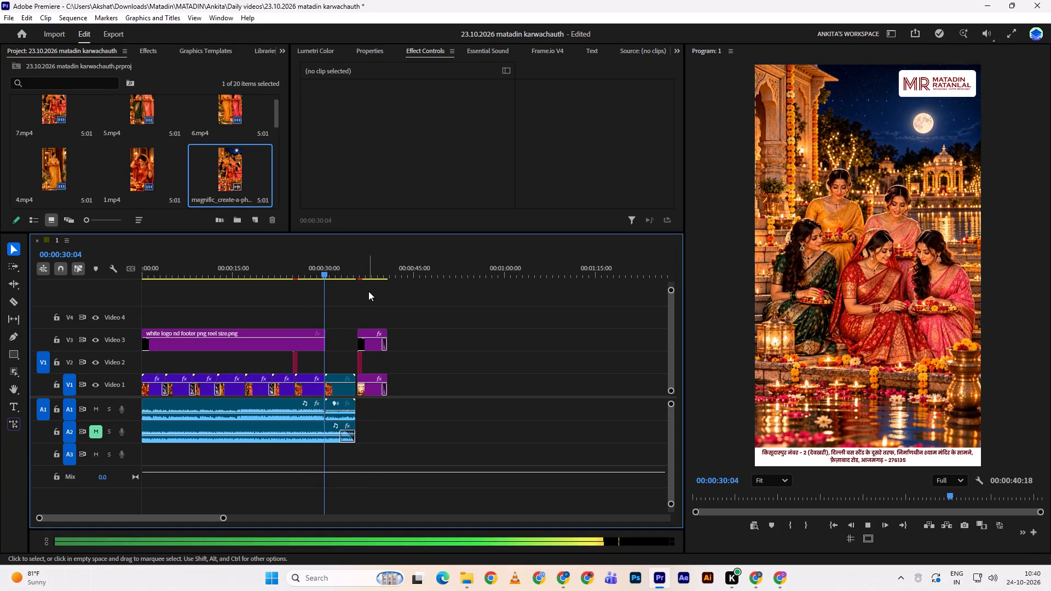
{"action": "key", "text": "space"}
{"action": "left_click", "coordinate": [342, 390]}
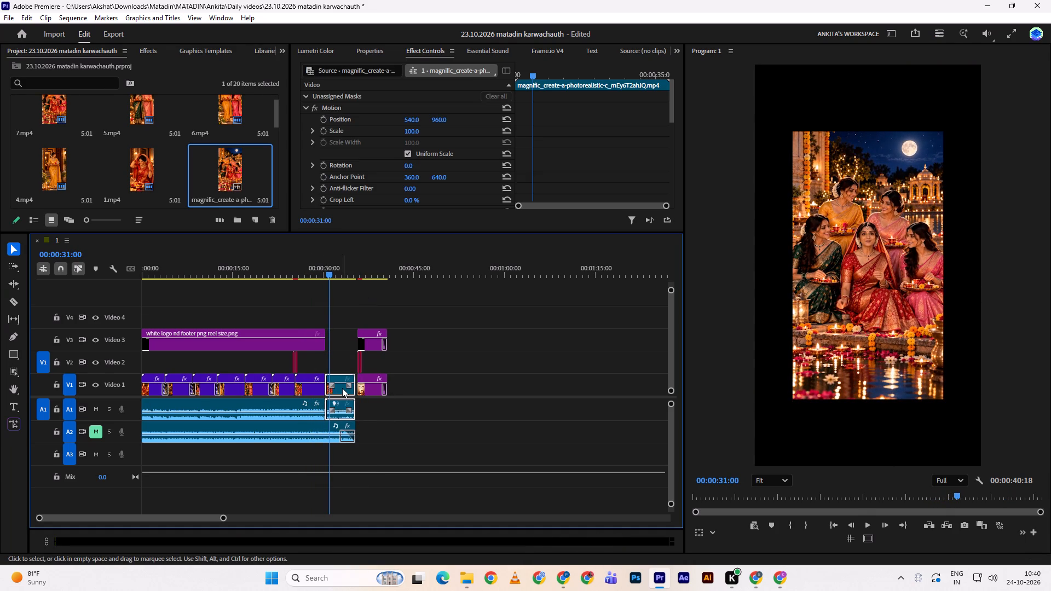
{"action": "key", "text": "f"}
Play back the new Magnific clip and its join with 7.mp4, examining the women's turn to camera and speech.
{"action": "key", "text": "space"}
{"action": "key", "text": "space"}
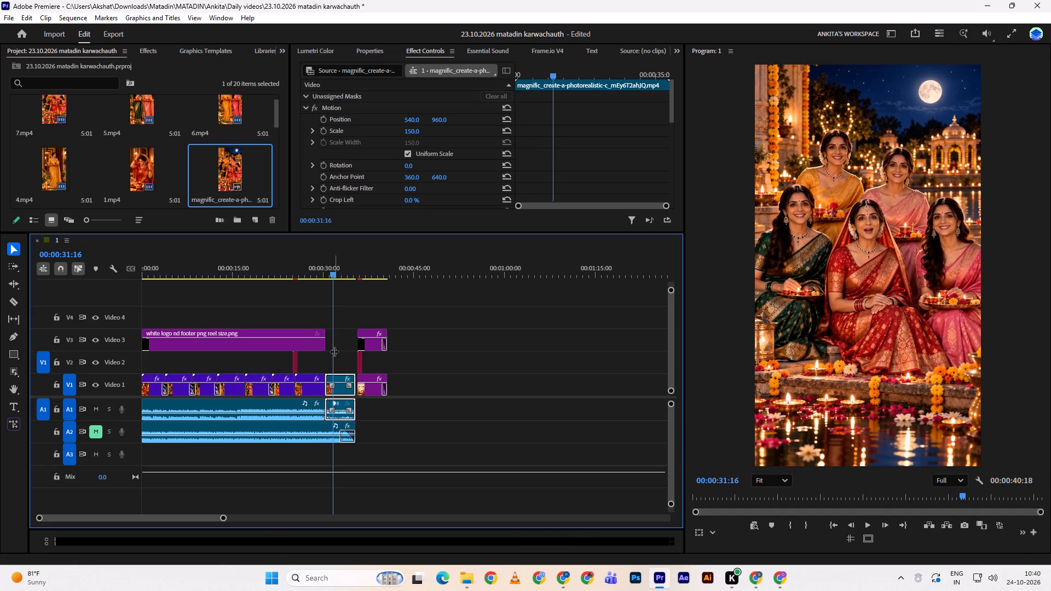
{"action": "key", "text": "space"}
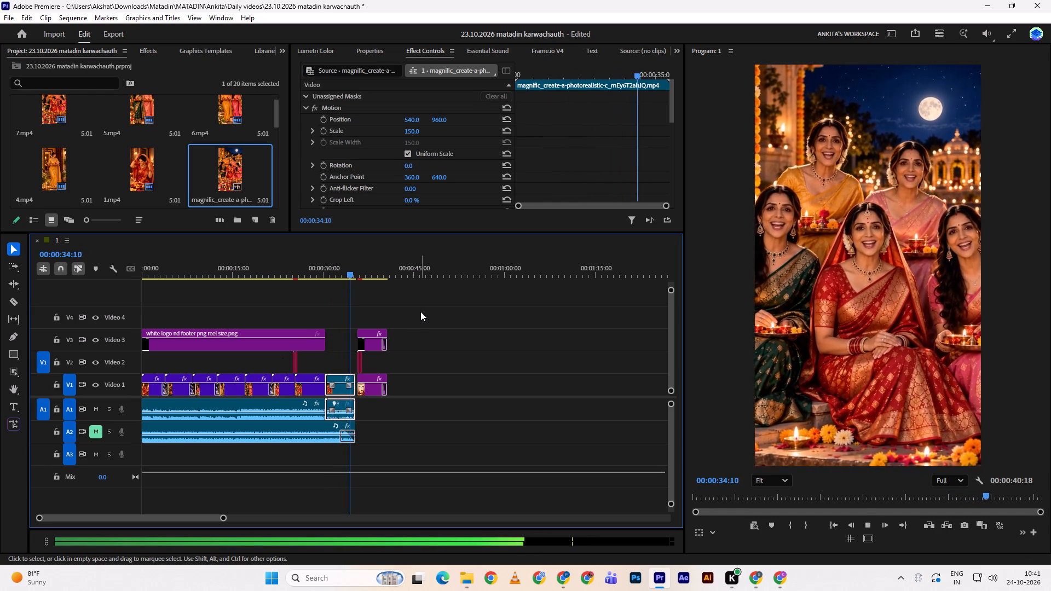
{"action": "left_click_drag", "start_coordinate": [330, 266], "coordinate": [324, 268]}
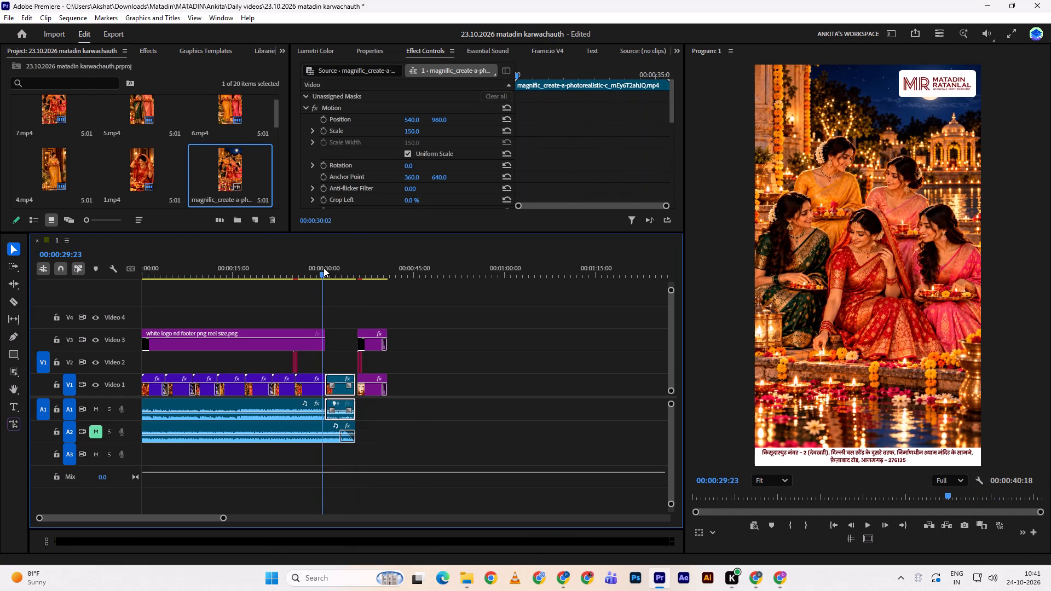
{"action": "left_click_drag", "start_coordinate": [324, 268], "coordinate": [321, 266]}
{"action": "key", "text": "space"}
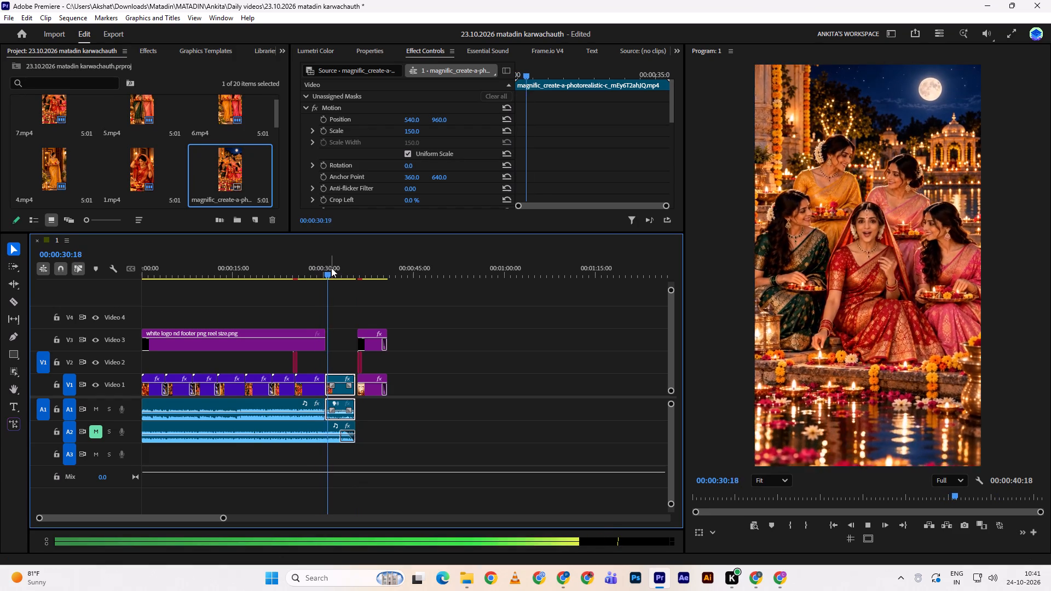
{"action": "key", "text": "space"}
{"action": "key", "text": "space"}
{"action": "key", "text": "space"}
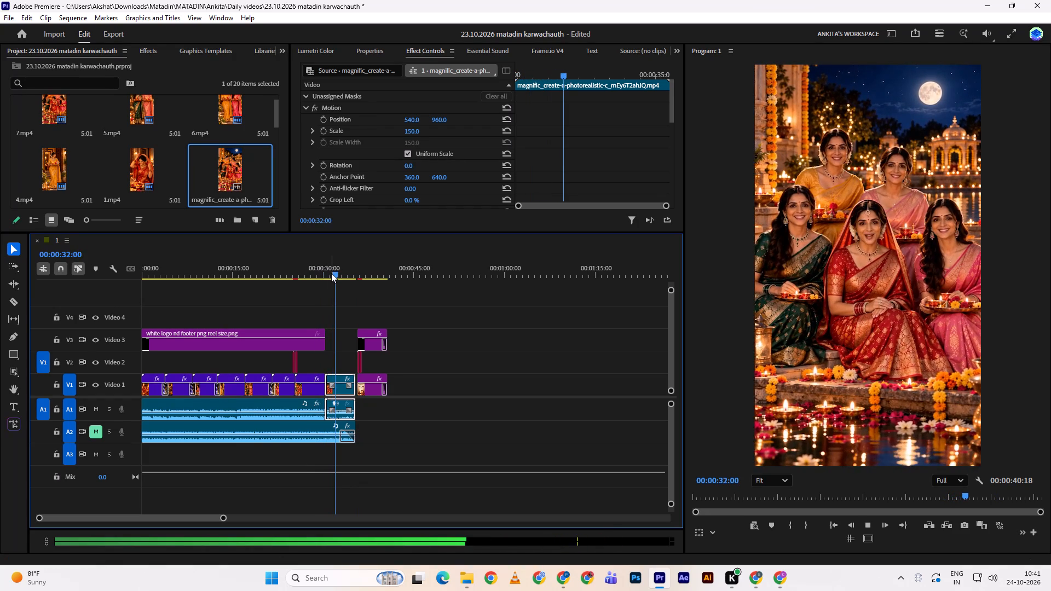
Trim the Magnific clip's start to 00:00:30:22 and shift the shortened clip back toward the end of 7.mp4.
{"action": "left_click_drag", "start_coordinate": [330, 269], "coordinate": [322, 268]}
{"action": "key", "text": "space"}
{"action": "key", "text": "space"}
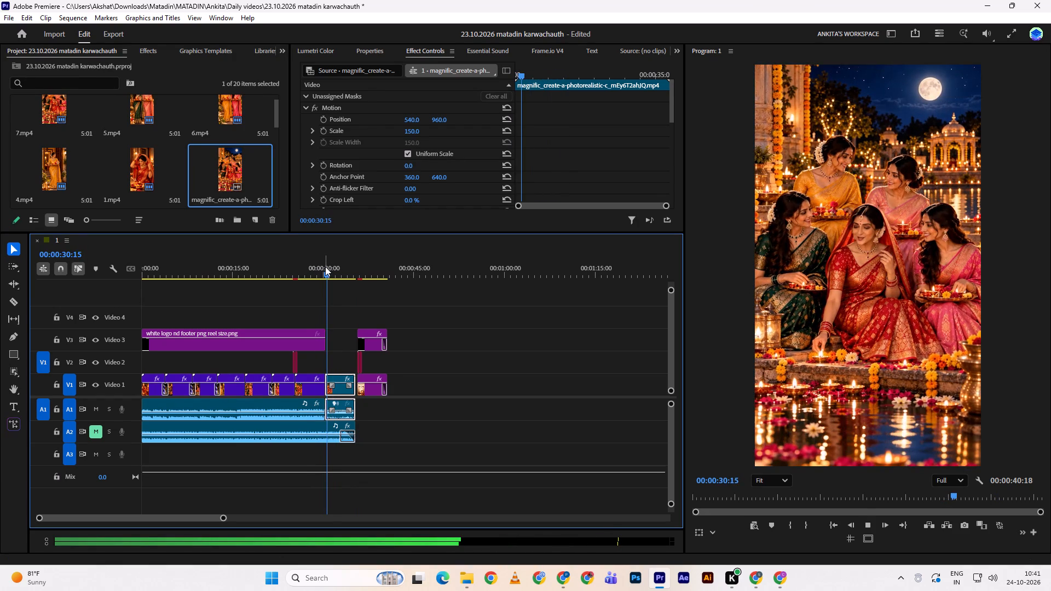
{"action": "key", "text": "space"}
{"action": "key", "text": "space"}
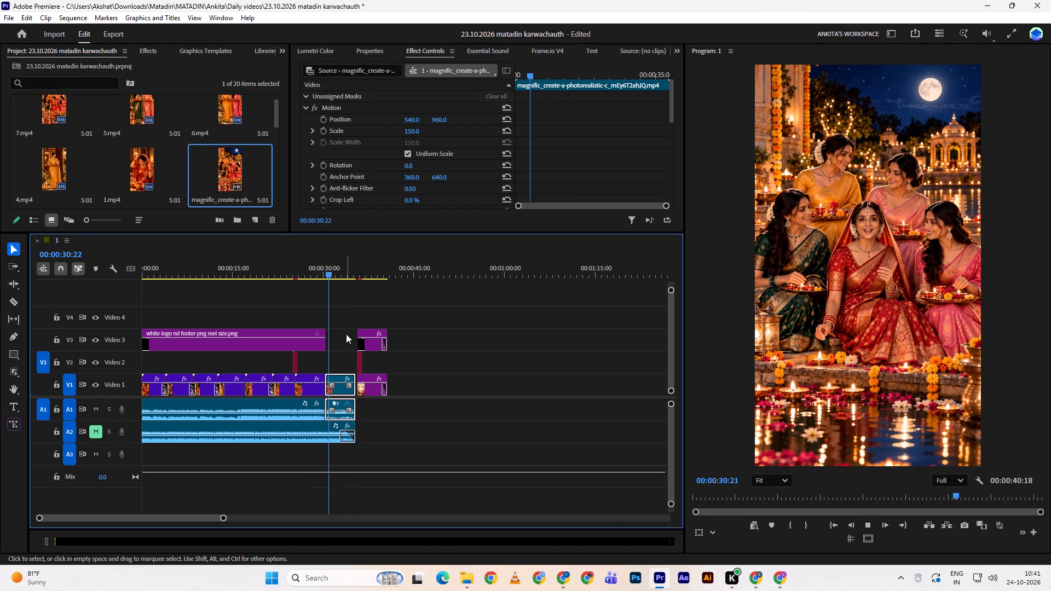
{"action": "left_click", "coordinate": [329, 380]}
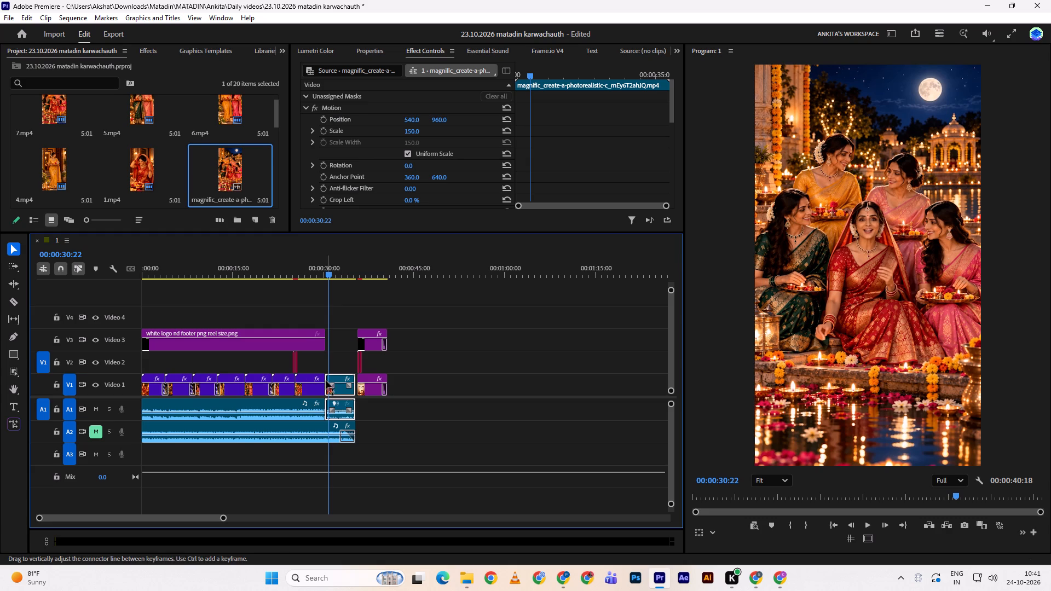
{"action": "left_click", "coordinate": [326, 375]}
{"action": "left_click", "coordinate": [342, 392]}
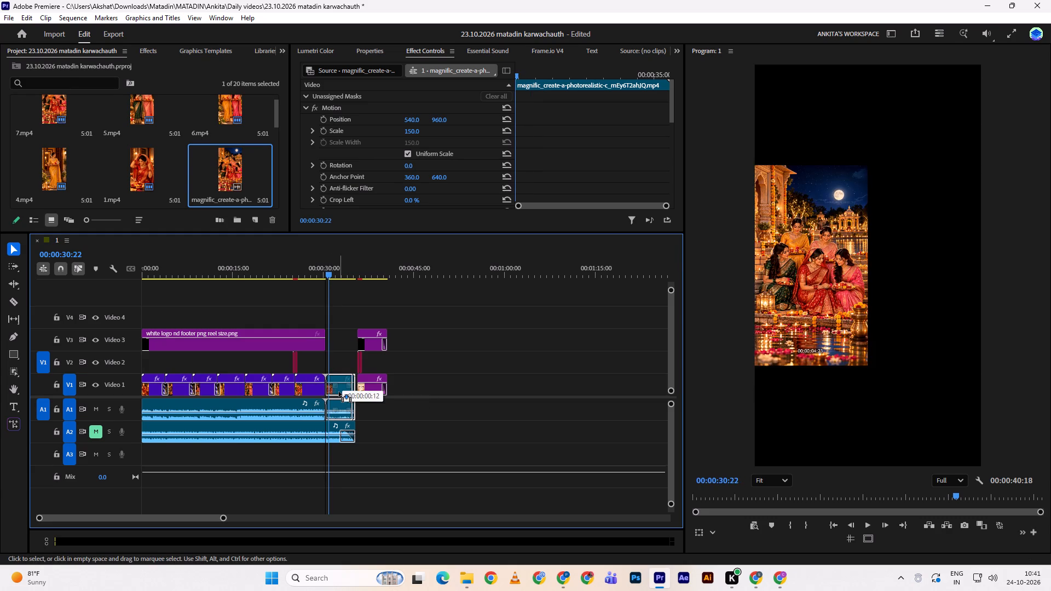
{"action": "left_click", "coordinate": [338, 391]}
{"action": "key", "text": "ctrl+z"}
{"action": "left_click", "coordinate": [341, 391]}
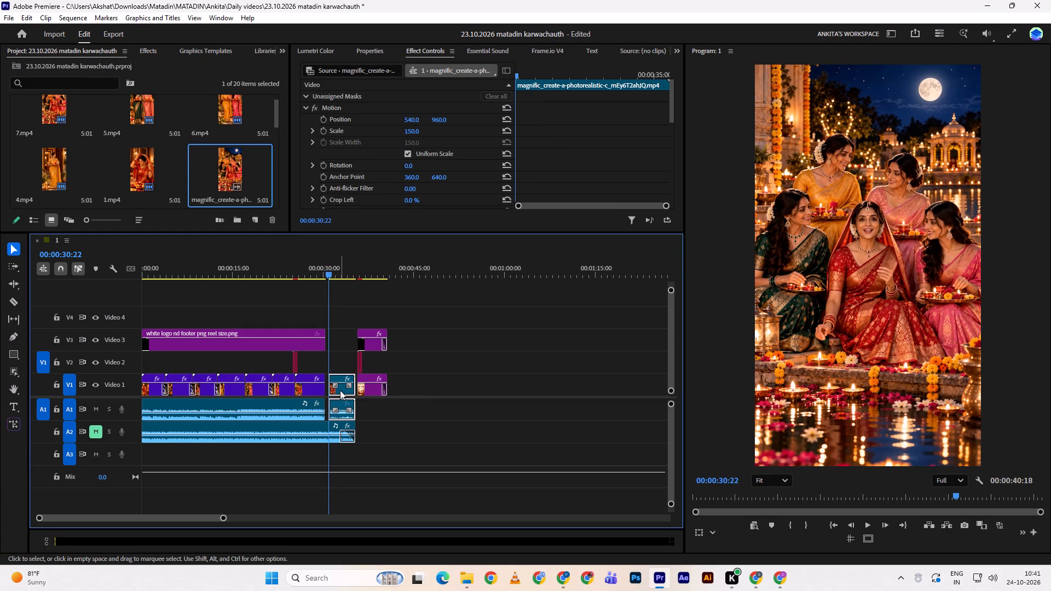
Ripple delete the gap between the Magnific clip and the end card.
{"action": "left_click", "coordinate": [354, 387]}
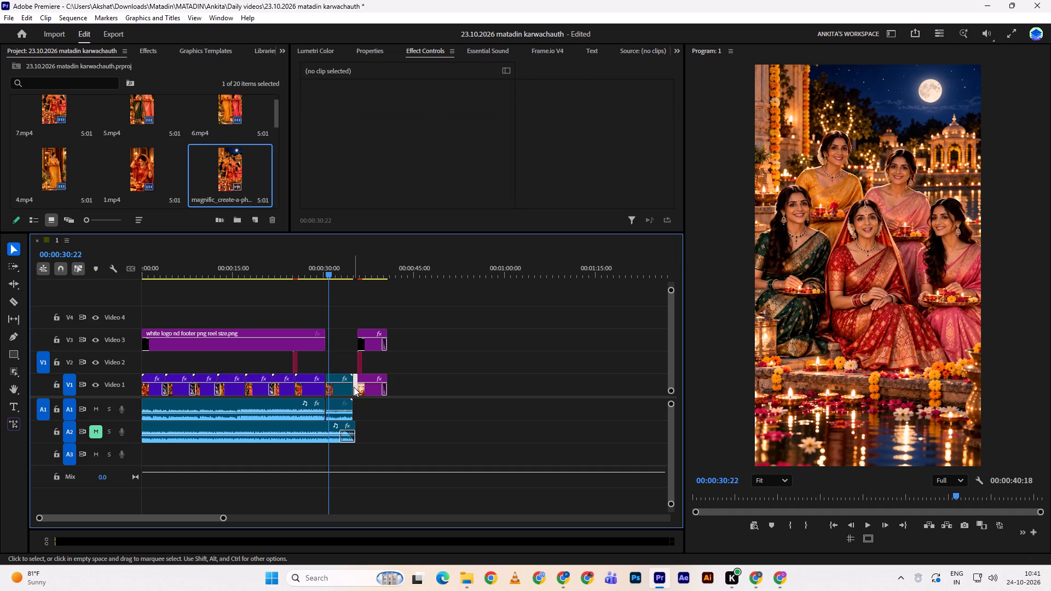
{"action": "key", "text": "d"}
Move the Magnific clip with its audio flush against the end of 7.mp4.
{"action": "scroll", "coordinate": [311, 398], "scroll_direction": "up", "scroll_amount": 2, "text": "alt"}
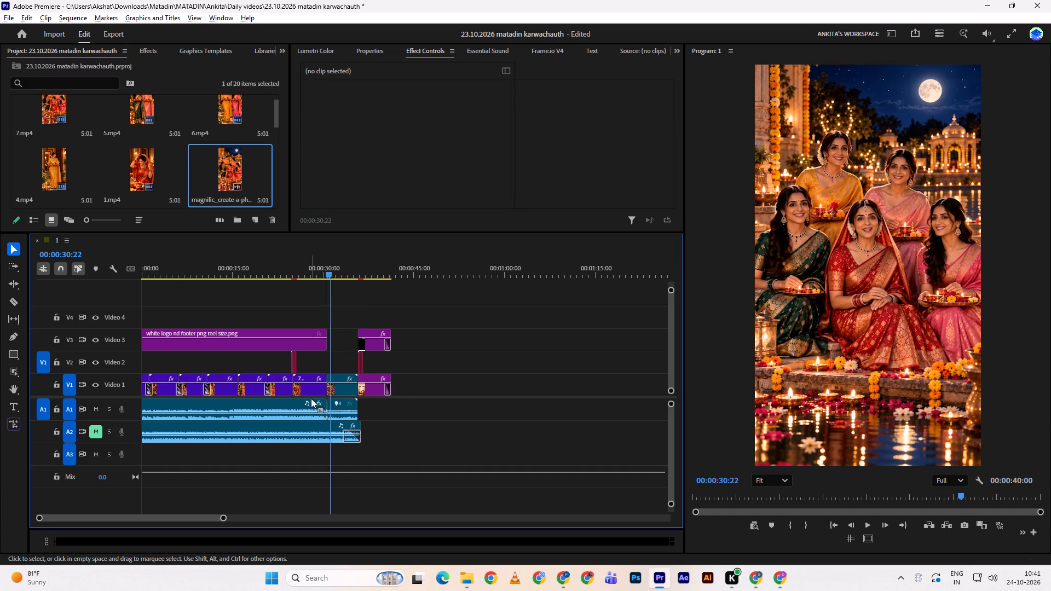
{"action": "scroll", "coordinate": [311, 398], "scroll_direction": "up", "scroll_amount": 16, "text": "alt"}
{"action": "left_click_drag", "start_coordinate": [446, 341], "coordinate": [447, 414]}
{"action": "left_click", "coordinate": [447, 414]}
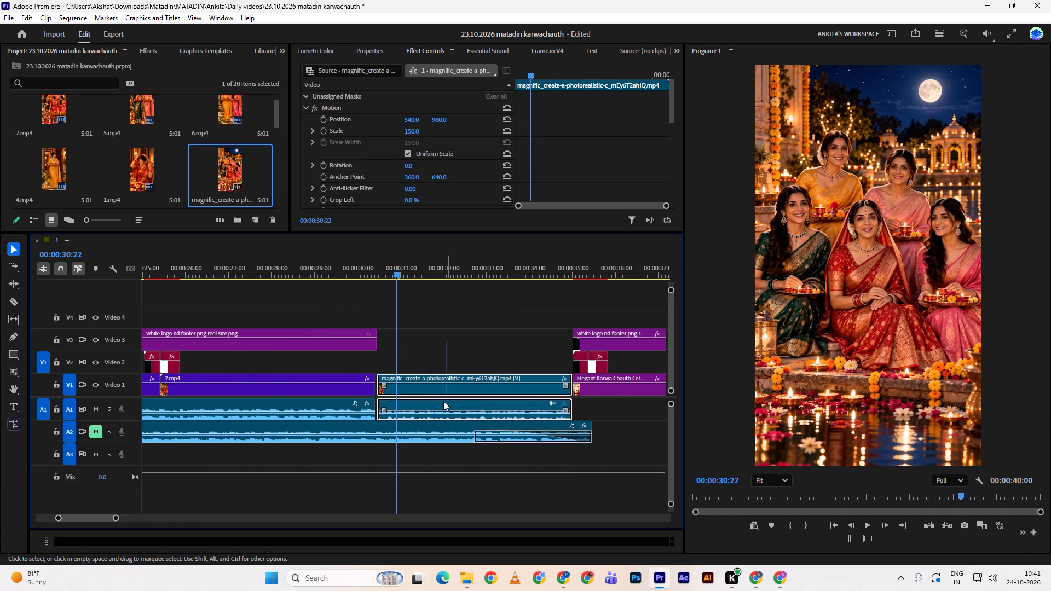
{"action": "left_click", "coordinate": [444, 387]}
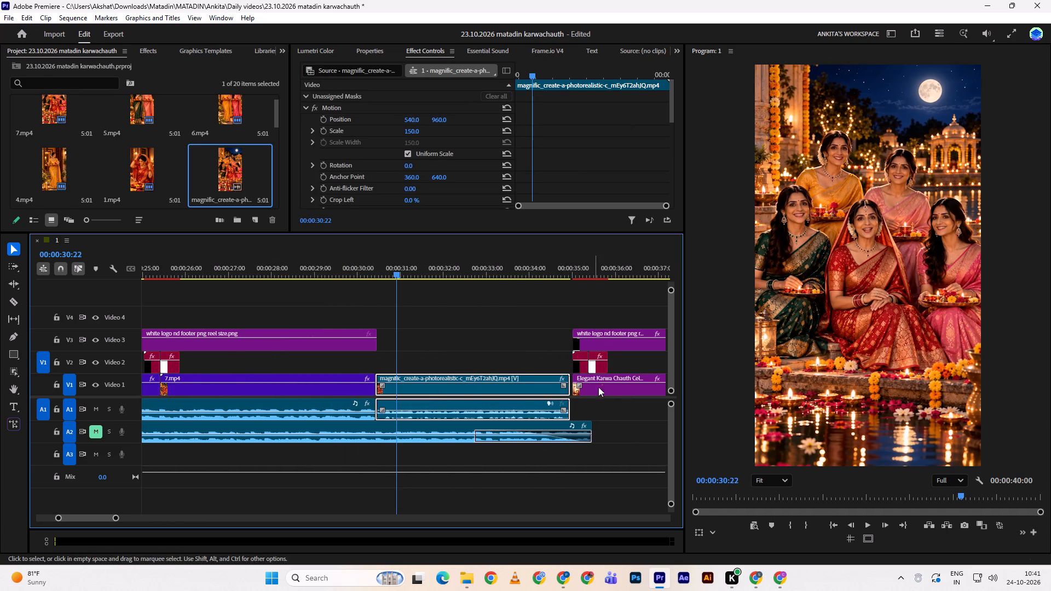
Move the end card and its logo overlay back to meet the end of the Magnific clip.
{"action": "left_click_drag", "start_coordinate": [610, 298], "coordinate": [609, 399]}
{"action": "left_click", "coordinate": [613, 387]}
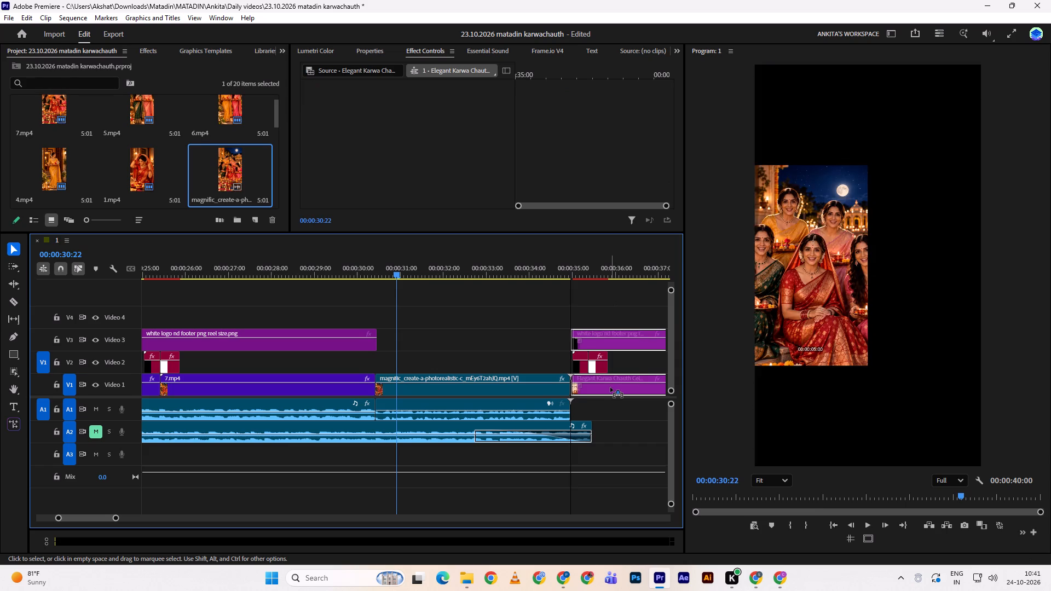
Play back the cut from 7.mp4 into the trimmed Magnific clip to check the edit.
{"action": "left_click_drag", "start_coordinate": [374, 256], "coordinate": [366, 260]}
{"action": "left_click", "coordinate": [366, 260]}
{"action": "key", "text": "space"}
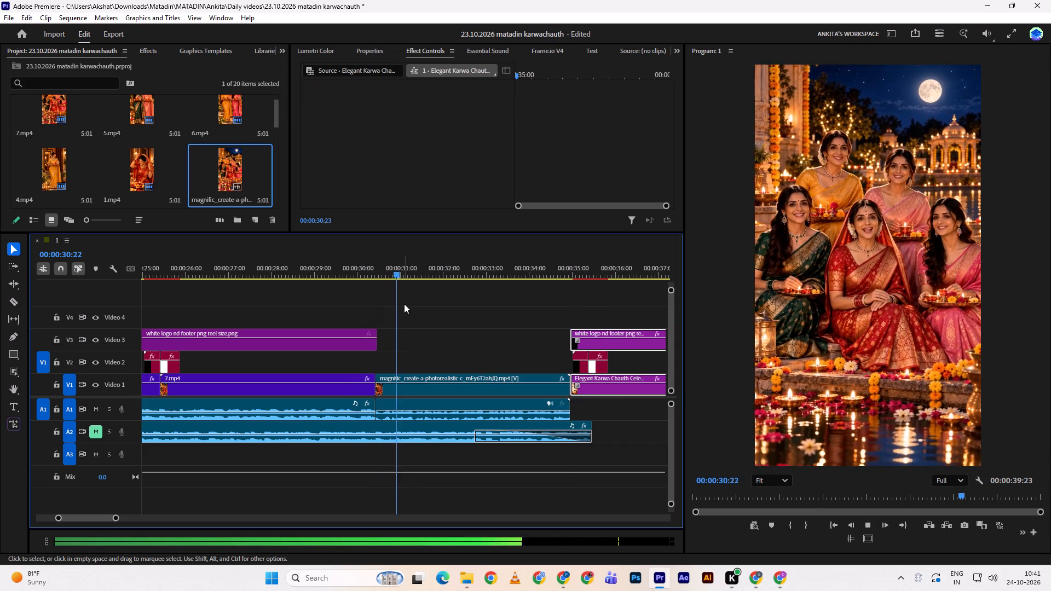
{"action": "scroll", "coordinate": [404, 304], "scroll_direction": "down", "scroll_amount": 2, "text": "alt"}
{"action": "key", "text": "space"}
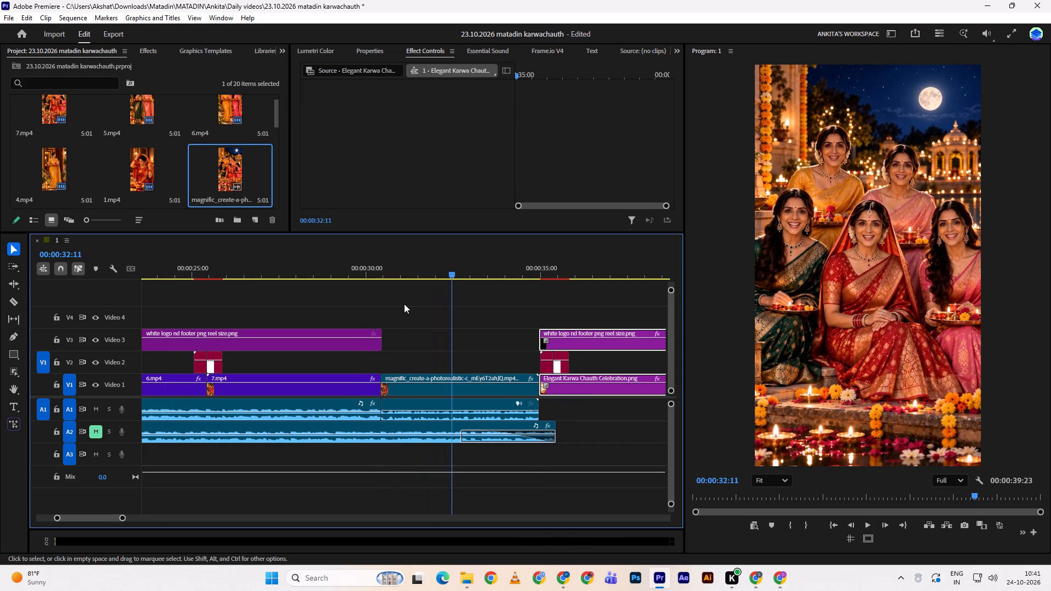
Undo the recent trim and repositioning of the Magnific clip, end card and logo overlay.
{"action": "key", "text": "ctrl+z"}
{"action": "key", "text": "ctrl+z"}
{"action": "key", "text": "ctrl+z"}
{"action": "key", "text": "ctrl+z"}
{"action": "key", "text": "ctrl+z"}
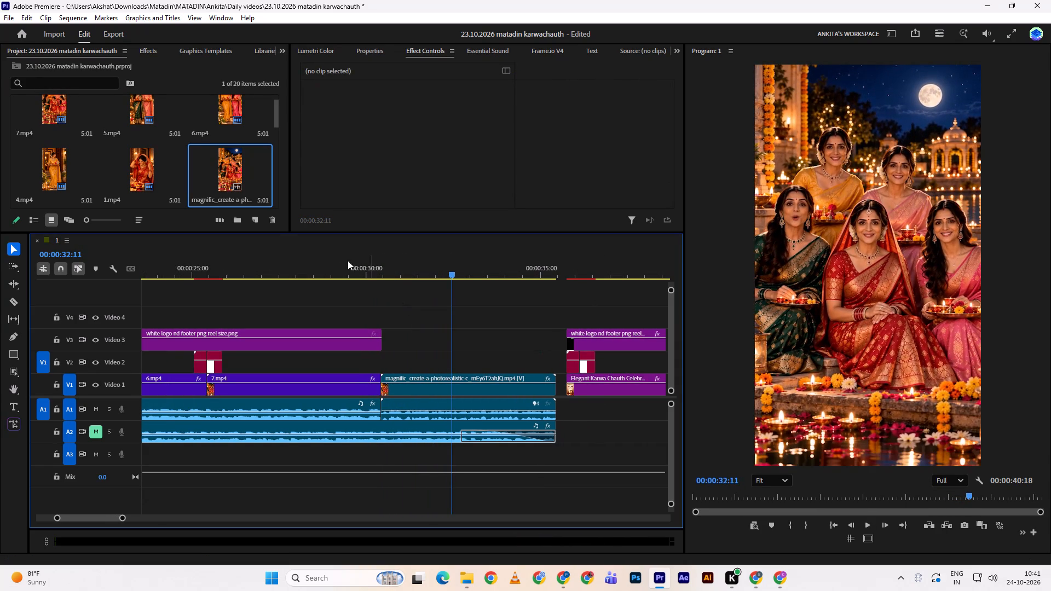
Play the full Magnific clip repeatedly, pausing along the way, to check the women's speech and lip movement.
{"action": "left_click", "coordinate": [369, 268]}
{"action": "key", "text": "space"}
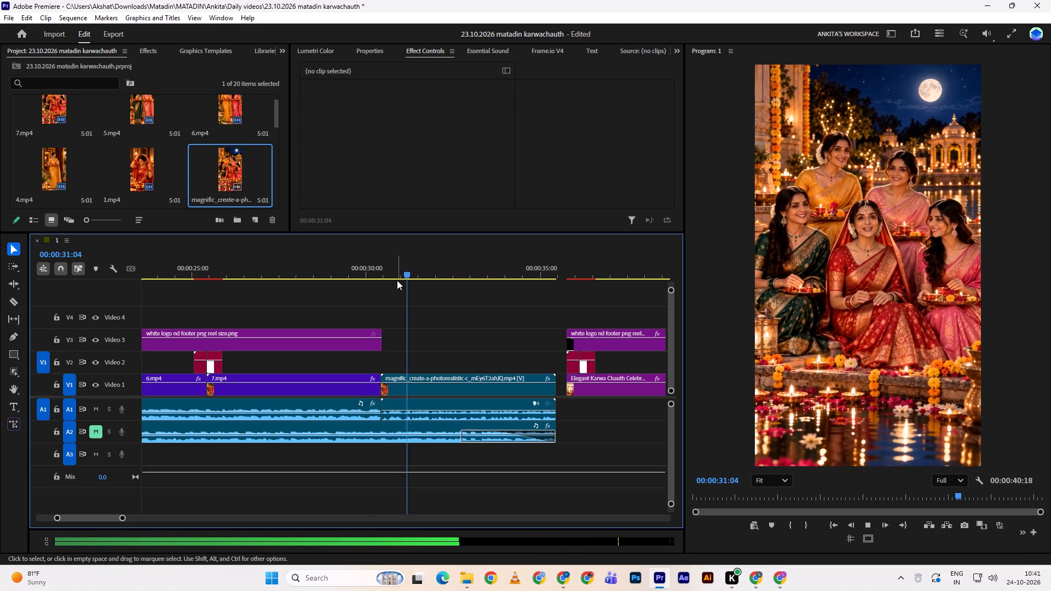
{"action": "key", "text": "space"}
{"action": "key", "text": "space"}
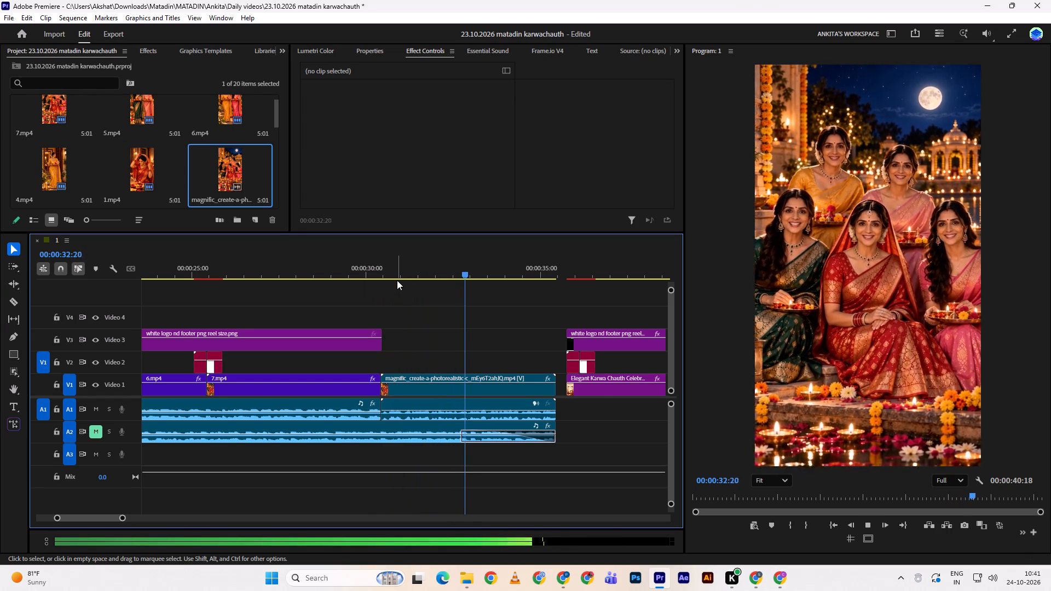
{"action": "key", "text": "space"}
{"action": "key", "text": "space"}
{"action": "key", "text": "space"}
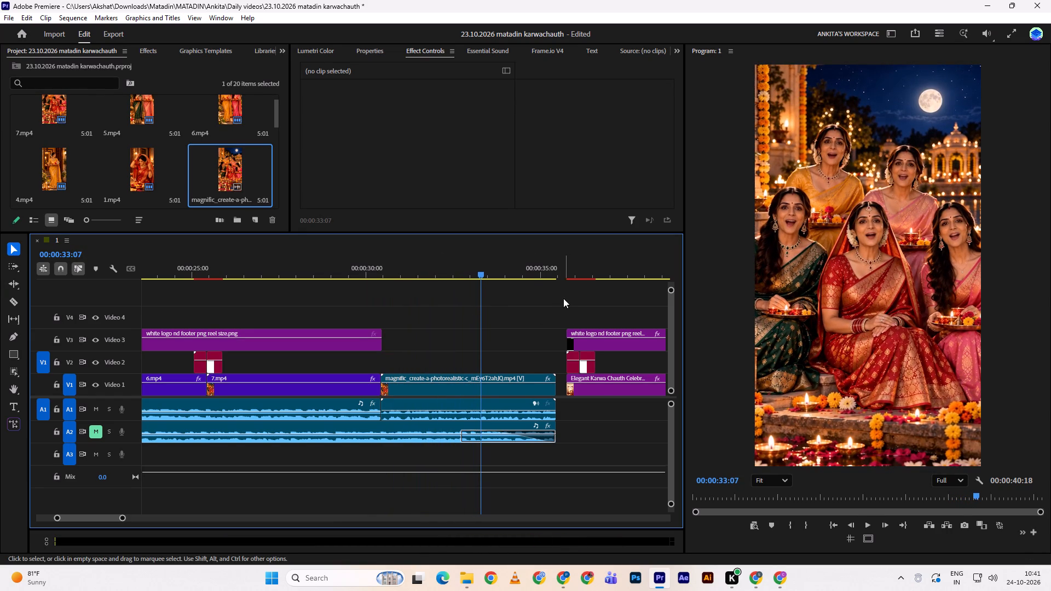
{"action": "key", "text": "space"}
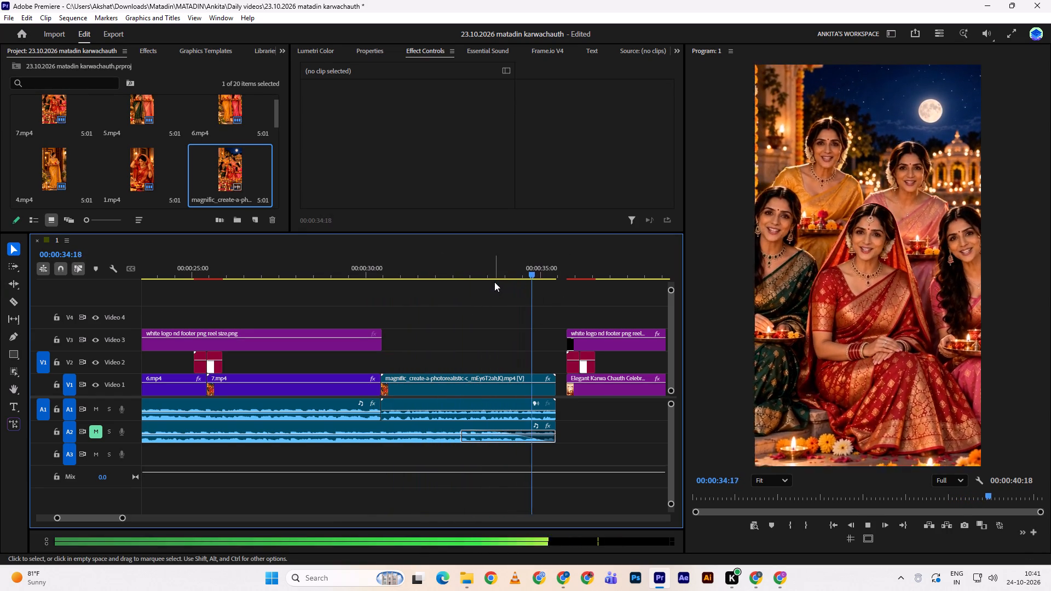
{"action": "left_click_drag", "start_coordinate": [509, 262], "coordinate": [401, 265]}
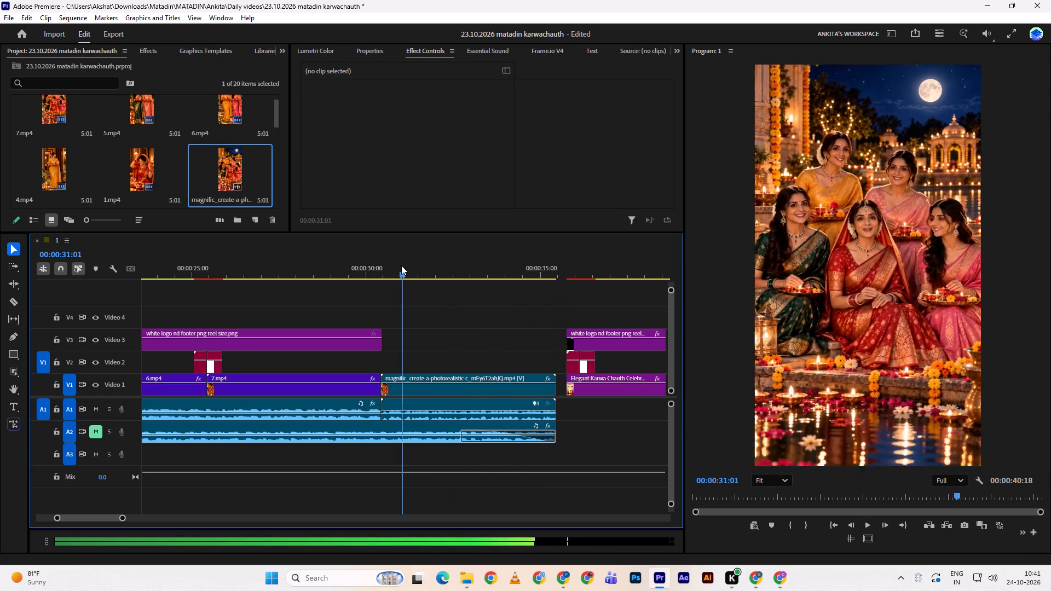
{"action": "left_click_drag", "start_coordinate": [401, 265], "coordinate": [366, 261]}
{"action": "left_click", "coordinate": [366, 261]}
{"action": "key", "text": "space"}
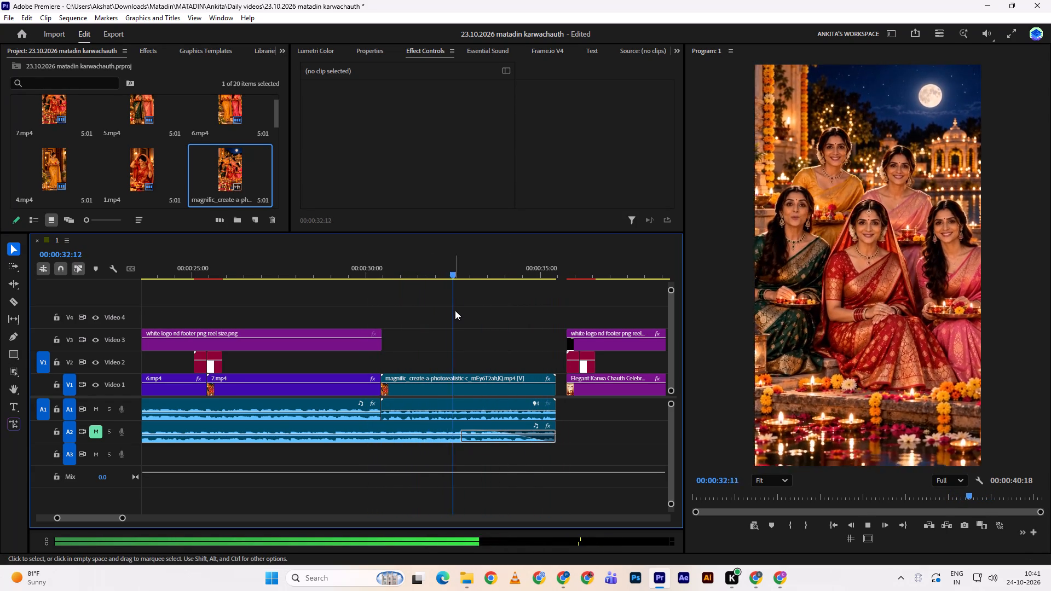
{"action": "key", "text": "space"}
{"action": "key", "text": "space"}
{"action": "key", "text": "space"}
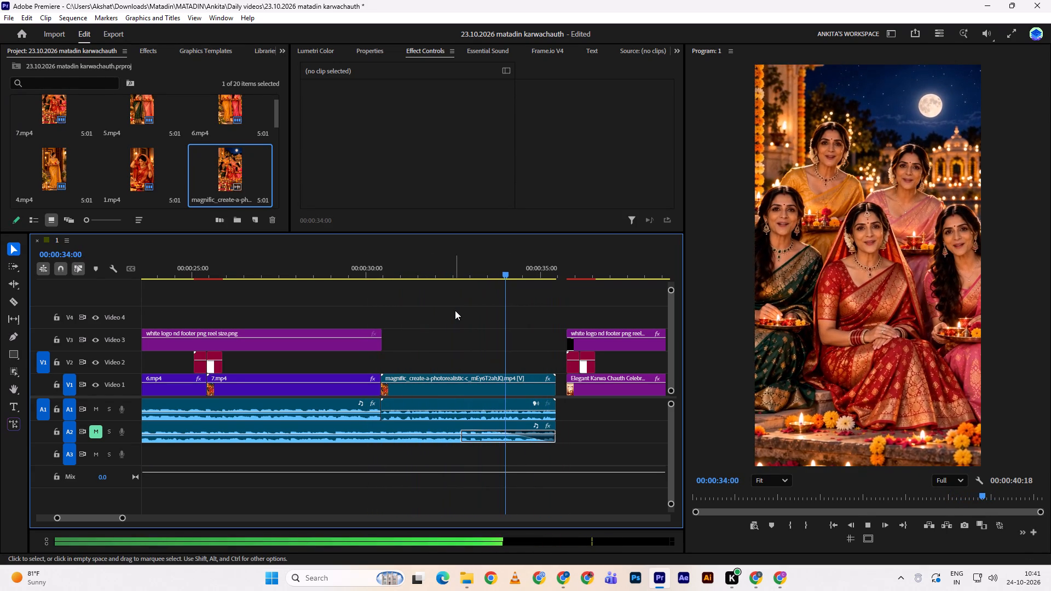
{"action": "key", "text": "space"}
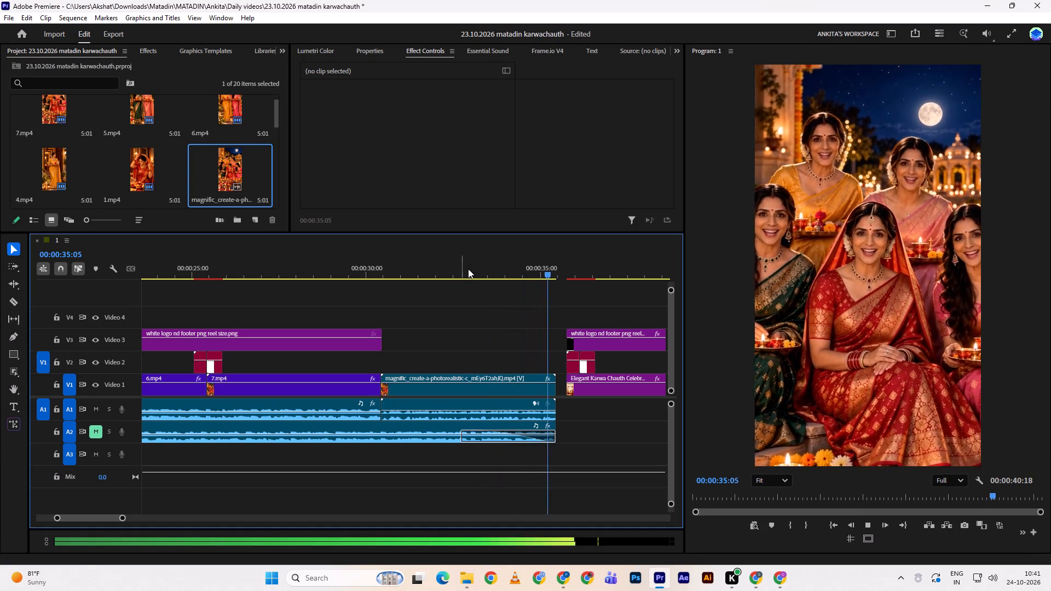
Replay the second half of the Magnific clip and return the playhead to the clip's start at 00:00:30:11.
{"action": "left_click_drag", "start_coordinate": [468, 268], "coordinate": [446, 264]}
{"action": "key", "text": "space"}
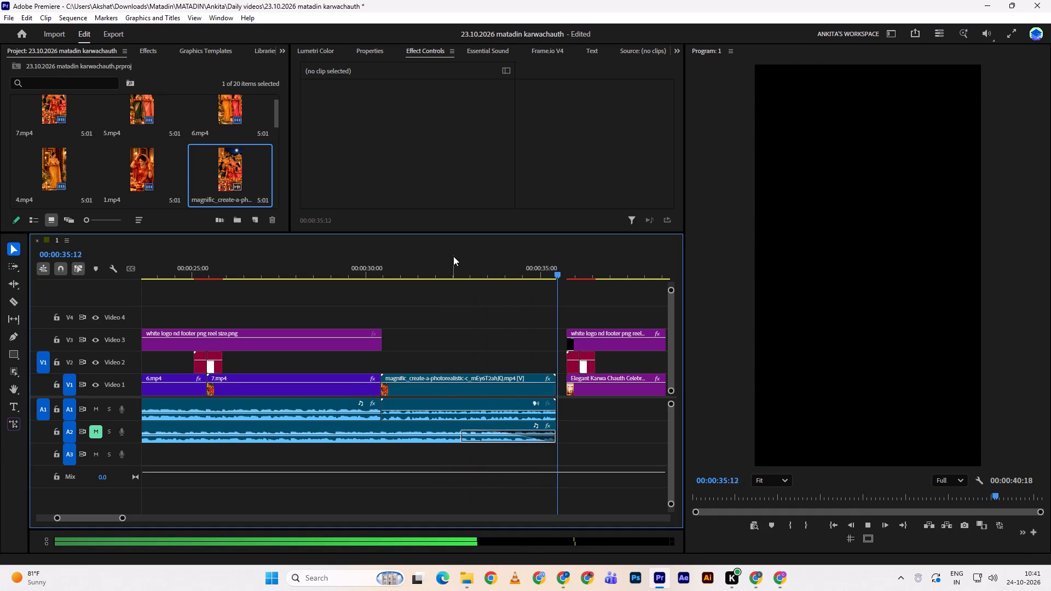
{"action": "left_click_drag", "start_coordinate": [453, 256], "coordinate": [469, 258]}
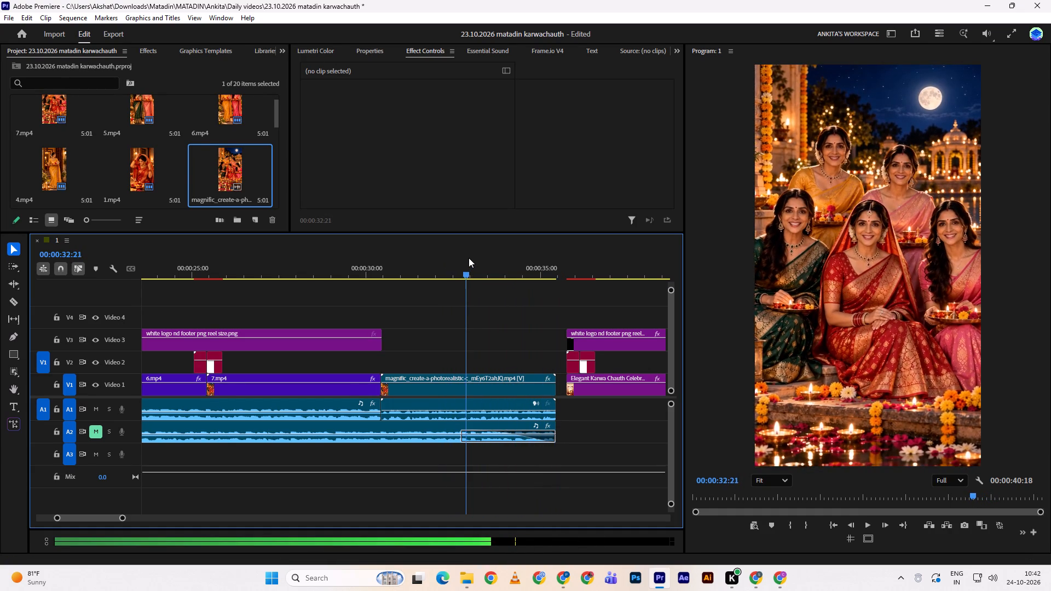
{"action": "left_click_drag", "start_coordinate": [469, 258], "coordinate": [482, 257]}
{"action": "key", "text": "space"}
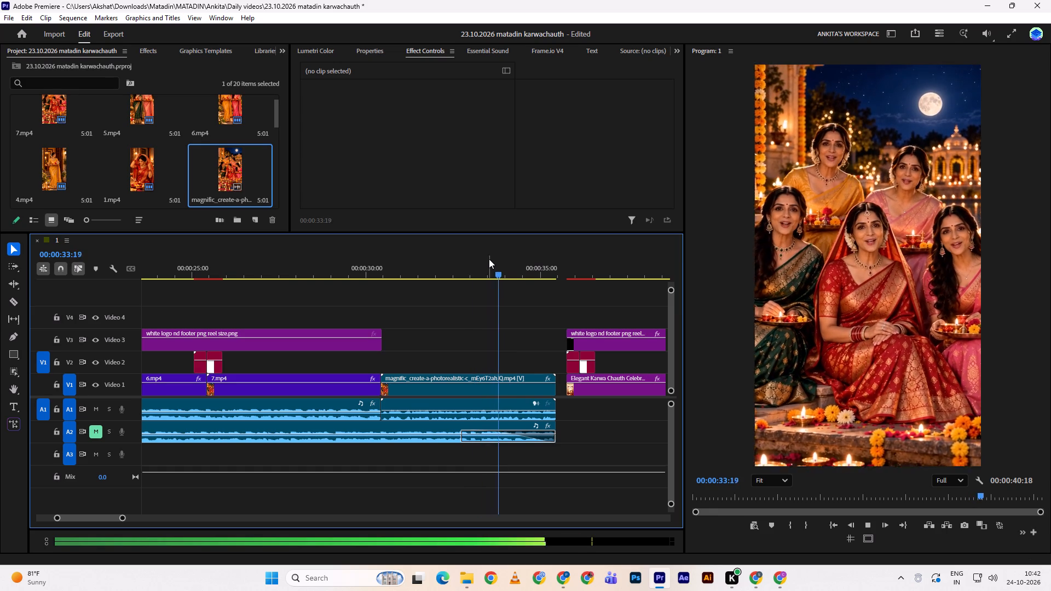
{"action": "key", "text": "space"}
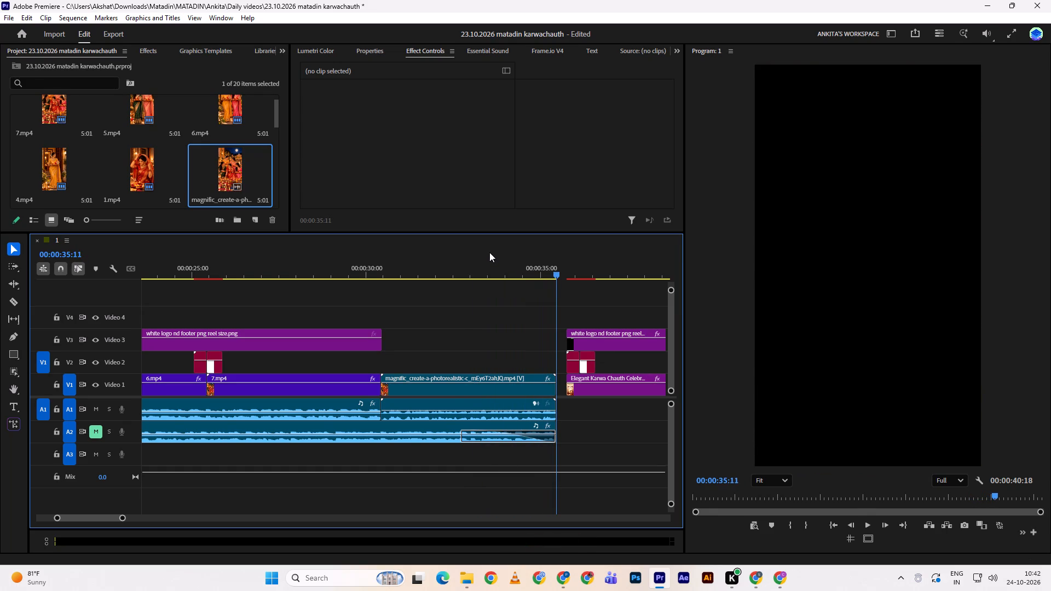
{"action": "left_click_drag", "start_coordinate": [485, 260], "coordinate": [374, 264]}
{"action": "key", "text": "space"}
{"action": "key", "text": "space"}
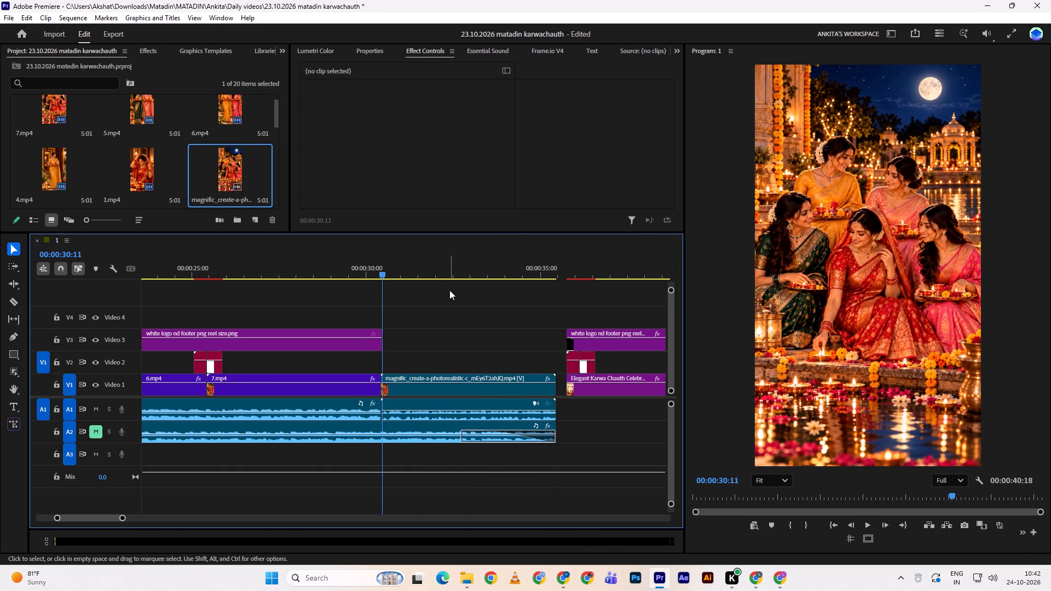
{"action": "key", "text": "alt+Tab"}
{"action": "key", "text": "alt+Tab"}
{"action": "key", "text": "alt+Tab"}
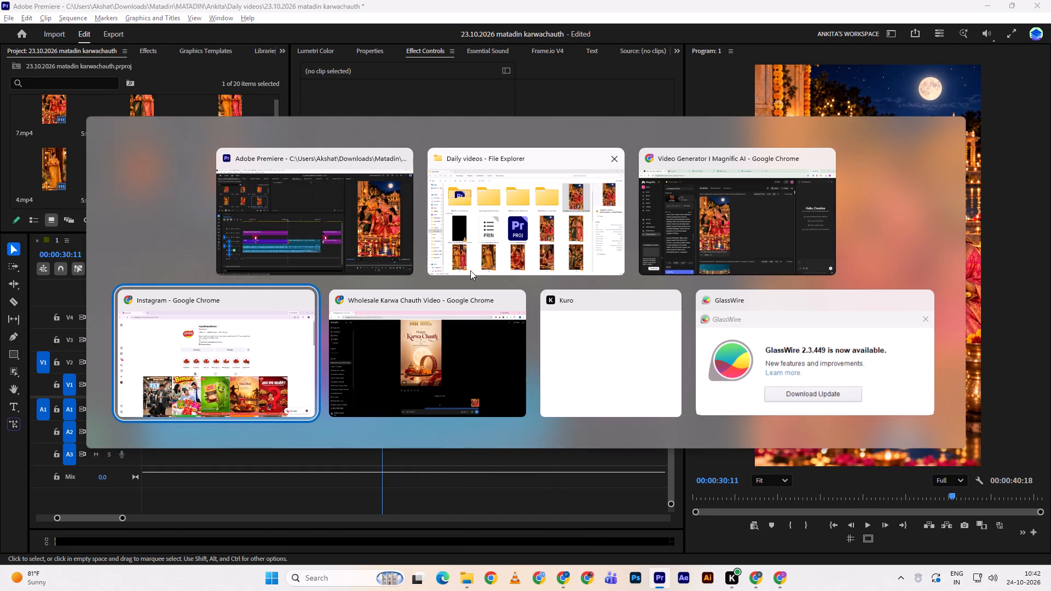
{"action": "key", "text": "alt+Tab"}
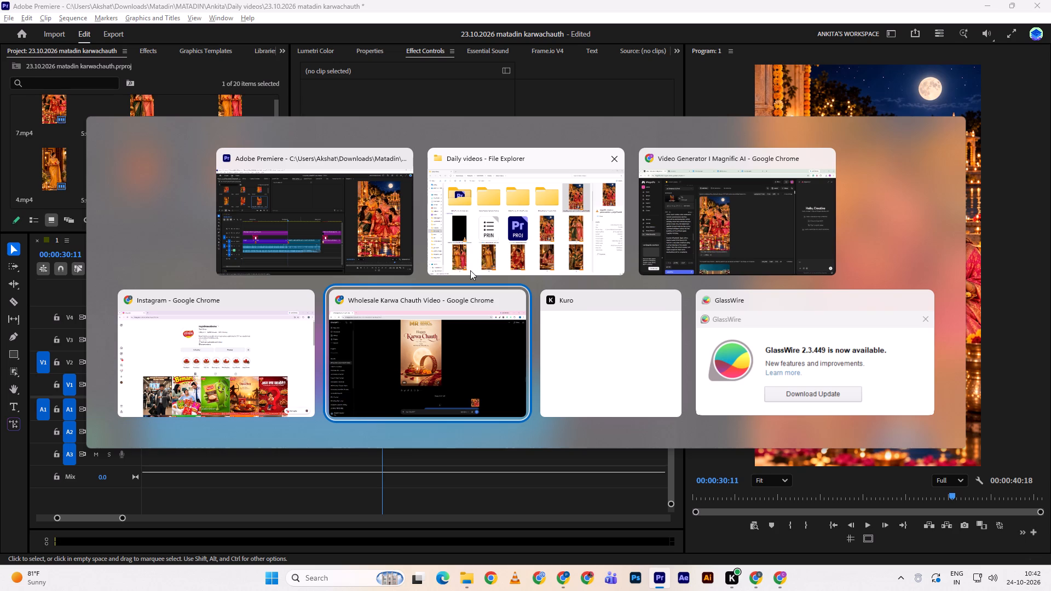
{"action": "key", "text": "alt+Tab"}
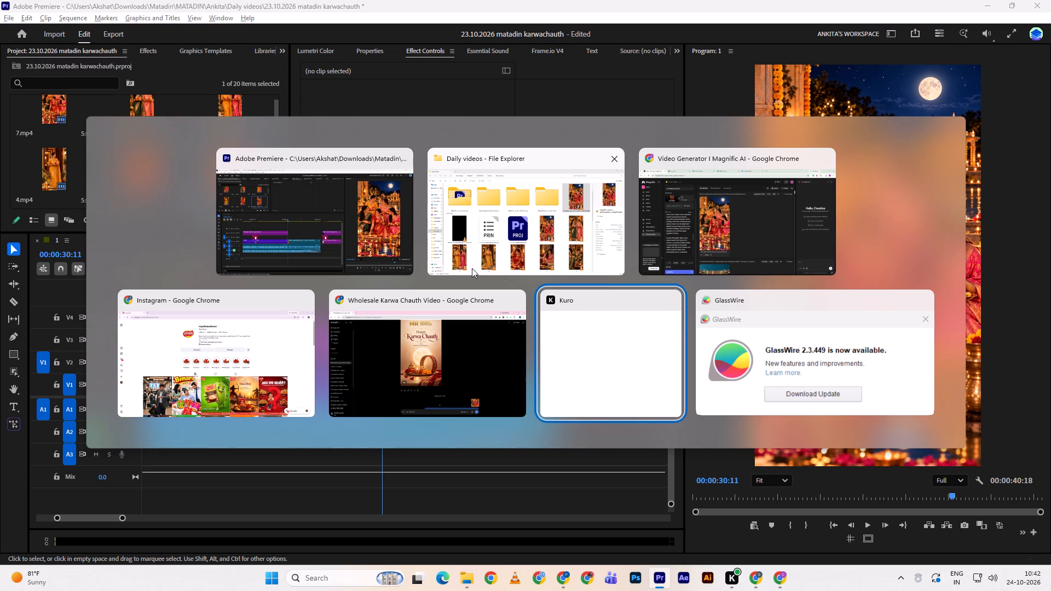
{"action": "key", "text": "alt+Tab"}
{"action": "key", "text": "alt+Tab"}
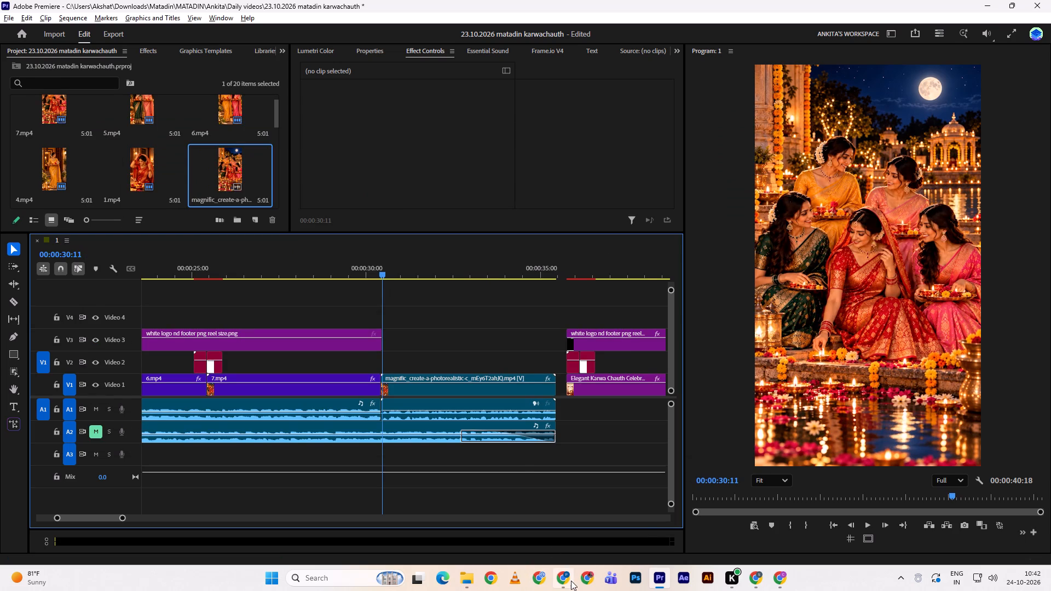
{"action": "left_click", "coordinate": [497, 584]}
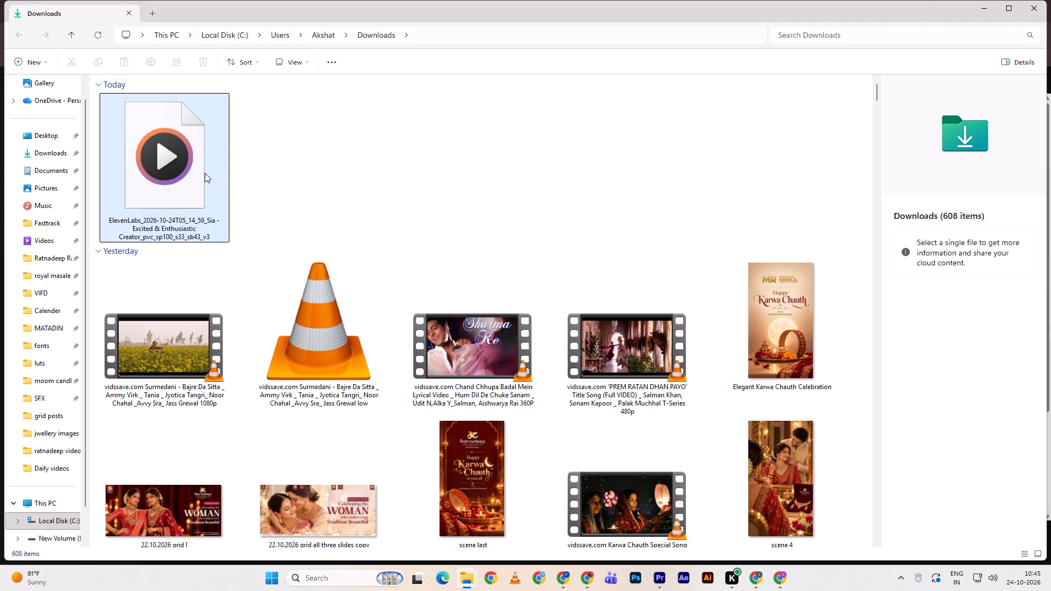
{"action": "double_click", "coordinate": [205, 173]}
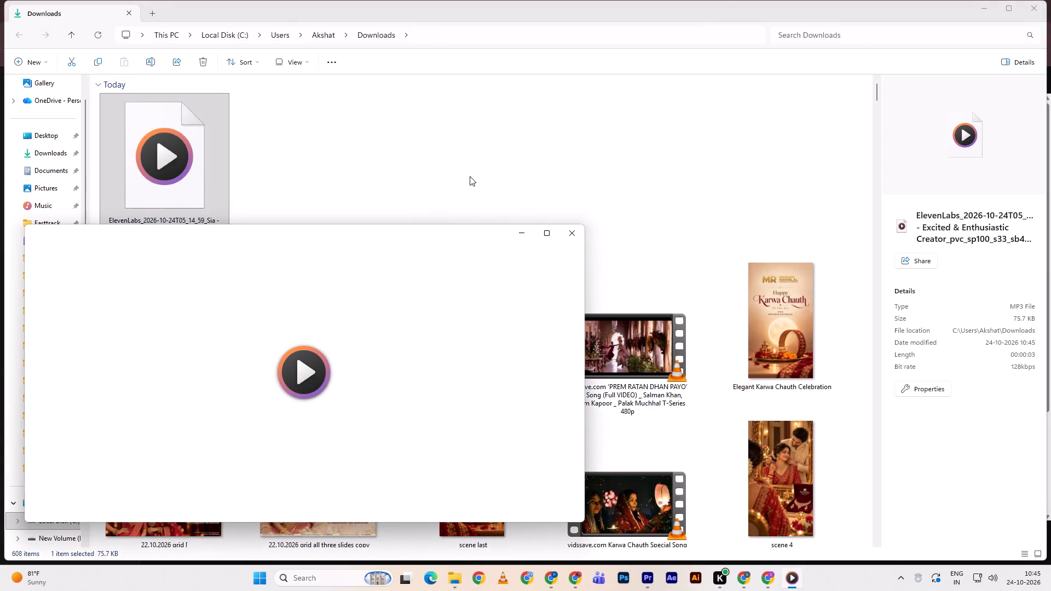
{"action": "left_click", "coordinate": [573, 234]}
Move the downloaded ElevenLabs MP3 from Downloads into the MATADIN > Ankita > Daily videos folder.
{"action": "left_click", "coordinate": [149, 8]}
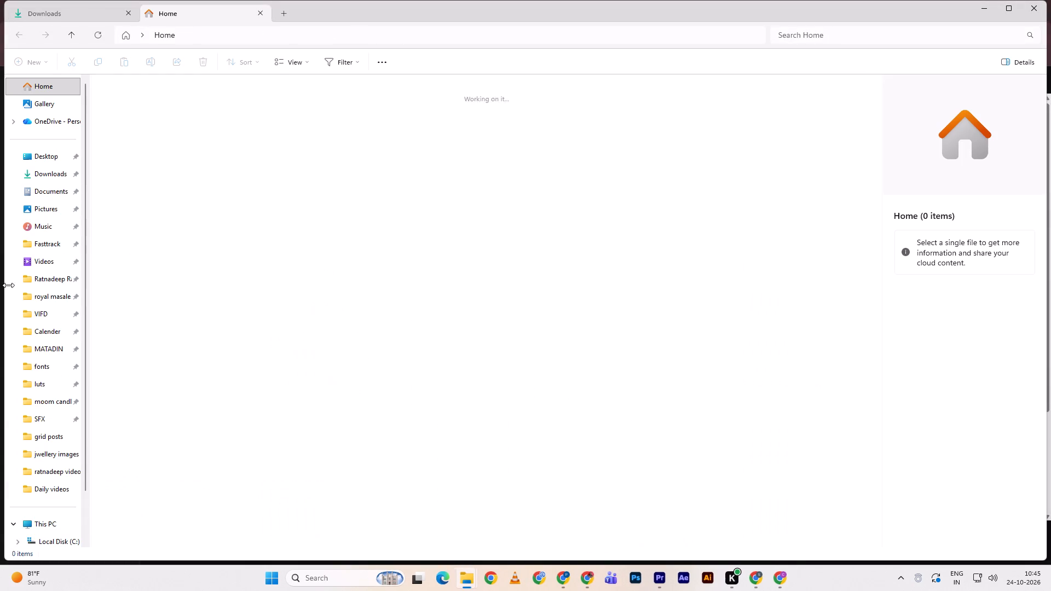
{"action": "left_click", "coordinate": [41, 339]}
{"action": "left_click", "coordinate": [51, 345]}
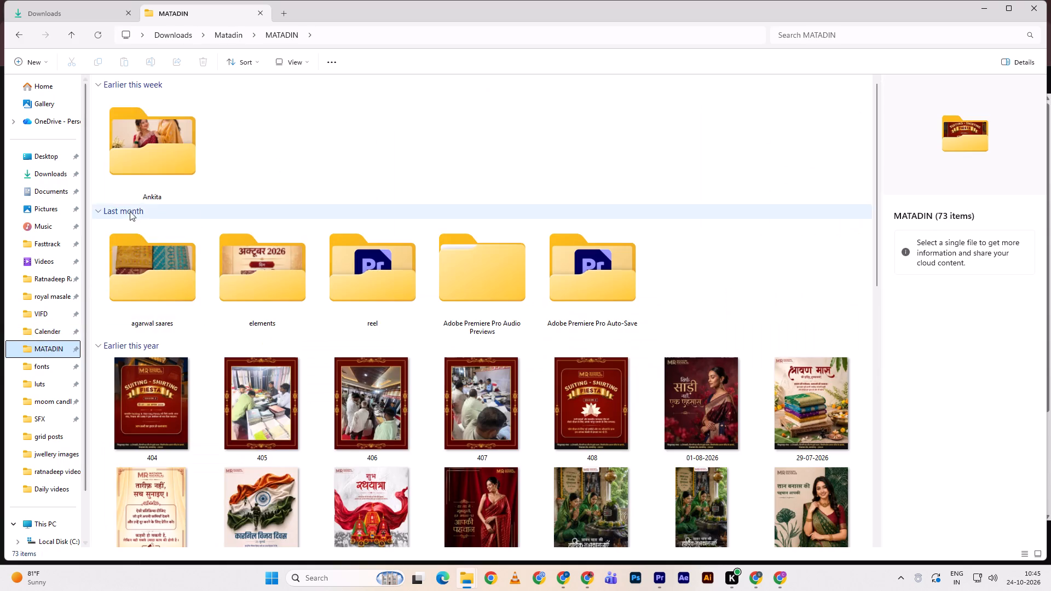
{"action": "double_click", "coordinate": [156, 173]}
{"action": "double_click", "coordinate": [171, 163]}
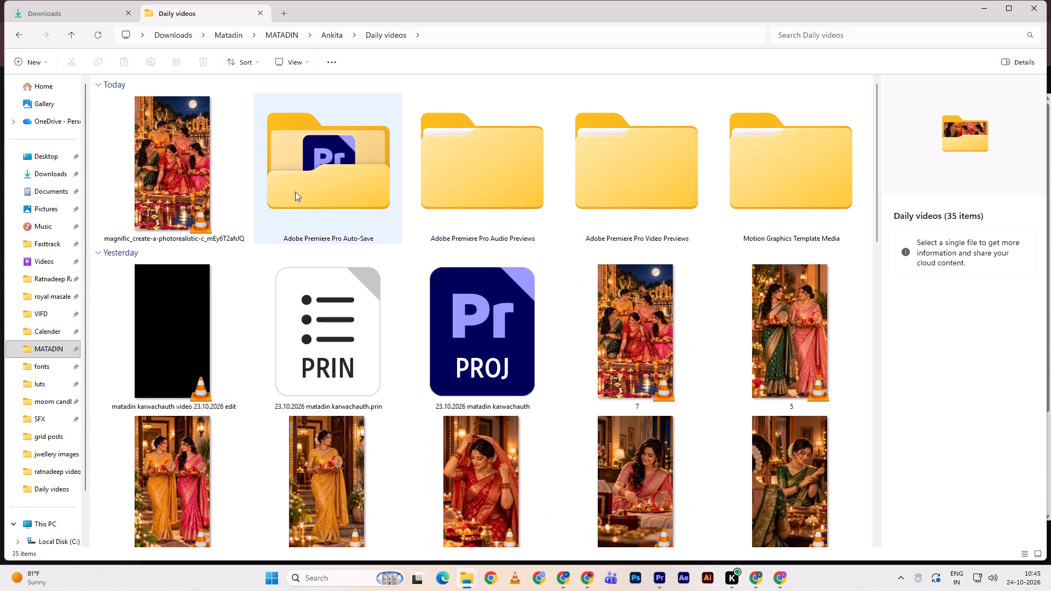
{"action": "scroll", "coordinate": [278, 228], "scroll_direction": "up", "scroll_amount": 2}
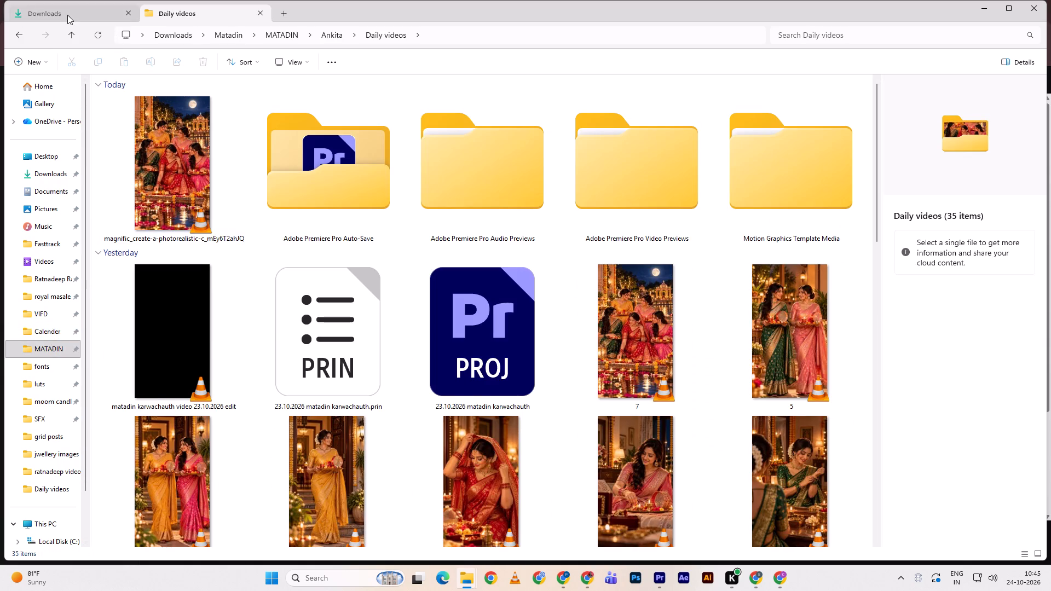
{"action": "left_click", "coordinate": [67, 15]}
{"action": "left_click", "coordinate": [174, 157]}
{"action": "key", "text": "ctrl+x"}
{"action": "left_click", "coordinate": [219, 0]}
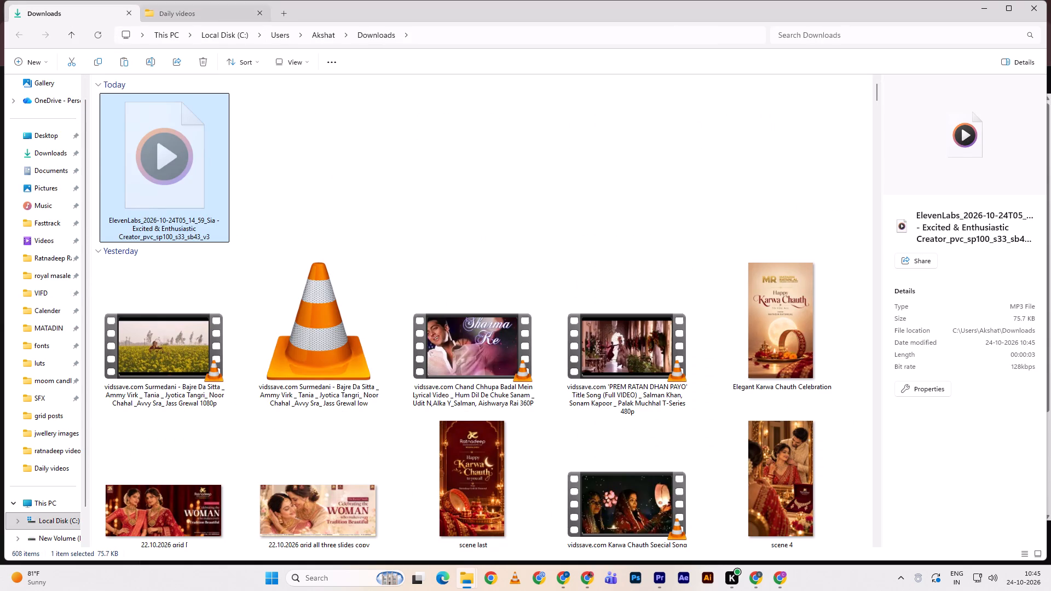
{"action": "left_click", "coordinate": [216, 19]}
{"action": "scroll", "coordinate": [497, 283], "scroll_direction": "down", "scroll_amount": 4}
{"action": "key", "text": "ctrl+v"}
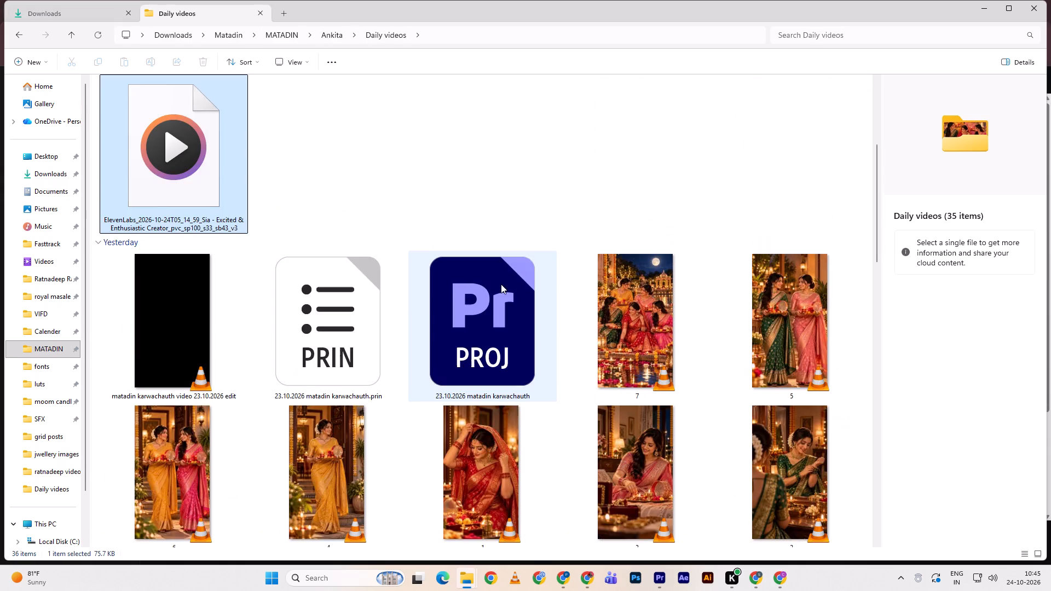
Import the ElevenLabs MP3 into the Premiere project and place it on track A1 at the start of the Magnific clip.
{"action": "scroll", "coordinate": [361, 215], "scroll_direction": "up", "scroll_amount": 4}
{"action": "left_click_drag", "start_coordinate": [196, 309], "coordinate": [298, 351]}
{"action": "key", "text": "alt+Tab"}
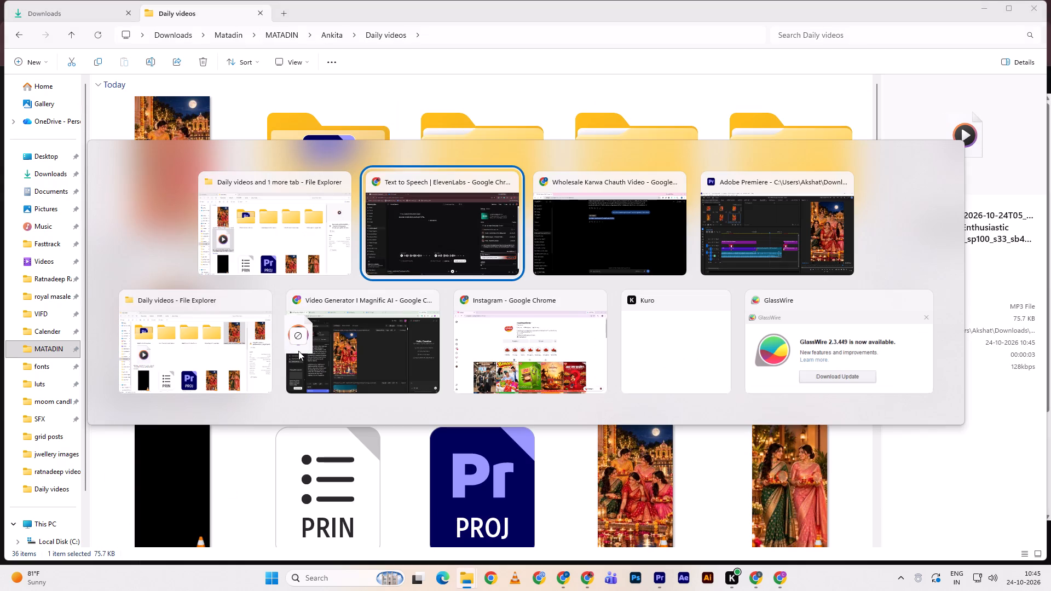
{"action": "left_click_drag", "start_coordinate": [298, 351], "coordinate": [179, 169]}
{"action": "key", "text": "alt+Tab"}
{"action": "key", "text": "alt+Tab"}
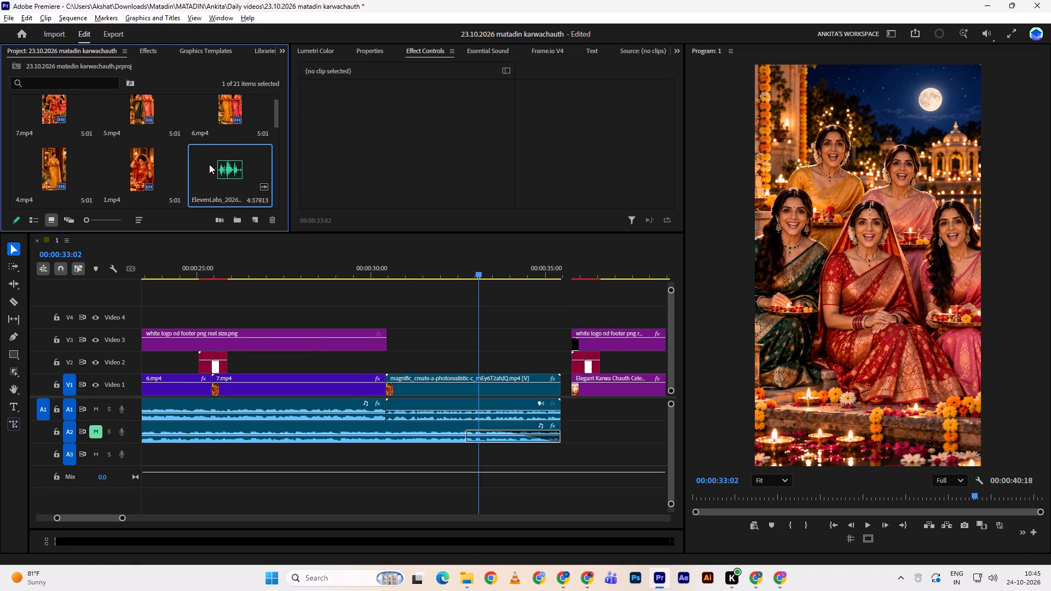
{"action": "left_click_drag", "start_coordinate": [233, 168], "coordinate": [390, 412]}
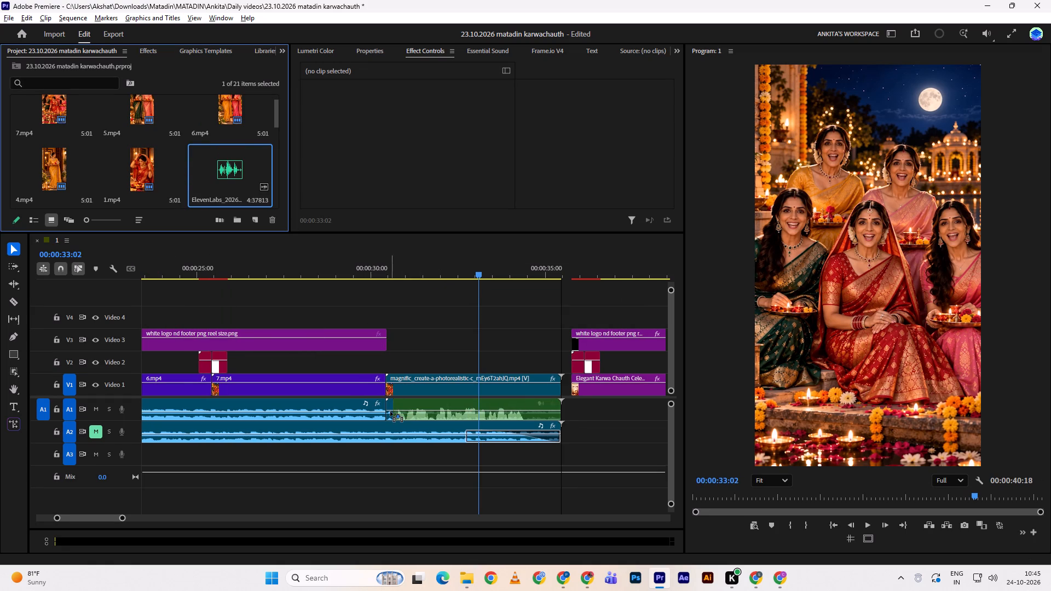
{"action": "left_click_drag", "start_coordinate": [390, 412], "coordinate": [382, 410]}
Play the timeline around the start of the Magnific clip to check where the voiceover's speech begins.
{"action": "left_click_drag", "start_coordinate": [399, 266], "coordinate": [380, 271]}
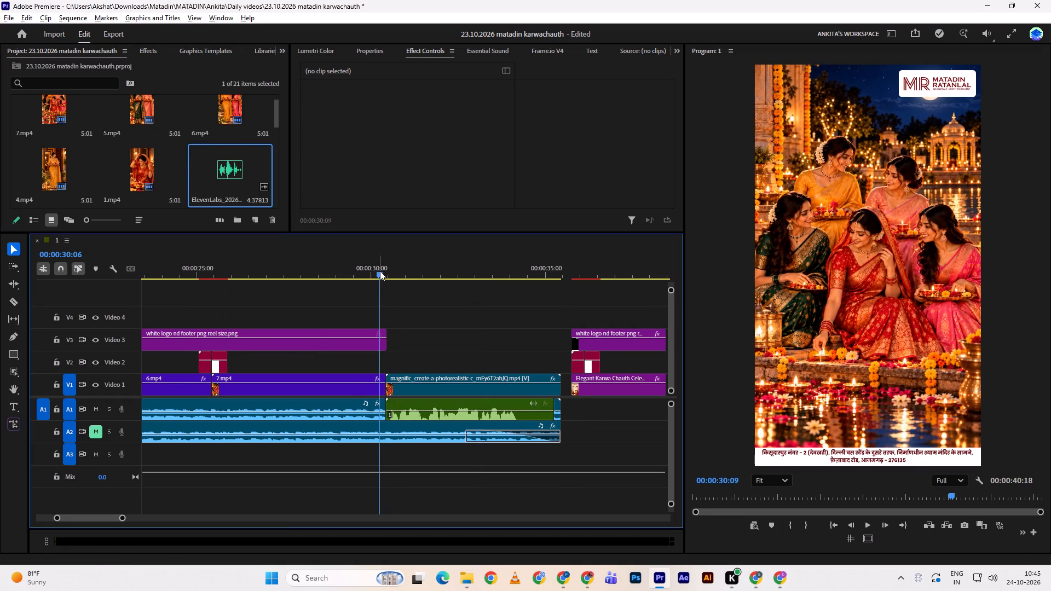
{"action": "key", "text": "space"}
{"action": "left_click_drag", "start_coordinate": [397, 270], "coordinate": [387, 271]}
{"action": "left_click", "coordinate": [453, 413]}
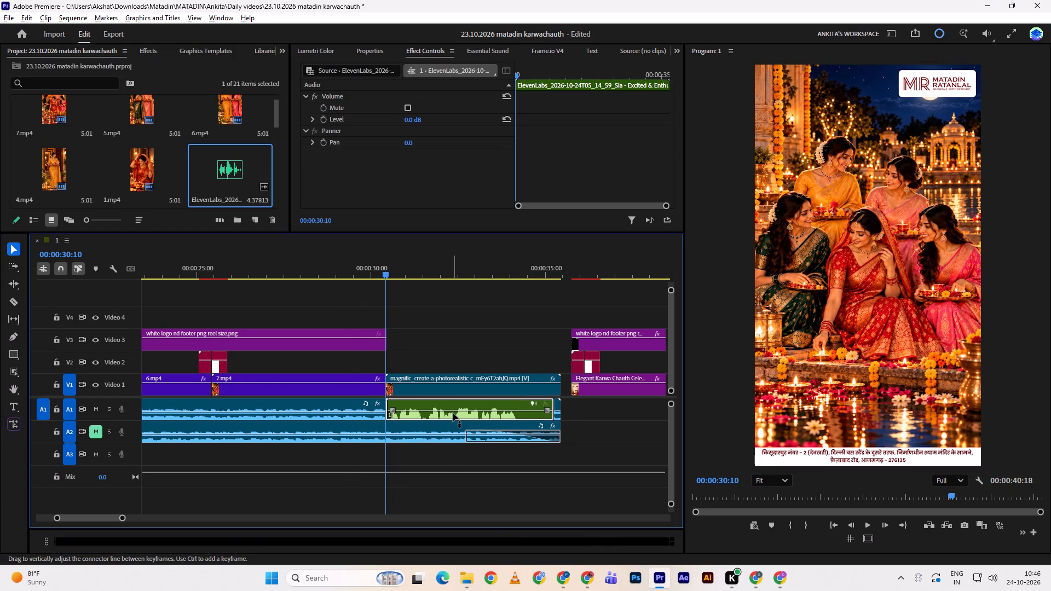
{"action": "key", "text": "space"}
{"action": "key", "text": "space"}
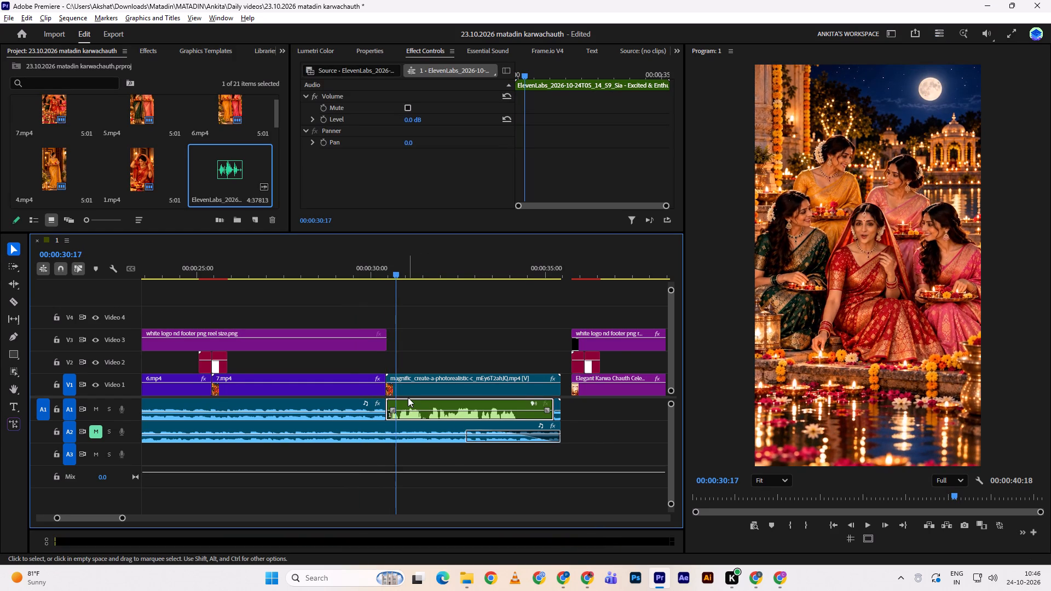
Trim the silent beginning off the voiceover up to 00:00:30:13 and move it back to the start of the Magnific clip.
{"action": "scroll", "coordinate": [408, 397], "scroll_direction": "up", "scroll_amount": 10, "text": "alt"}
{"action": "left_click_drag", "start_coordinate": [389, 268], "coordinate": [383, 264]}
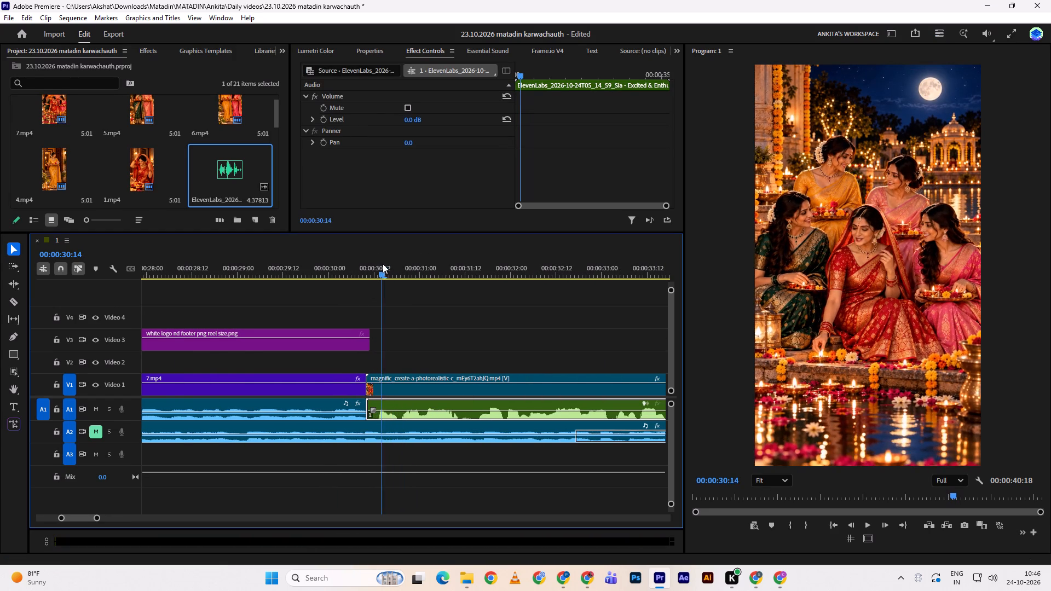
{"action": "left_click_drag", "start_coordinate": [383, 264], "coordinate": [376, 263]}
{"action": "key", "text": "Right"}
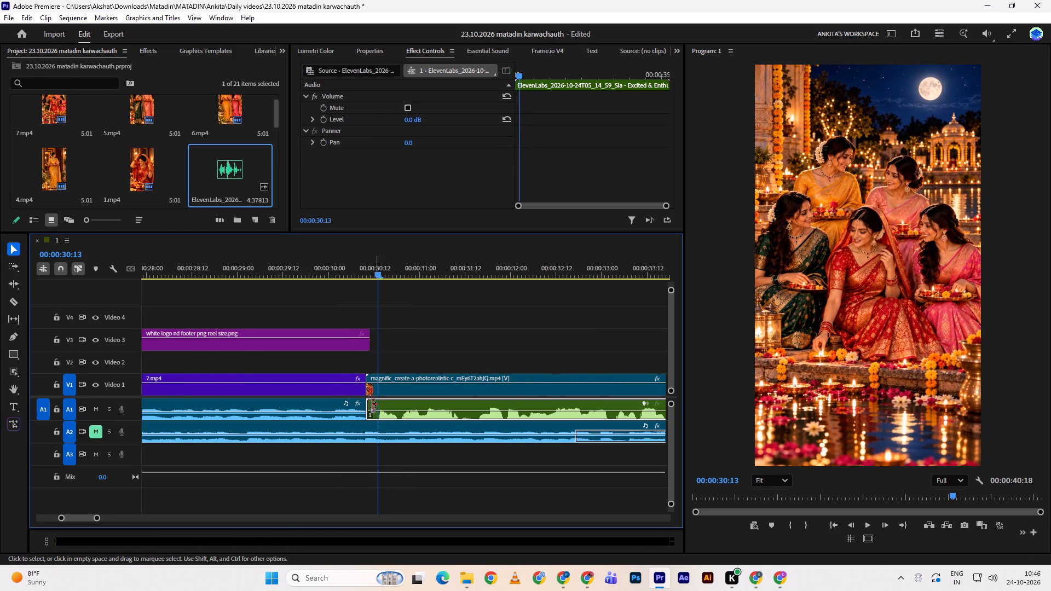
{"action": "left_click_drag", "start_coordinate": [368, 405], "coordinate": [379, 405]}
{"action": "left_click_drag", "start_coordinate": [396, 404], "coordinate": [390, 402]}
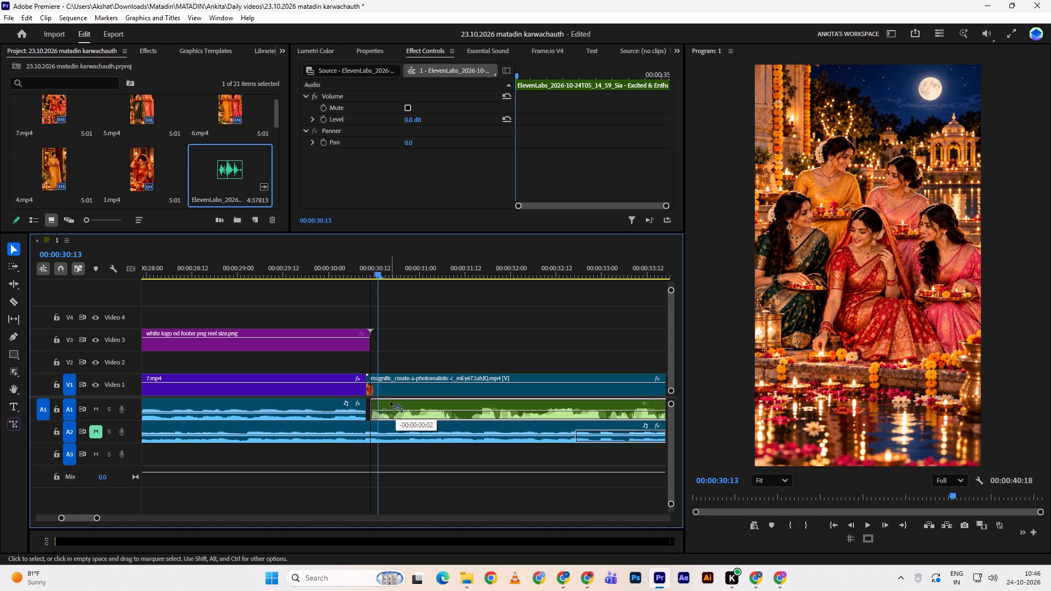
{"action": "left_click_drag", "start_coordinate": [390, 402], "coordinate": [385, 400]}
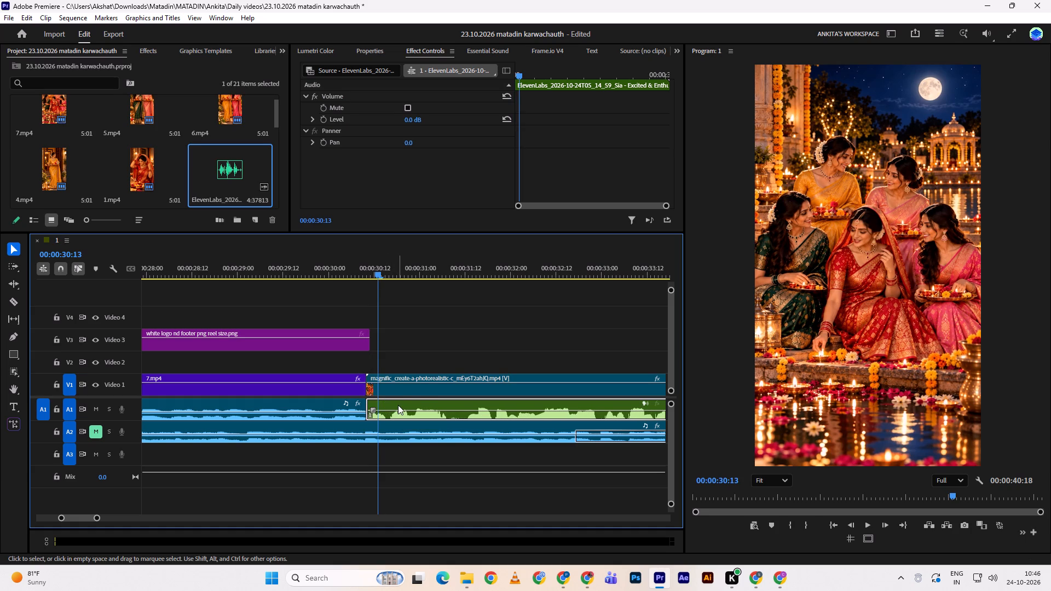
Play the start of the voiceover to find the pause, and split the A1 clip at 00:00:31:08.
{"action": "key", "text": "space"}
{"action": "key", "text": "space"}
{"action": "key", "text": "space"}
{"action": "key", "text": "space"}
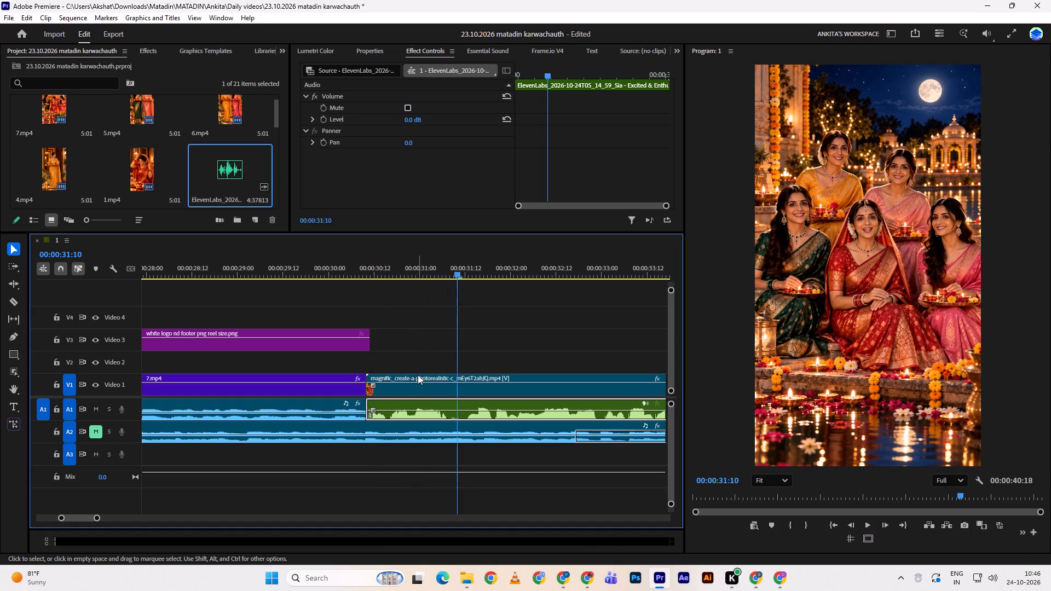
{"action": "left_click", "coordinate": [452, 256]}
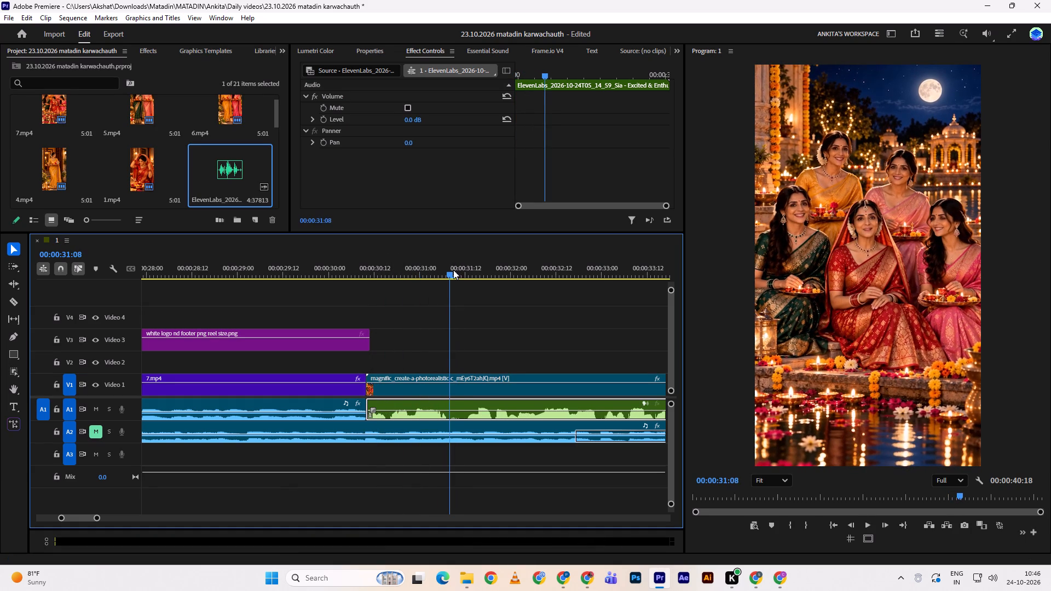
{"action": "key", "text": "c"}
{"action": "left_click", "coordinate": [452, 404]}
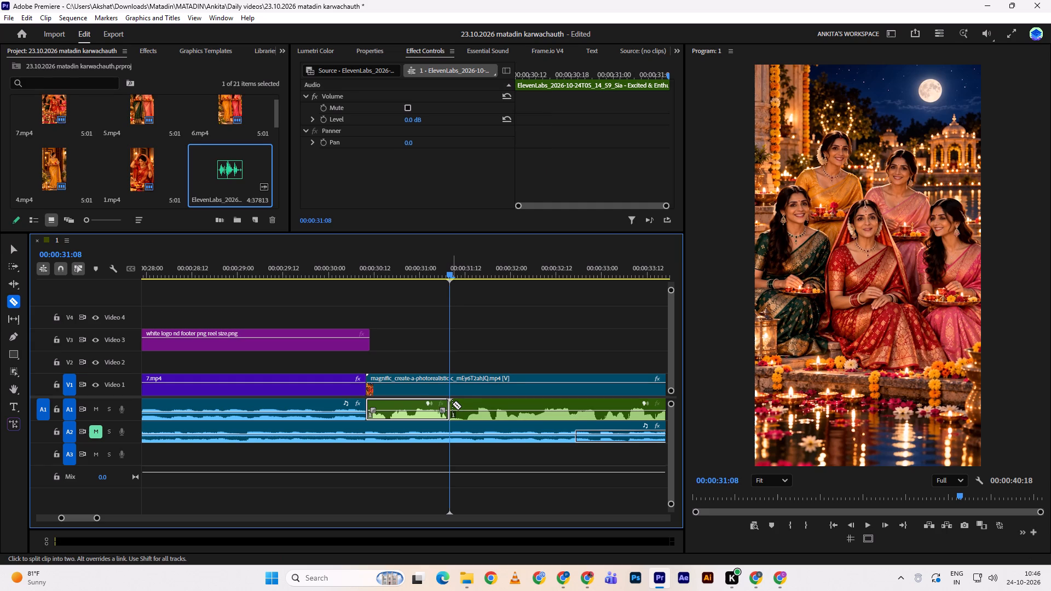
Trim the beginning of the second voiceover piece to about 00:00:31:12 and move it back against the first piece.
{"action": "key", "text": "v"}
{"action": "key", "text": "space"}
{"action": "key", "text": "space"}
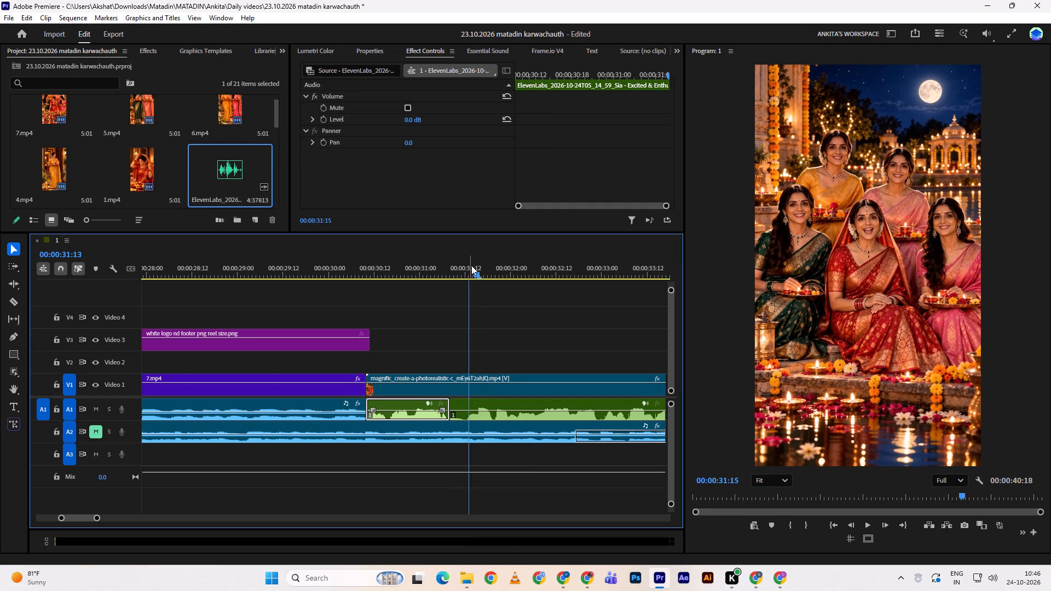
{"action": "left_click", "coordinate": [471, 265]}
{"action": "left_click_drag", "start_coordinate": [454, 400], "coordinate": [465, 399]}
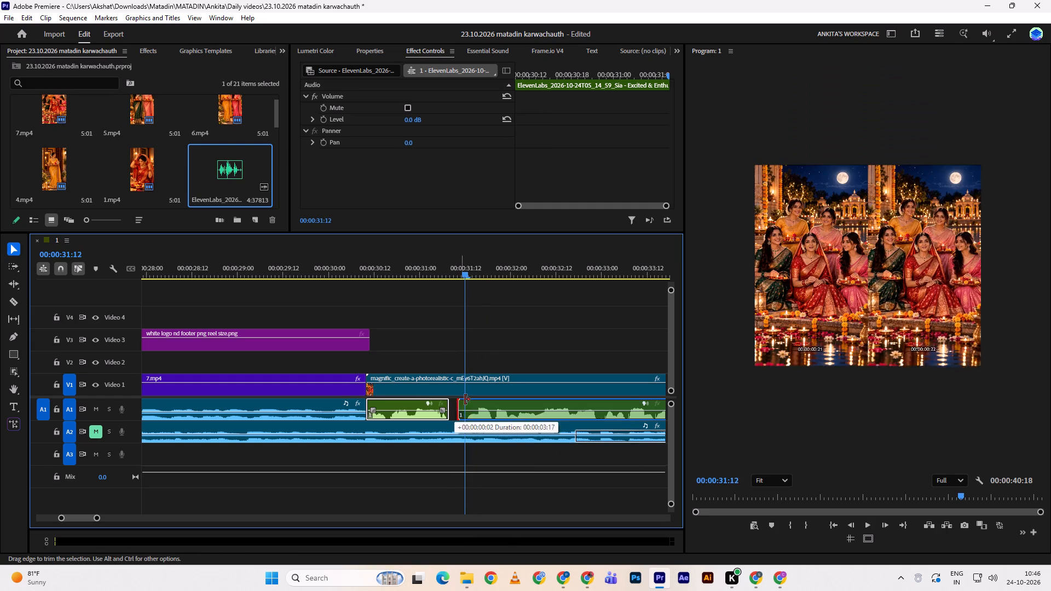
{"action": "left_click_drag", "start_coordinate": [465, 399], "coordinate": [466, 400]}
{"action": "left_click_drag", "start_coordinate": [476, 401], "coordinate": [459, 398]}
Play the tightened voiceover through and trim the silent end off its second piece at 00:00:33:21.
{"action": "left_click_drag", "start_coordinate": [440, 269], "coordinate": [432, 267]}
{"action": "key", "text": "space"}
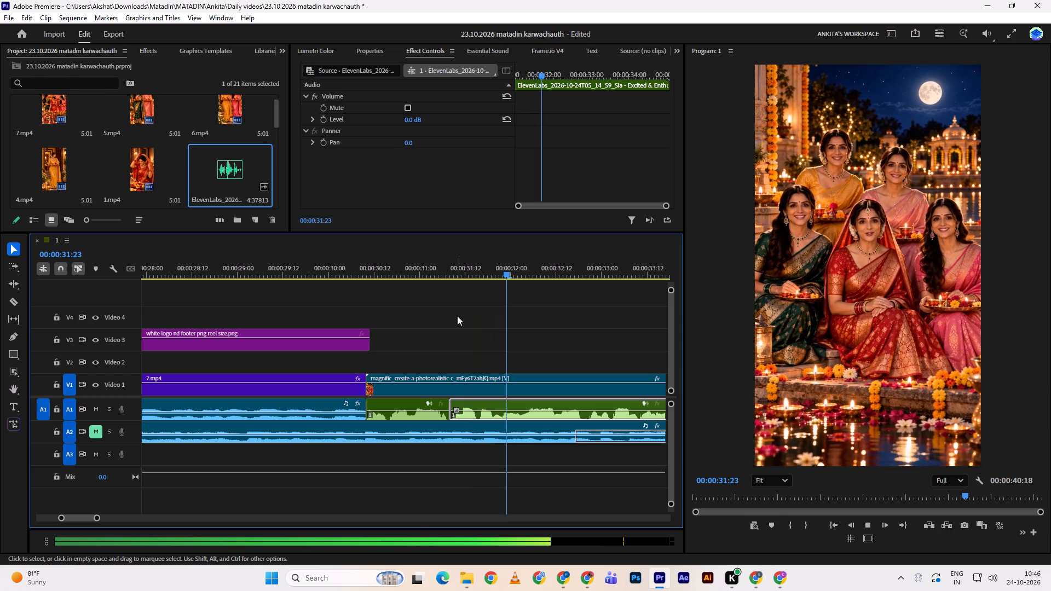
{"action": "scroll", "coordinate": [427, 333], "scroll_direction": "down", "scroll_amount": 4, "text": "alt"}
{"action": "key", "text": "space"}
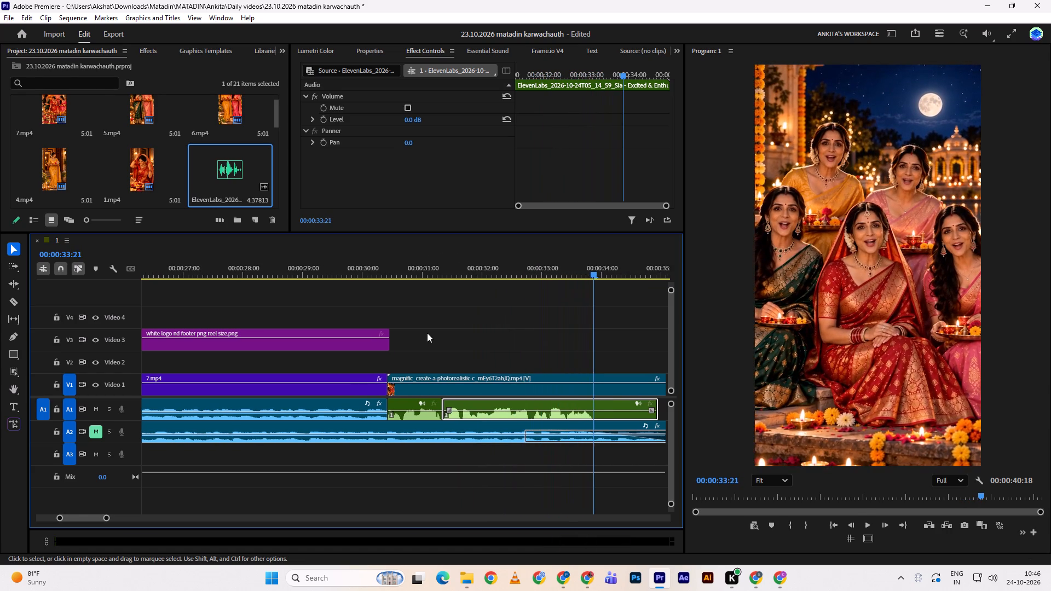
{"action": "scroll", "coordinate": [427, 332], "scroll_direction": "down", "scroll_amount": 7}
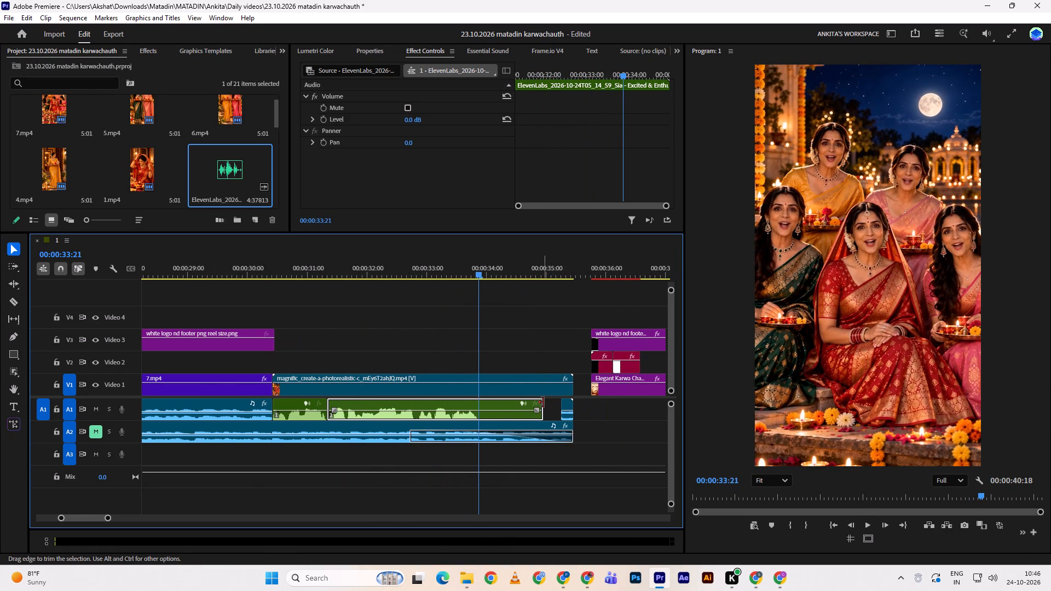
{"action": "left_click_drag", "start_coordinate": [542, 402], "coordinate": [481, 388]}
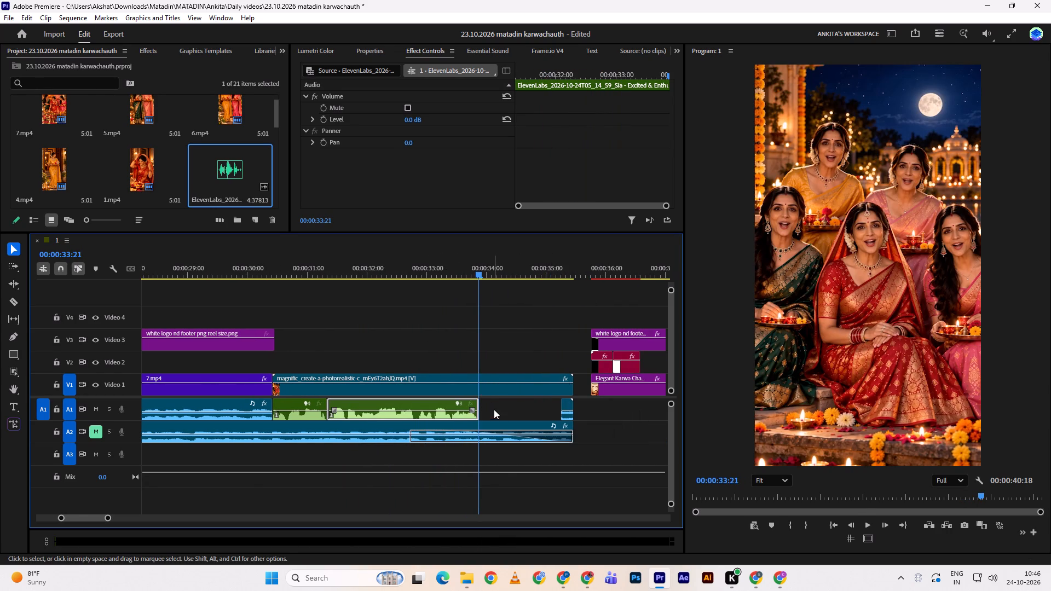
Nest the two voiceover pieces on A1 into one sequence named "audio 1".
{"action": "left_click", "coordinate": [281, 401], "text": "shift"}
{"action": "right_click", "coordinate": [281, 401]}
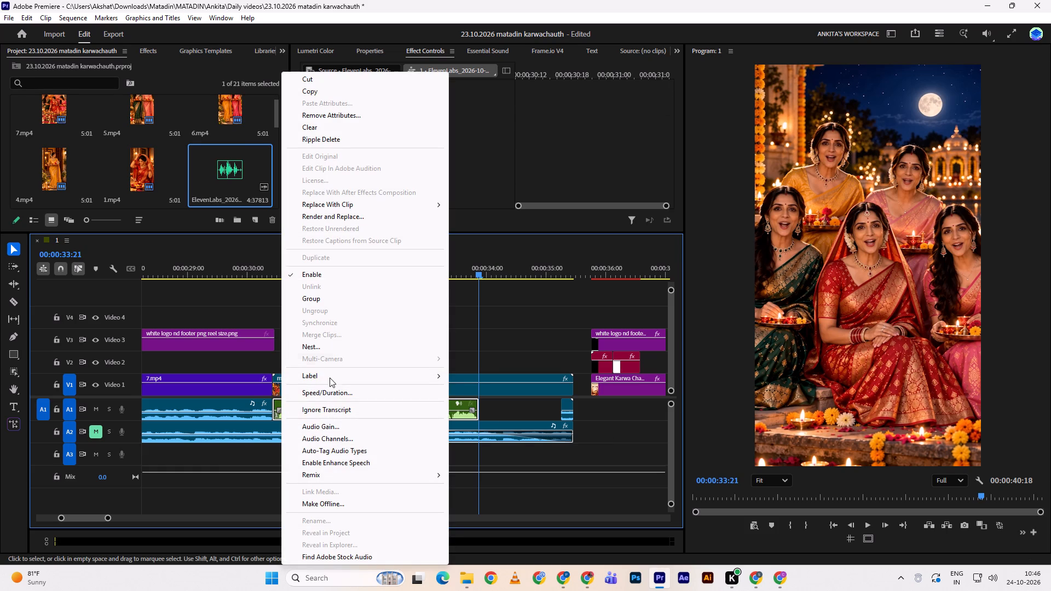
{"action": "left_click", "coordinate": [325, 350]}
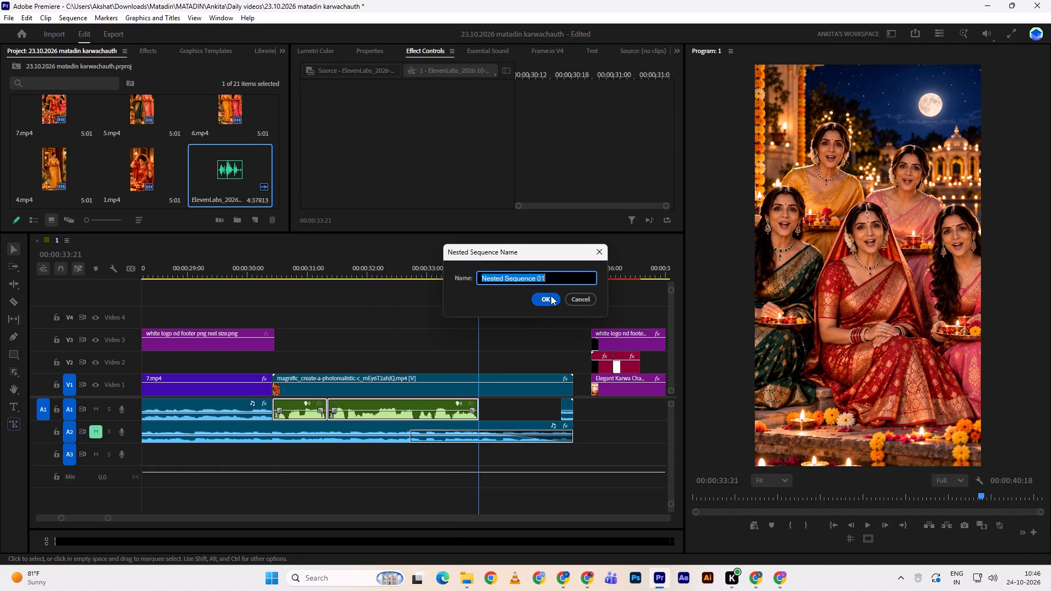
{"action": "type", "text": "audio 1"}
{"action": "key", "text": "Return"}
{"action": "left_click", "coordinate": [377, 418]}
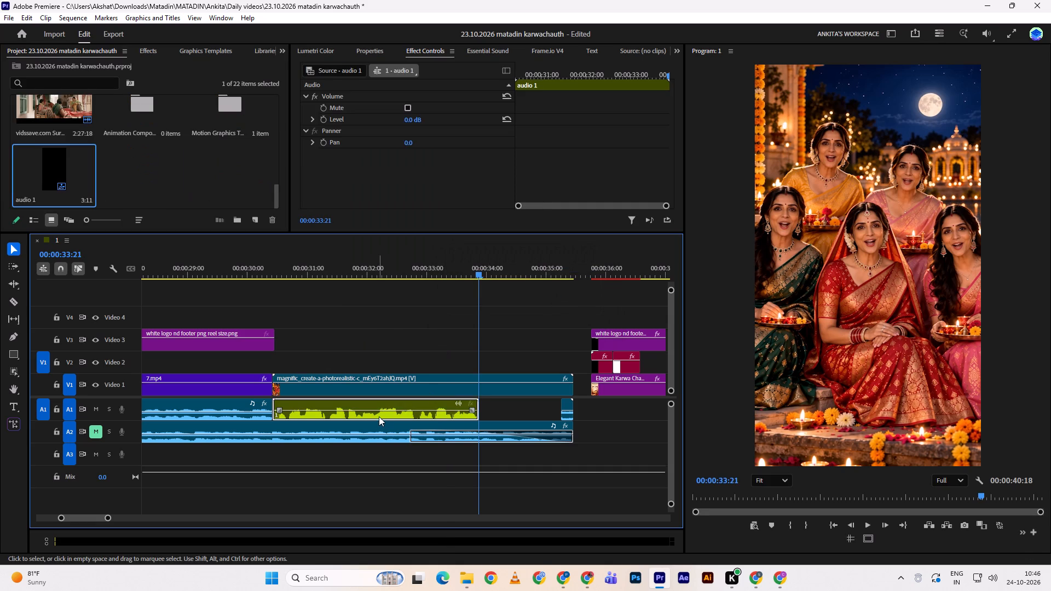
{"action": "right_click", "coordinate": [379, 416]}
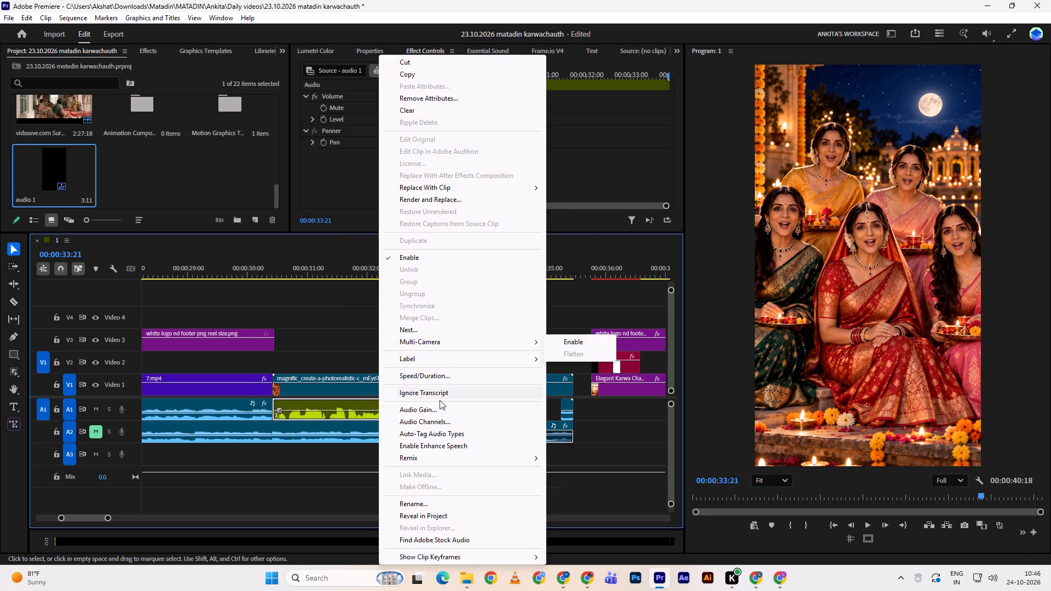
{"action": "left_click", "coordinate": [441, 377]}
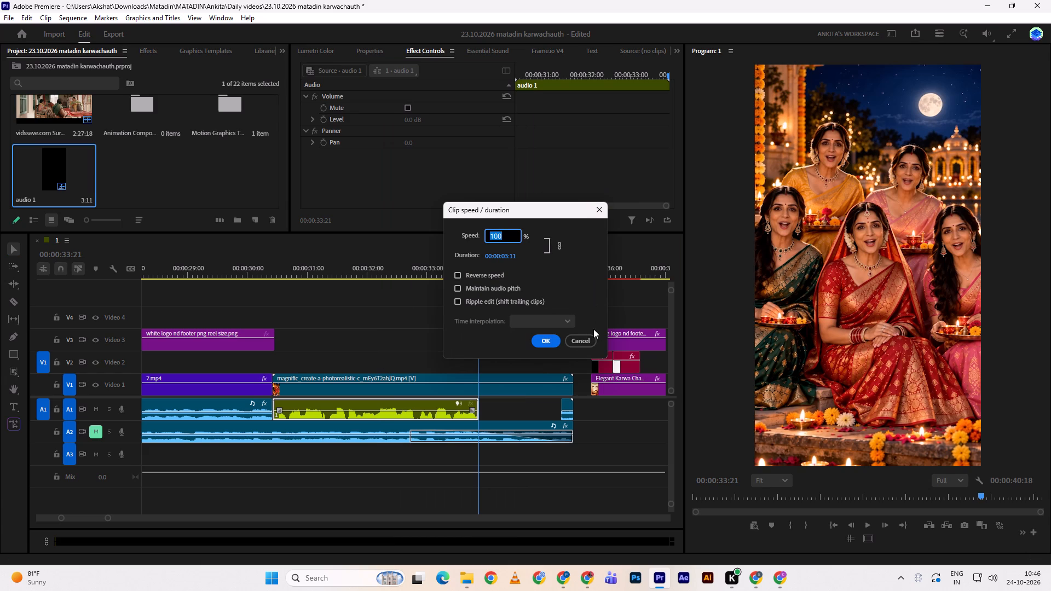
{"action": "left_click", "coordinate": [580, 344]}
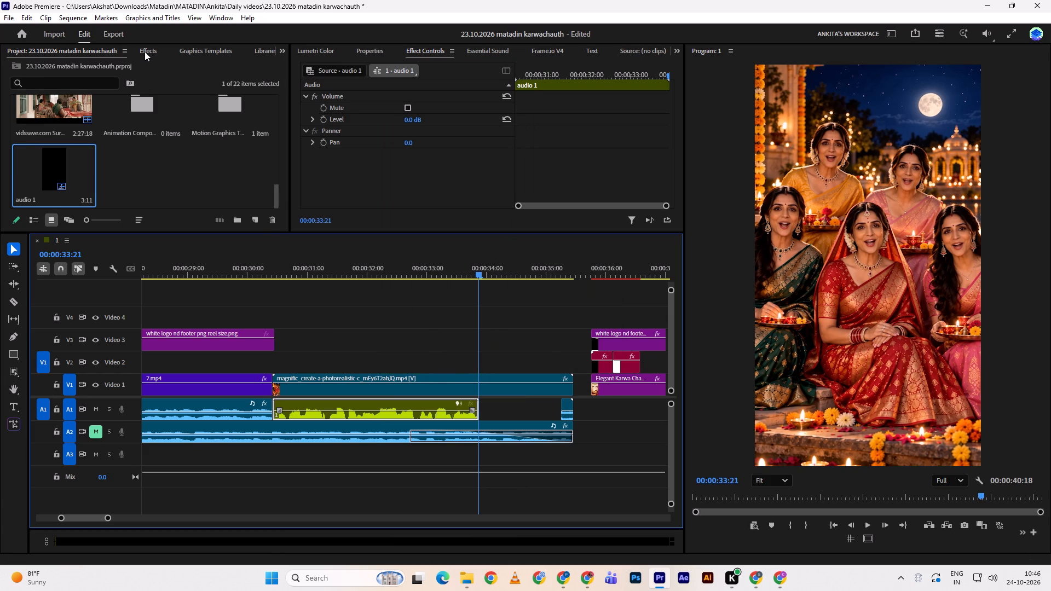
Search the effects for "pitch s".
{"action": "left_click", "coordinate": [145, 51]}
{"action": "left_click", "coordinate": [75, 64]}
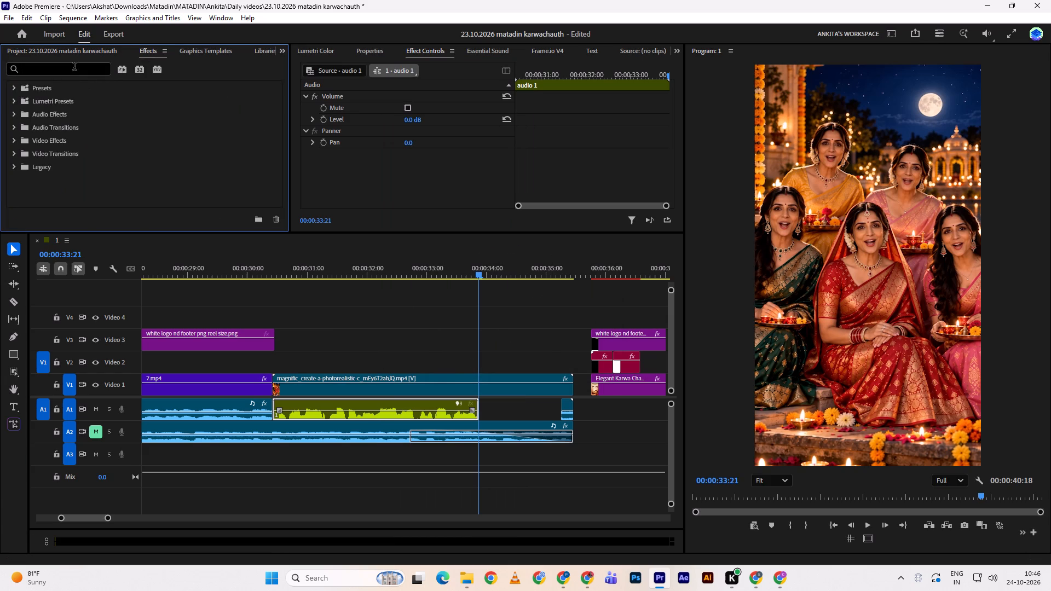
{"action": "left_click", "coordinate": [74, 67]}
{"action": "type", "text": "pitch s"}
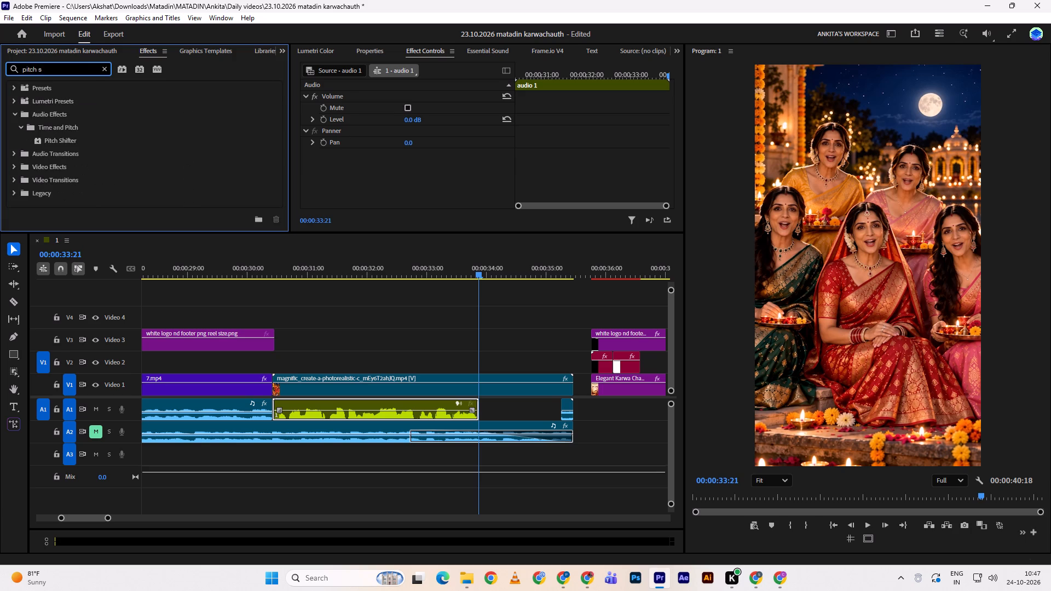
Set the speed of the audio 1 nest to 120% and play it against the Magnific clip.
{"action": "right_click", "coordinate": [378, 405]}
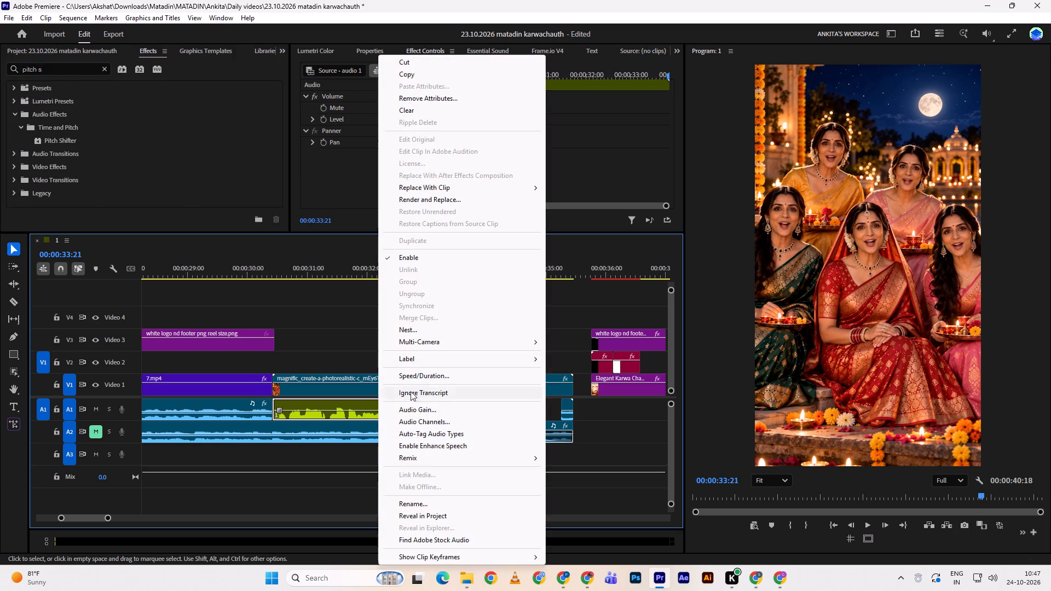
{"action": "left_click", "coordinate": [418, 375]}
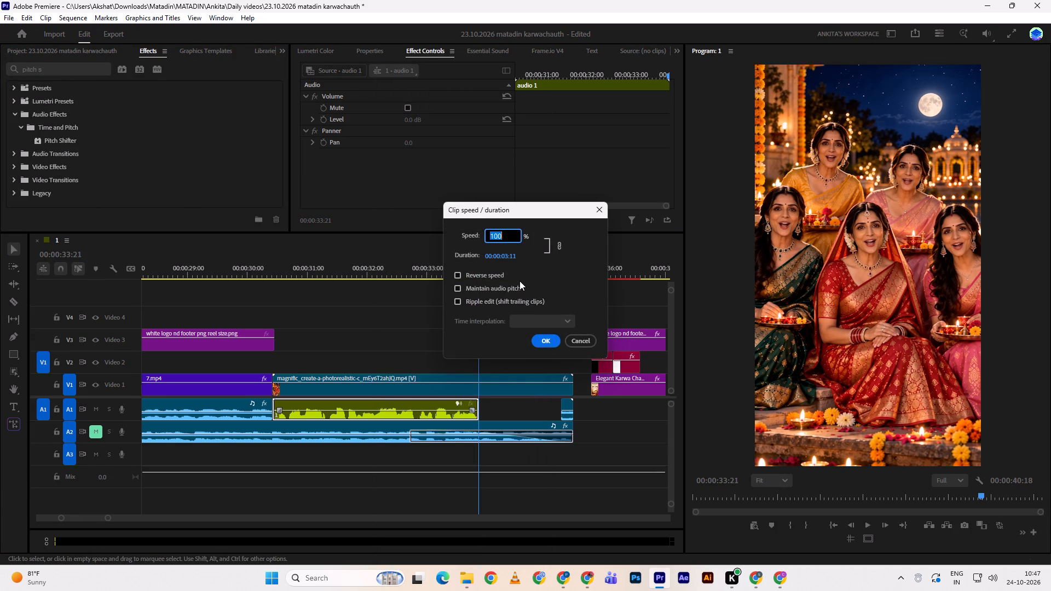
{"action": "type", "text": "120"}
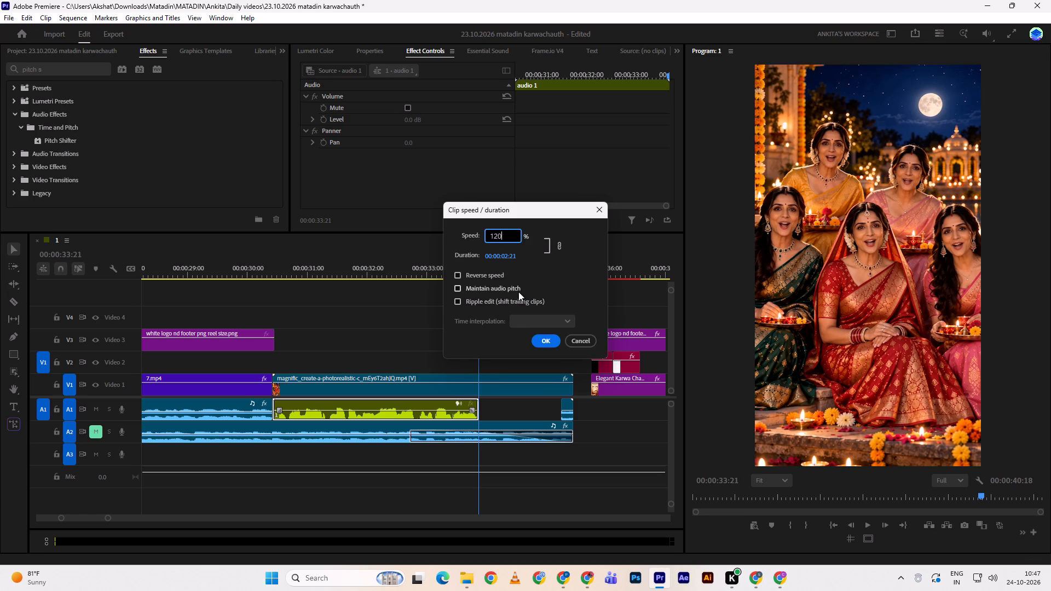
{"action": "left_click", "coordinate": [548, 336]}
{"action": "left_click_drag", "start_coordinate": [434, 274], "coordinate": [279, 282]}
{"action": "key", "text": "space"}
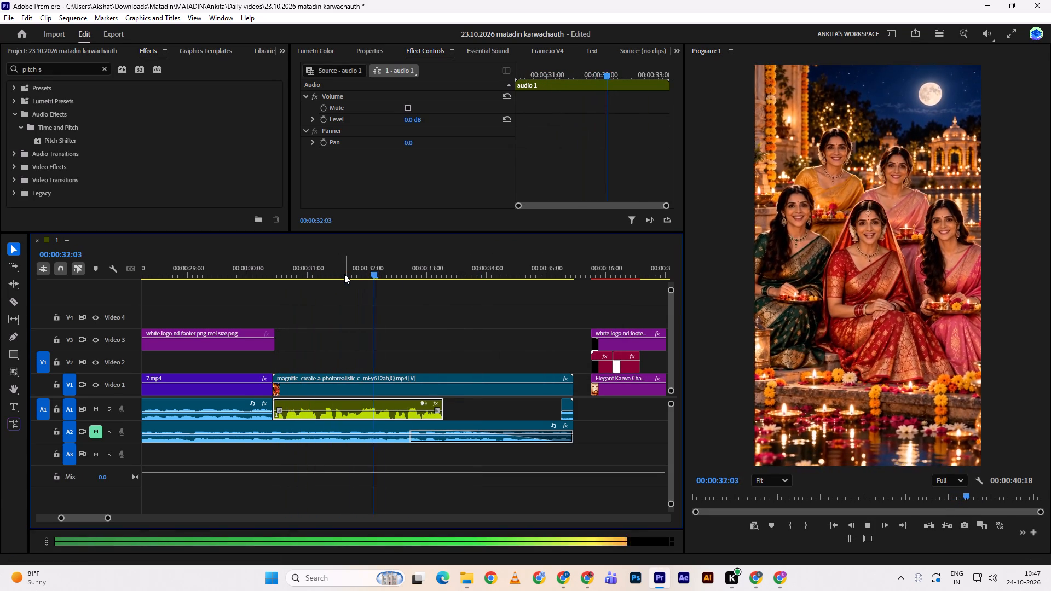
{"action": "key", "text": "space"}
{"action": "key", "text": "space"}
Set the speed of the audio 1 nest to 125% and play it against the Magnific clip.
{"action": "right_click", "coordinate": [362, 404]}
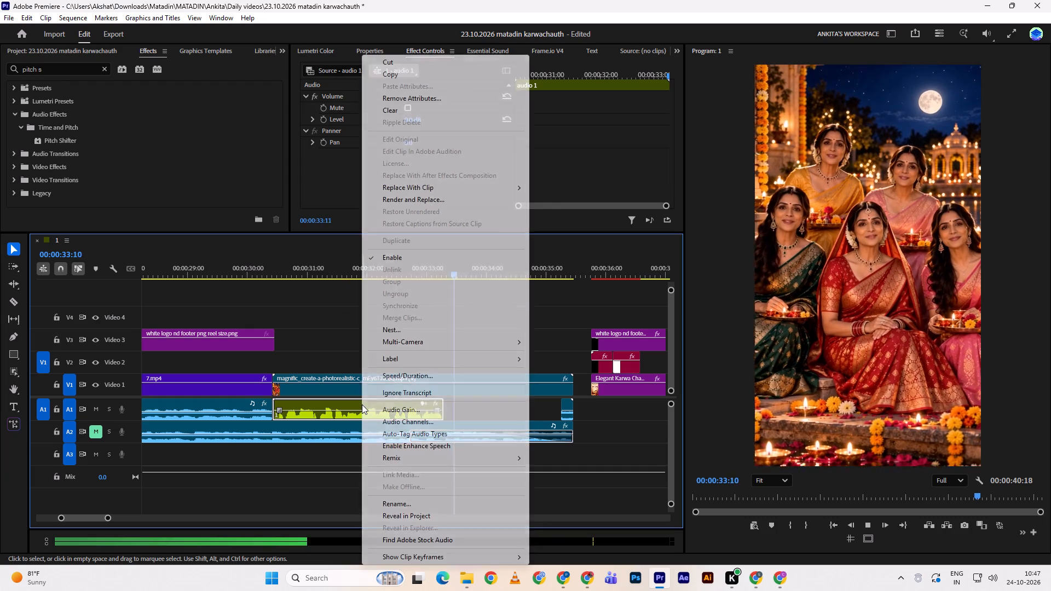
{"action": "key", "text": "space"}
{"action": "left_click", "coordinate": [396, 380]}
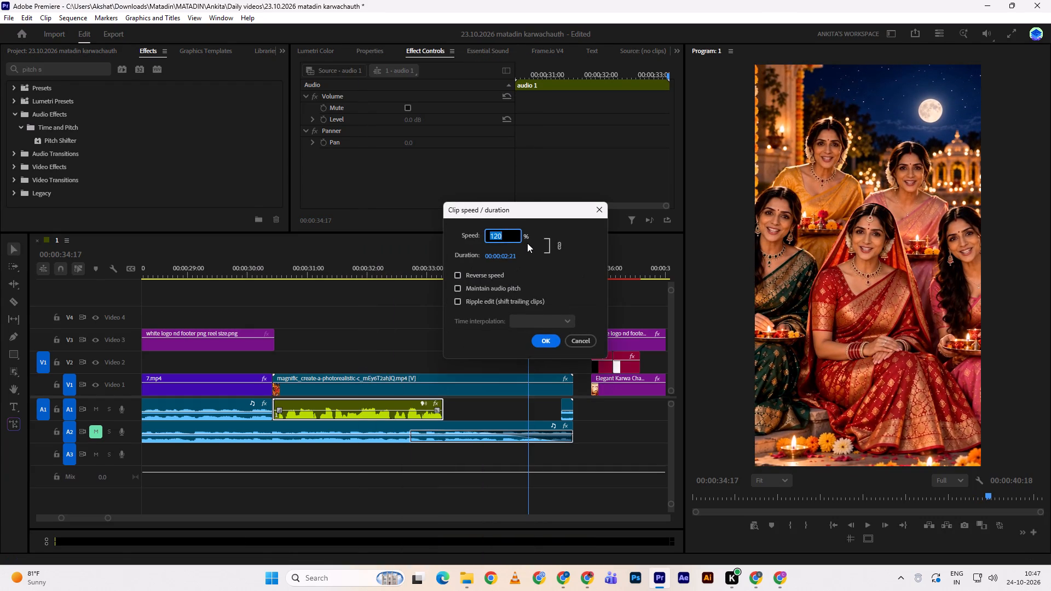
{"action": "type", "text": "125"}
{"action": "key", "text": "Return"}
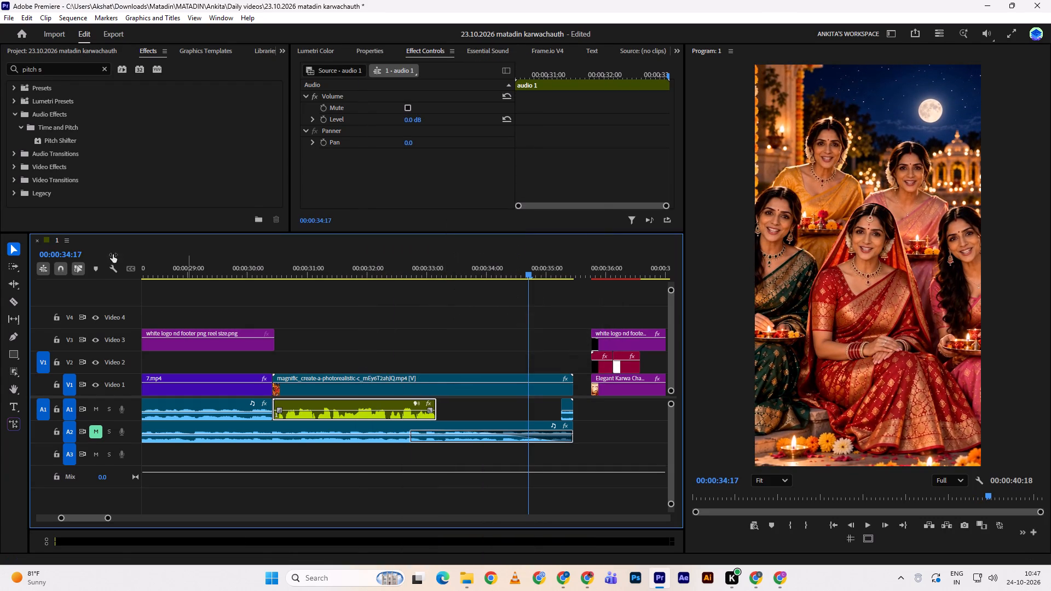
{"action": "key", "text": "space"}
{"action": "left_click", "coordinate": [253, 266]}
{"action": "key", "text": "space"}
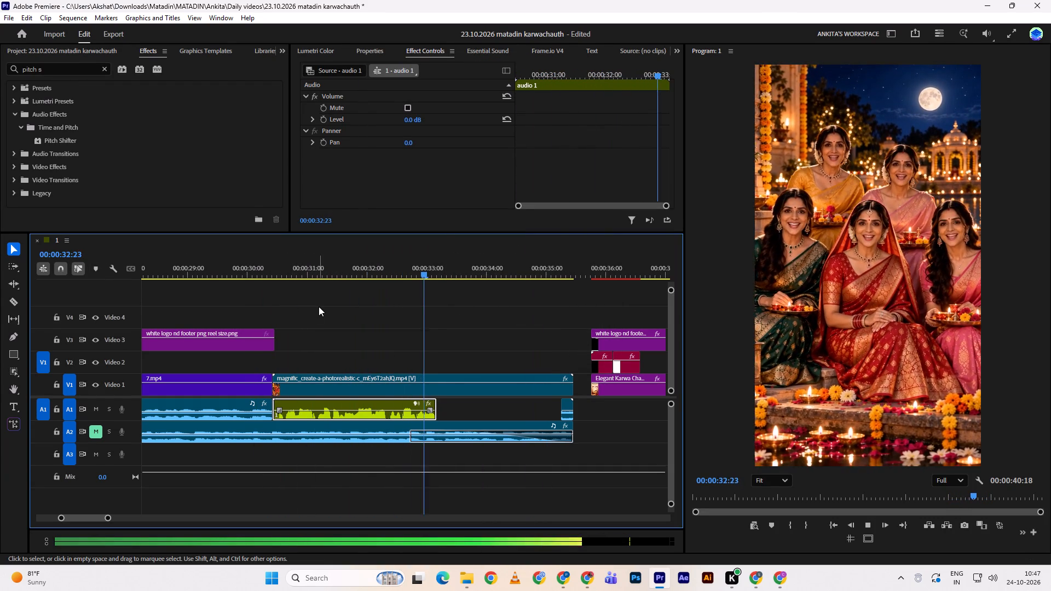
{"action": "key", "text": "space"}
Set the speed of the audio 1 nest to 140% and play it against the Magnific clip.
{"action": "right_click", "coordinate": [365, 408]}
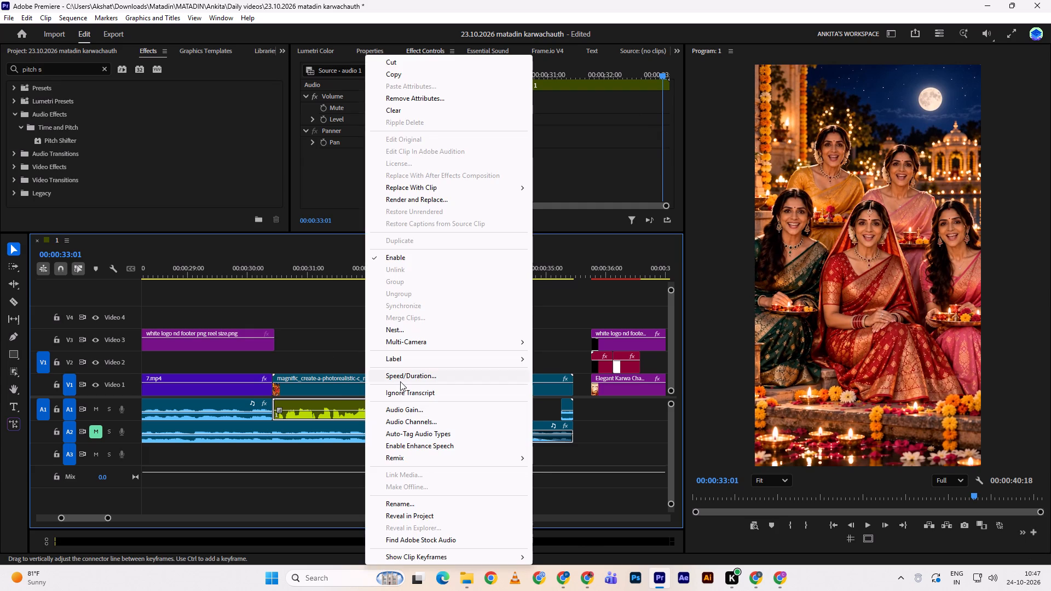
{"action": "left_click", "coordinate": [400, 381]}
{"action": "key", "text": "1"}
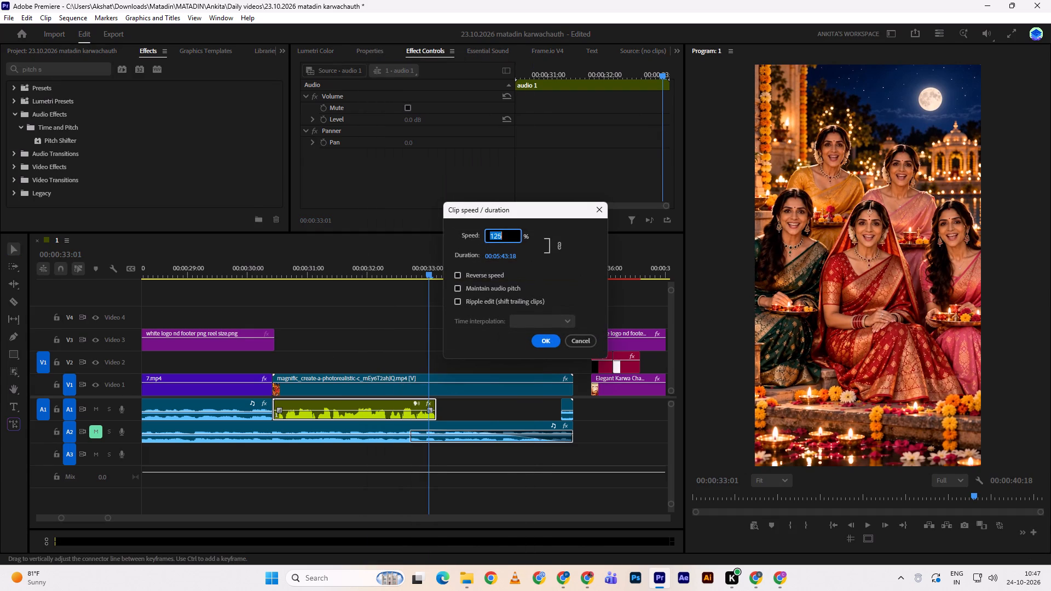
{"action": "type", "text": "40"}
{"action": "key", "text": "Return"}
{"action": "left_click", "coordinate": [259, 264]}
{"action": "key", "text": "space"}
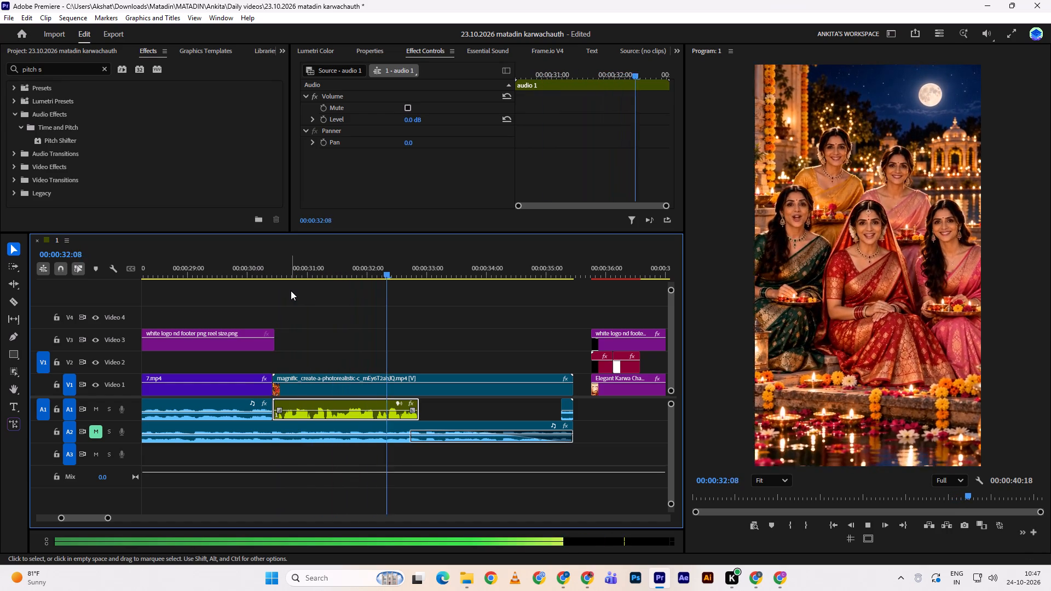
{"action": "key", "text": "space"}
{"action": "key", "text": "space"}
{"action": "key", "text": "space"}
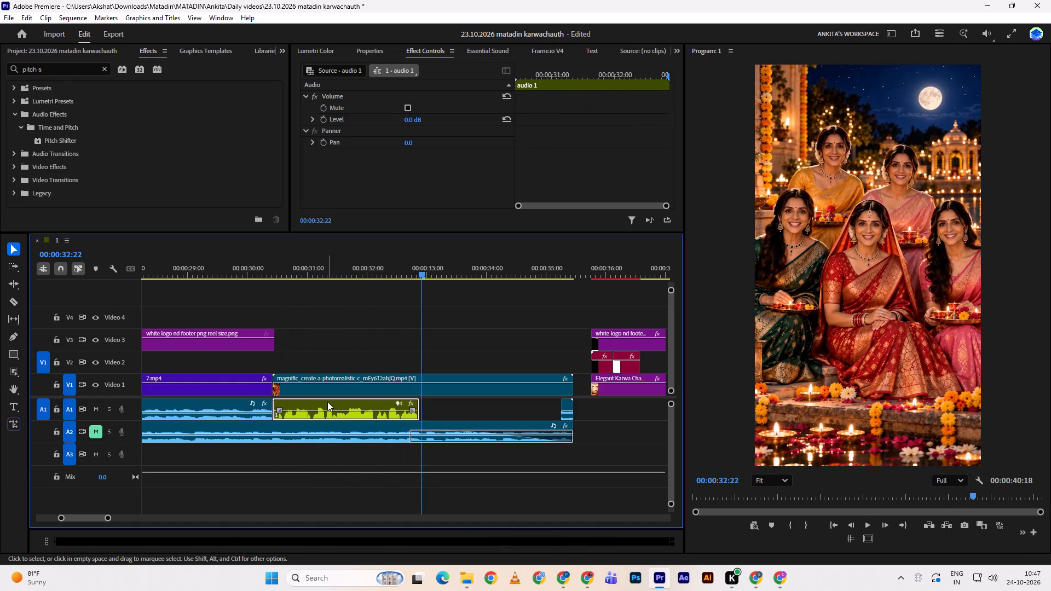
Set the speed of the audio 1 nest to 145%, play it against the Magnific clip and return the playhead to 00:00:31:16.
{"action": "right_click", "coordinate": [327, 402]}
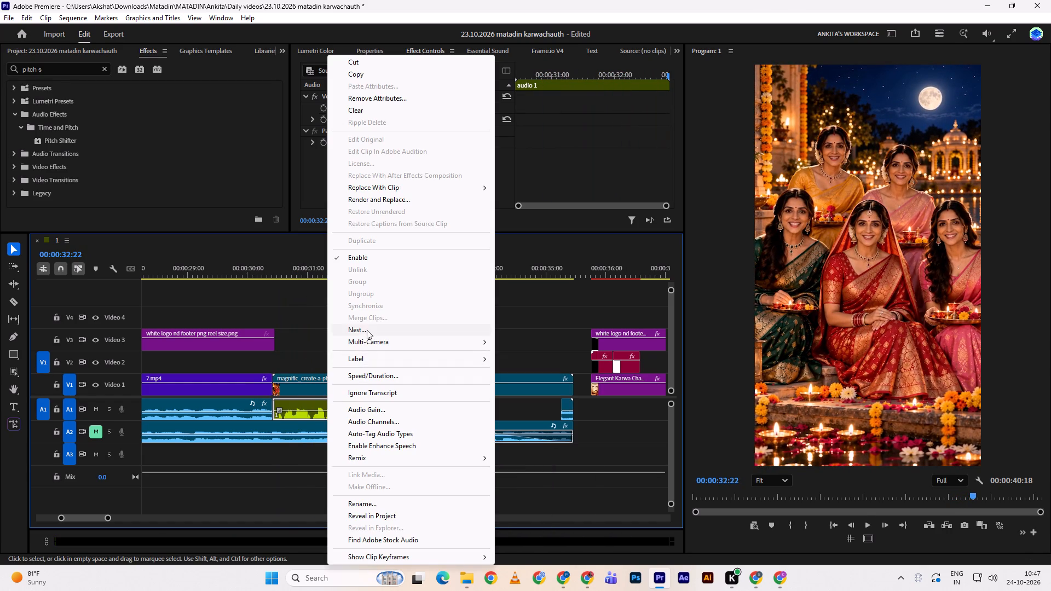
{"action": "double_click", "coordinate": [368, 375]}
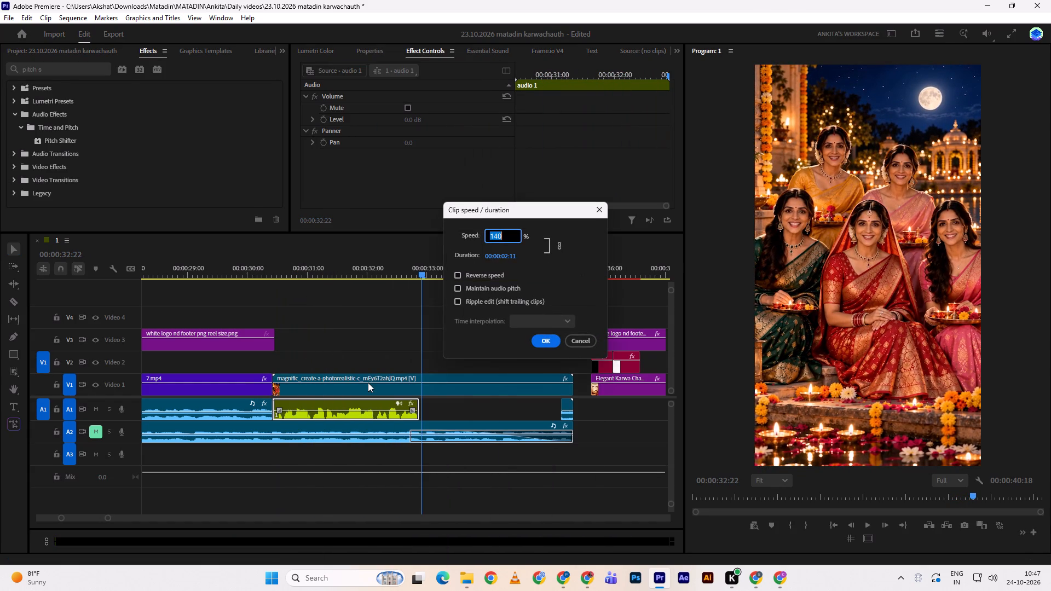
{"action": "type", "text": "145"}
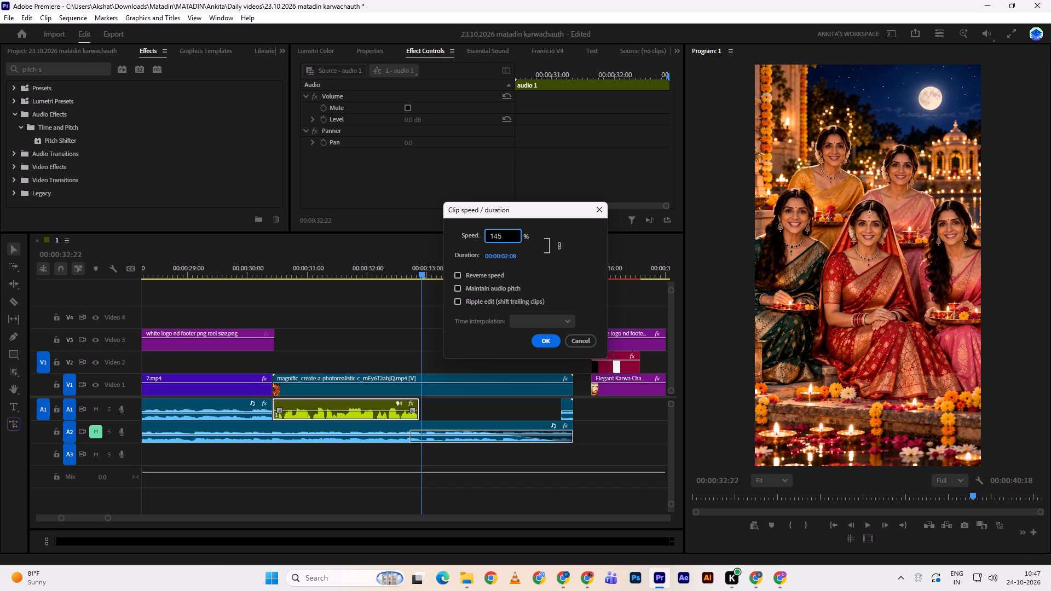
{"action": "key", "text": "Return"}
{"action": "left_click", "coordinate": [272, 273]}
{"action": "key", "text": "space"}
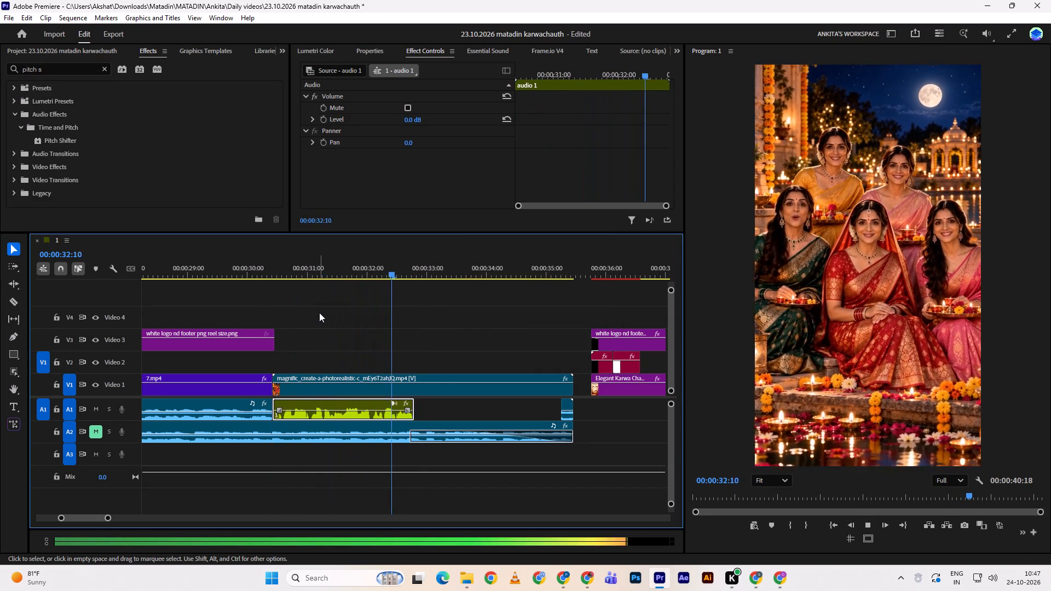
{"action": "key", "text": "space"}
{"action": "left_click_drag", "start_coordinate": [371, 266], "coordinate": [350, 265]}
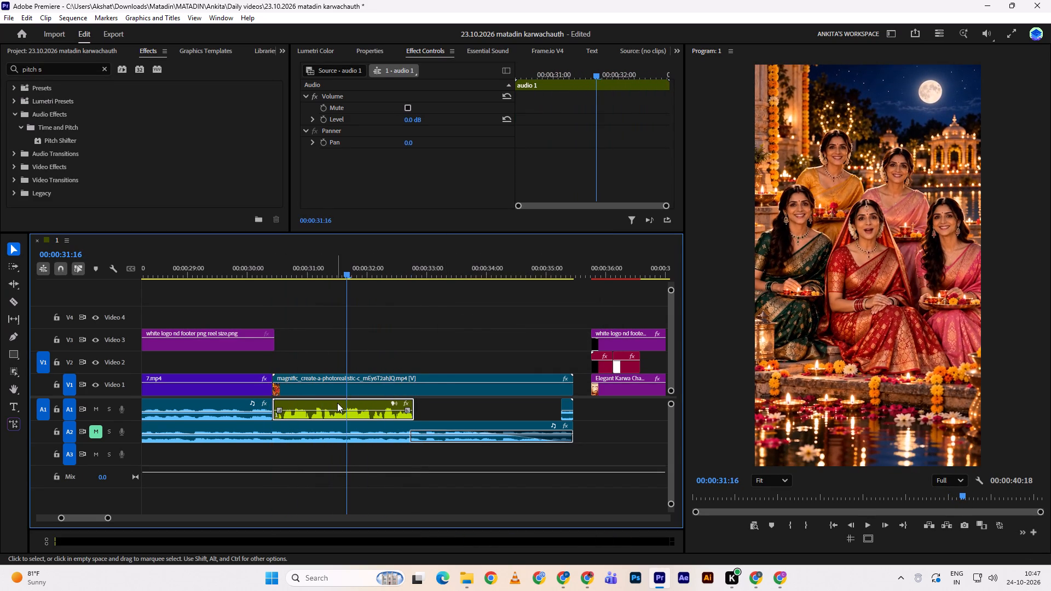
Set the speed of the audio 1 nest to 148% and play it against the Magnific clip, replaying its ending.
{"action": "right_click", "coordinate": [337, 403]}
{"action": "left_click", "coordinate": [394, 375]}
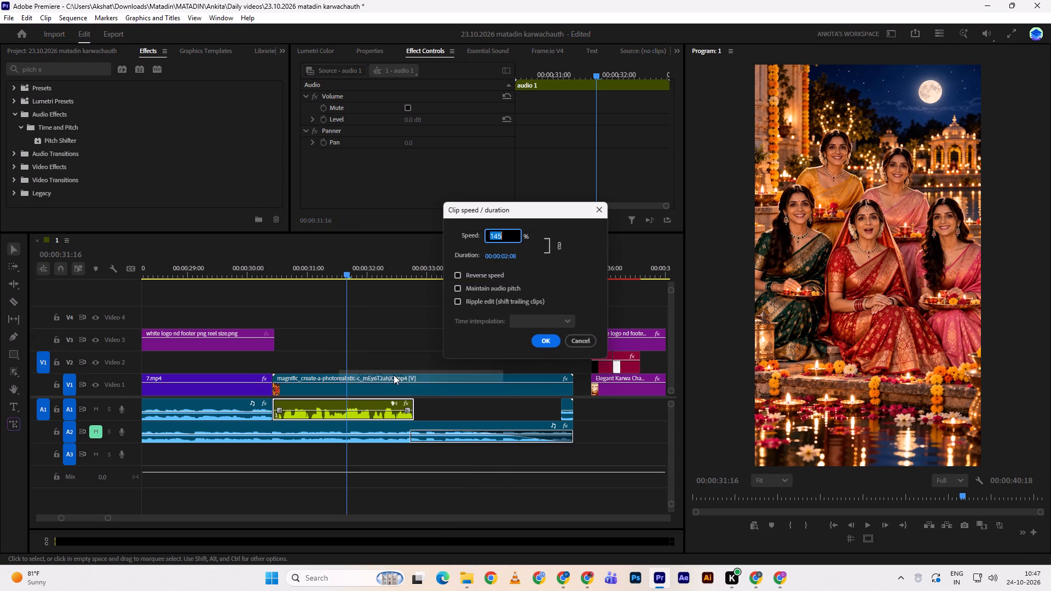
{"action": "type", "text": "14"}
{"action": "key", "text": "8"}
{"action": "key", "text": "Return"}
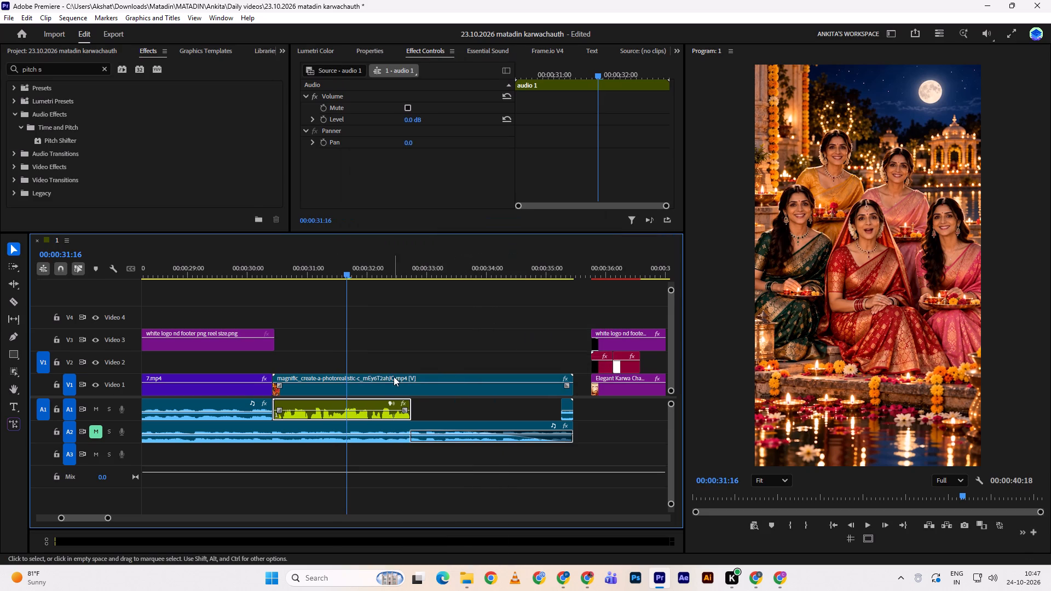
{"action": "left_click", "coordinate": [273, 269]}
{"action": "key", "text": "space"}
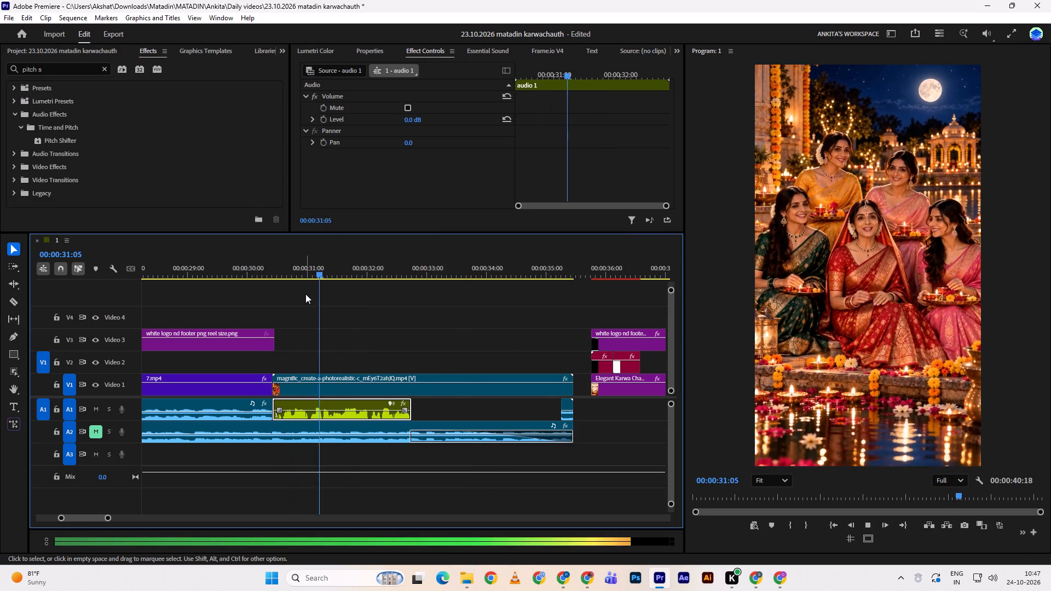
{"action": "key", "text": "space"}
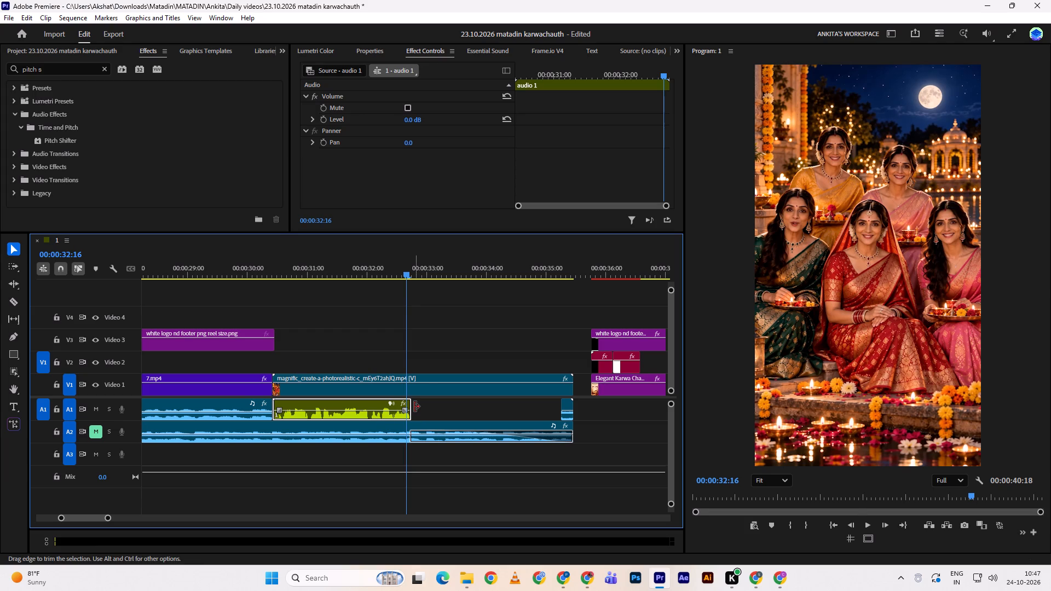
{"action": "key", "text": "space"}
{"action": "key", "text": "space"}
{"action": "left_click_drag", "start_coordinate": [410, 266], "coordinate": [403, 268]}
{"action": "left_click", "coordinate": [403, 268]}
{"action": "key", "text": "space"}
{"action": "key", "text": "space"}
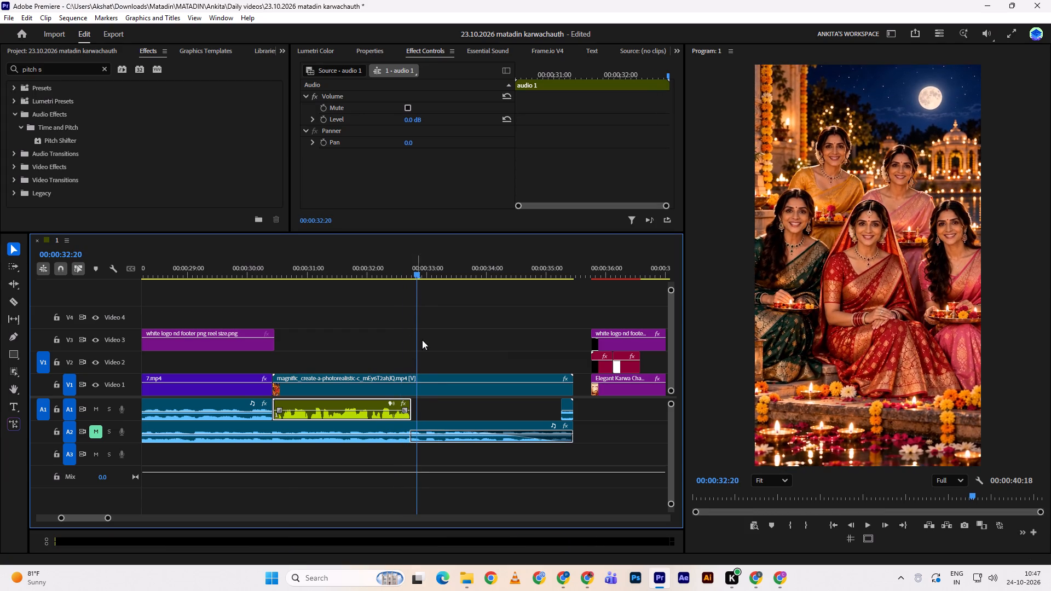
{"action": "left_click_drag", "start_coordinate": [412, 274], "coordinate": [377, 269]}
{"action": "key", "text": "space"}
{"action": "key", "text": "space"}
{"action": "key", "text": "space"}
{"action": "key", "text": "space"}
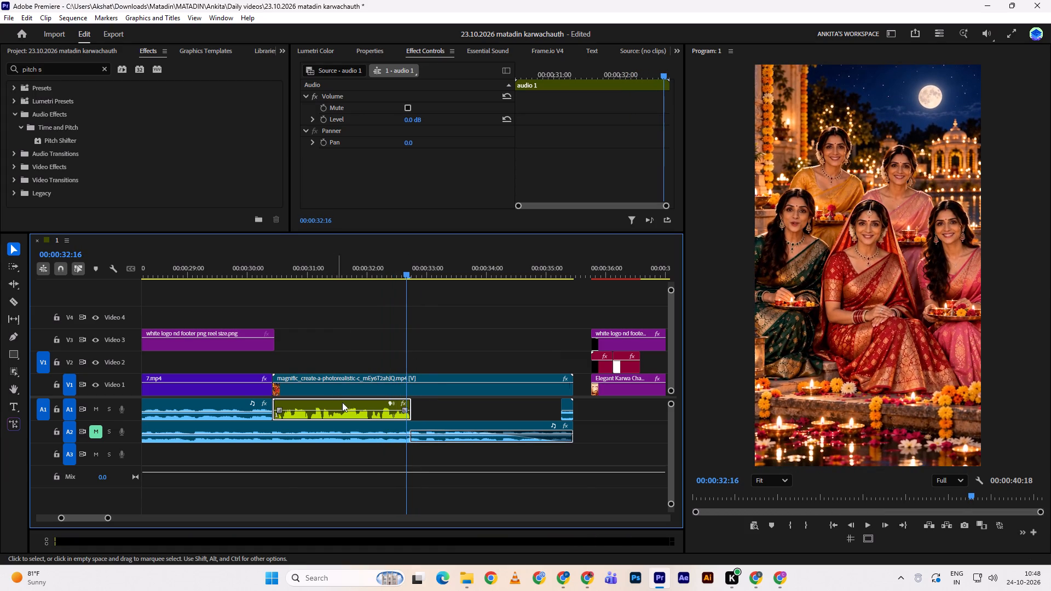
Set the speed of the audio 1 nest to 150% and play it against the Magnific clip.
{"action": "right_click", "coordinate": [345, 409]}
{"action": "left_click", "coordinate": [382, 374]}
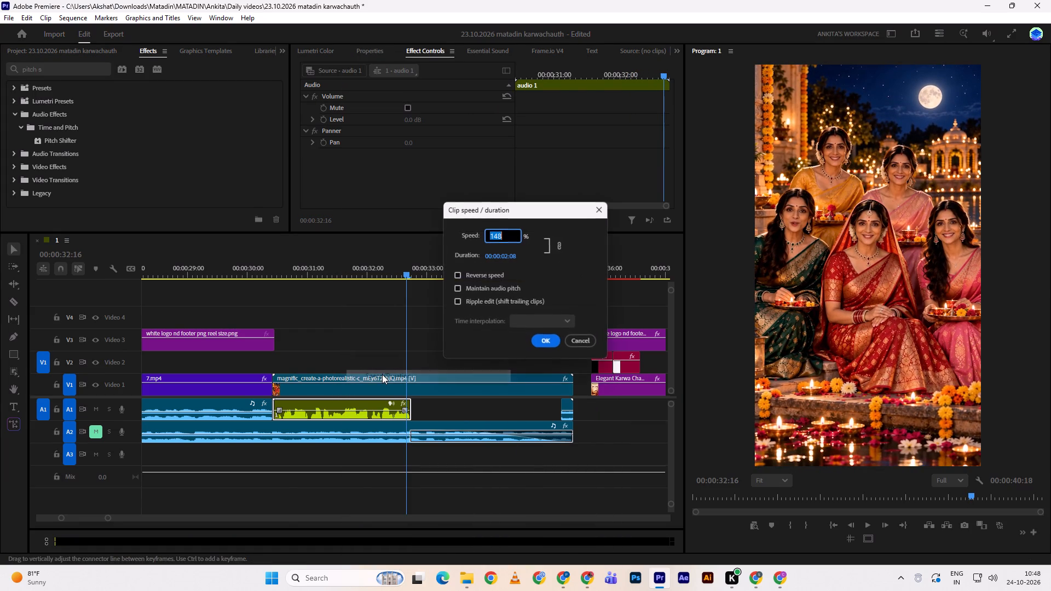
{"action": "key", "text": "1"}
{"action": "type", "text": "50"}
{"action": "key", "text": "Return"}
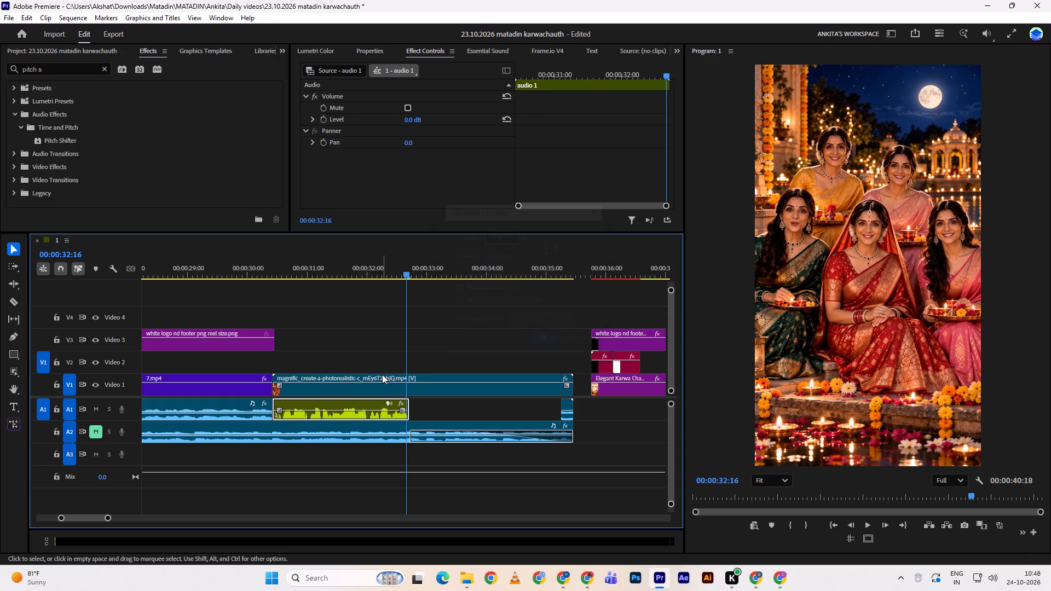
{"action": "left_click_drag", "start_coordinate": [373, 271], "coordinate": [269, 267]}
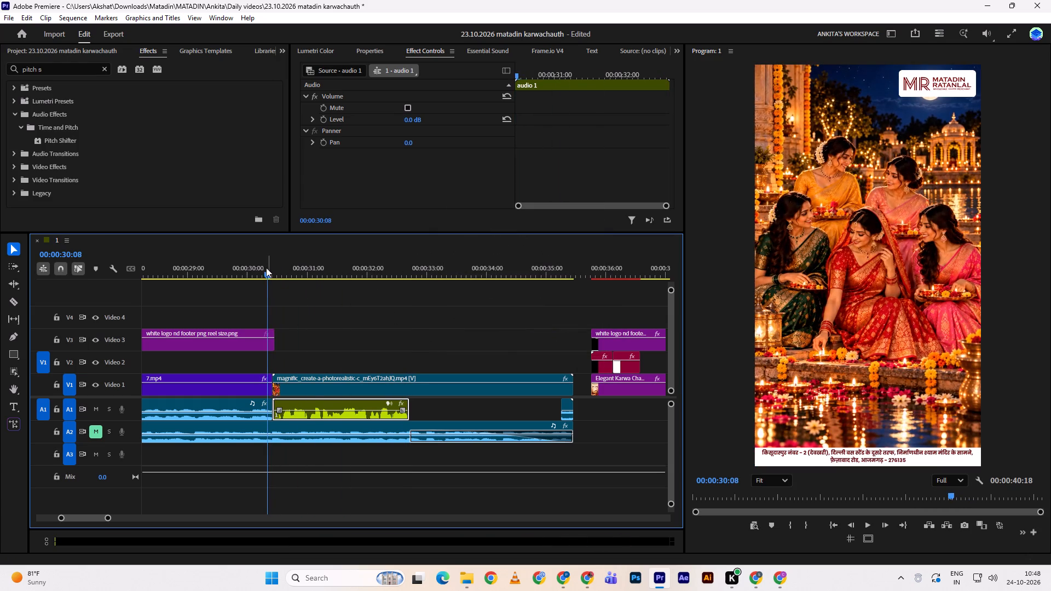
{"action": "key", "text": "space"}
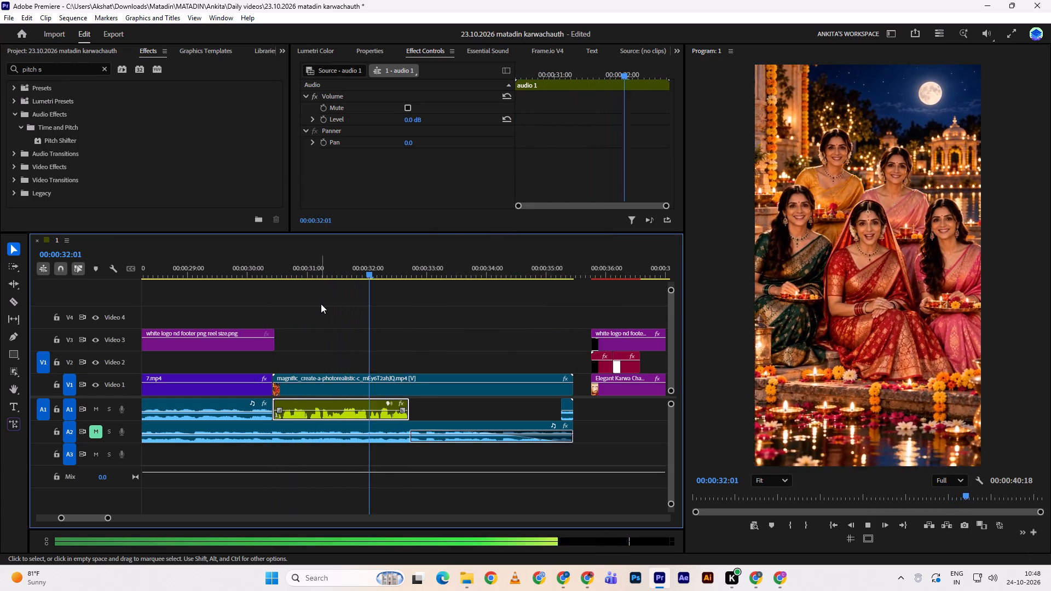
{"action": "key", "text": "space"}
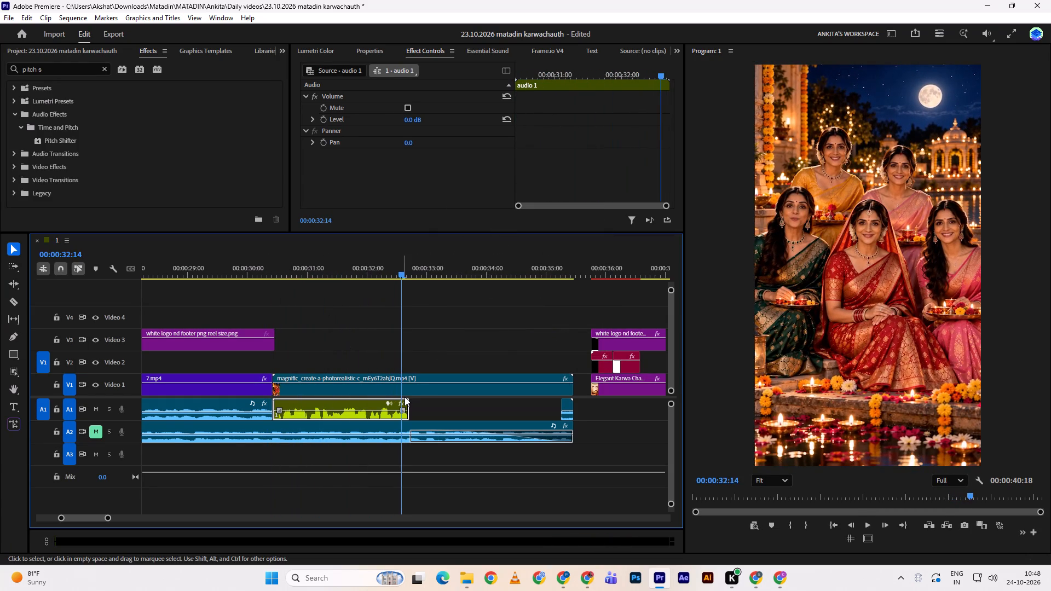
Trim the end of the audio 1 nest back to 00:00:32:15 and replay its ending.
{"action": "key", "text": "Right"}
{"action": "left_click_drag", "start_coordinate": [412, 412], "coordinate": [412, 412]}
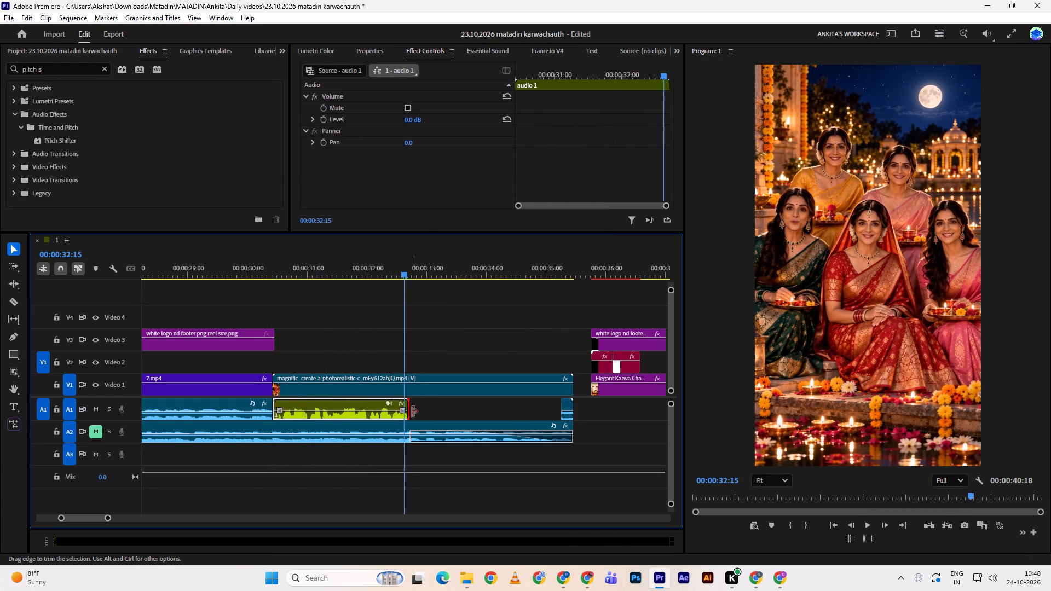
{"action": "left_click_drag", "start_coordinate": [412, 412], "coordinate": [404, 409]}
{"action": "left_click_drag", "start_coordinate": [388, 260], "coordinate": [362, 264]}
{"action": "key", "text": "space"}
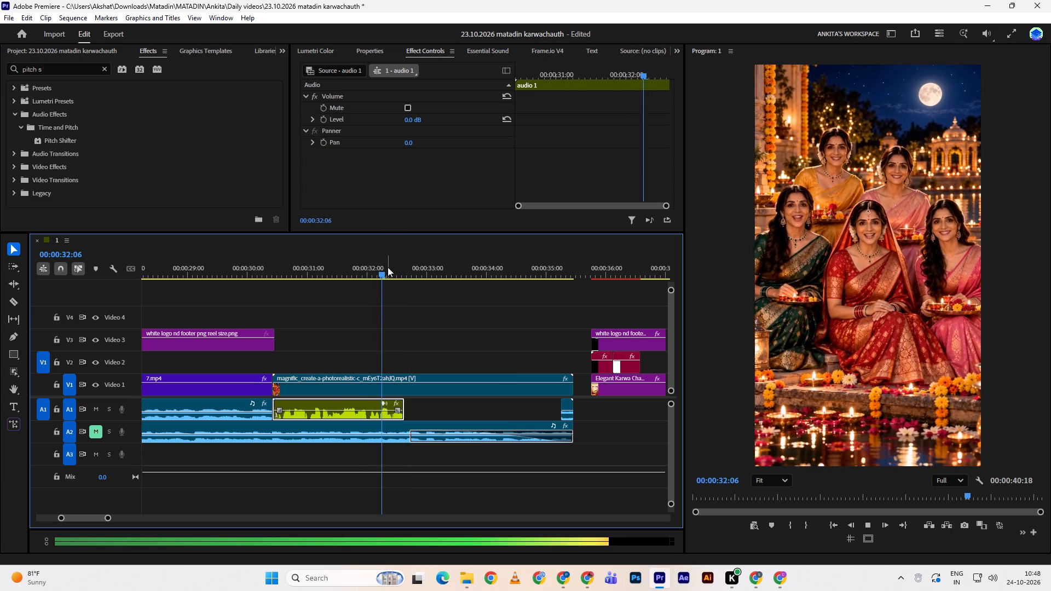
{"action": "left_click_drag", "start_coordinate": [389, 266], "coordinate": [365, 263]}
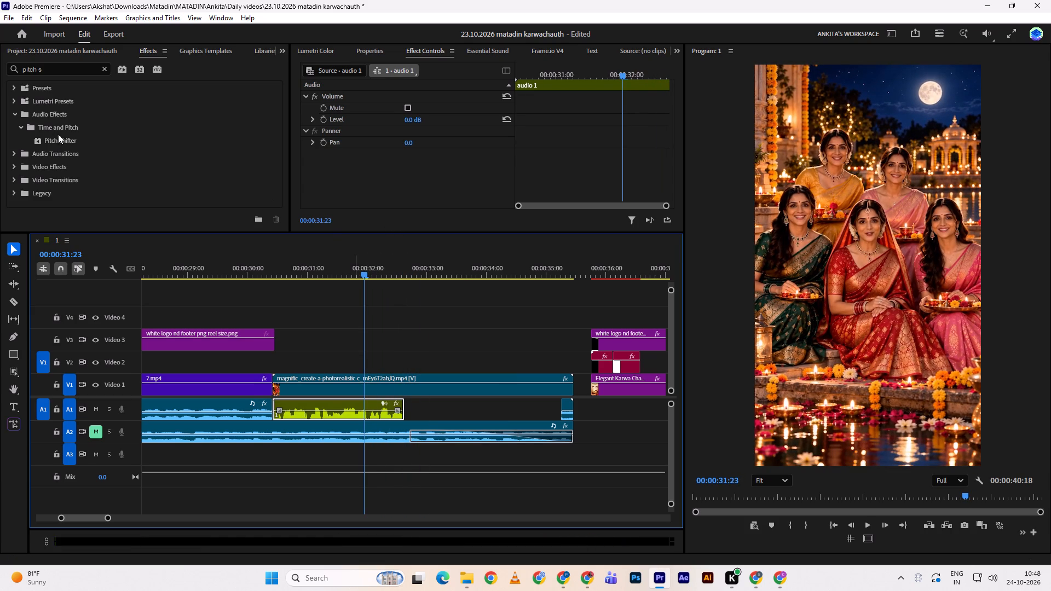
Apply the Pitch Shifter effect to the audio 1 nest and open its custom setup for editing.
{"action": "left_click_drag", "start_coordinate": [62, 136], "coordinate": [316, 407]}
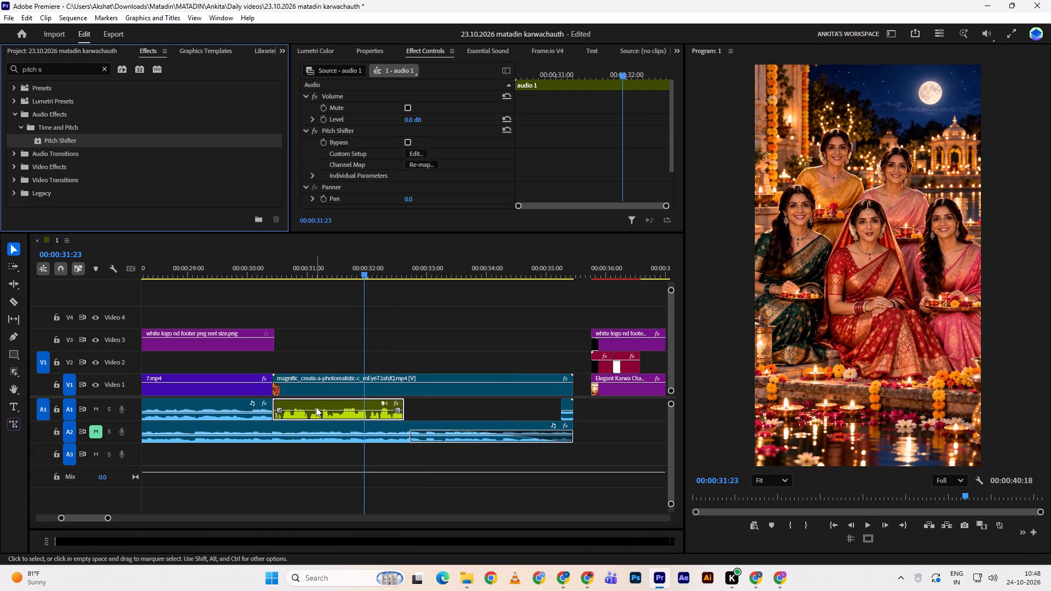
{"action": "left_click_drag", "start_coordinate": [361, 265], "coordinate": [350, 265]}
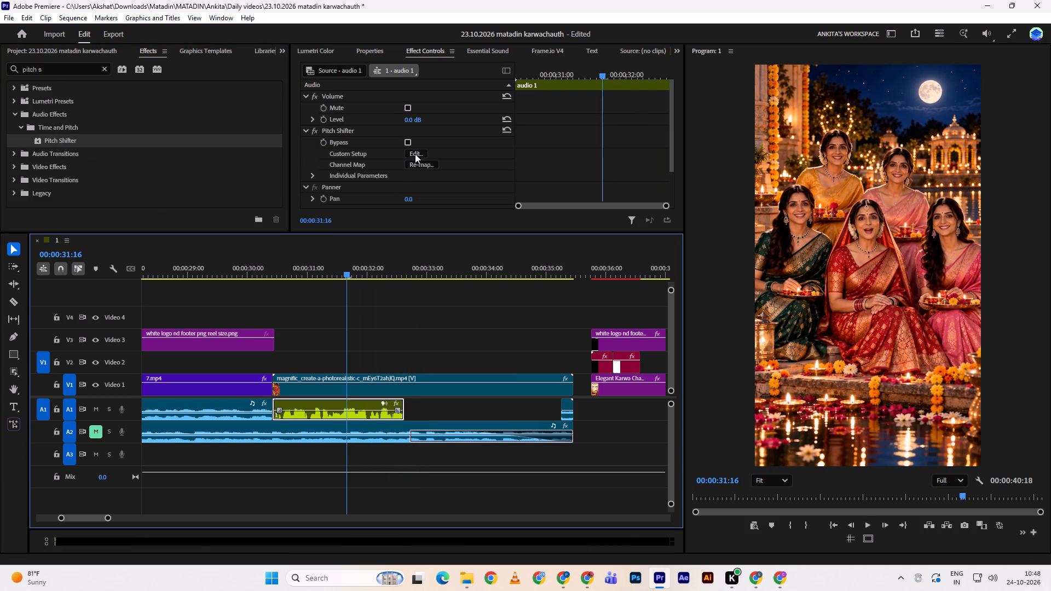
{"action": "left_click", "coordinate": [415, 154]}
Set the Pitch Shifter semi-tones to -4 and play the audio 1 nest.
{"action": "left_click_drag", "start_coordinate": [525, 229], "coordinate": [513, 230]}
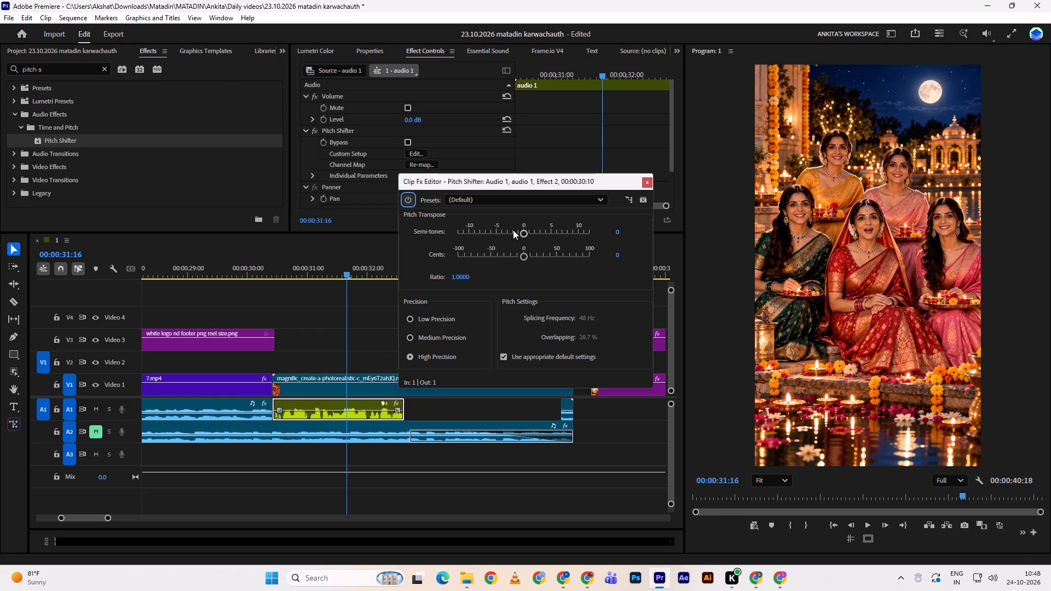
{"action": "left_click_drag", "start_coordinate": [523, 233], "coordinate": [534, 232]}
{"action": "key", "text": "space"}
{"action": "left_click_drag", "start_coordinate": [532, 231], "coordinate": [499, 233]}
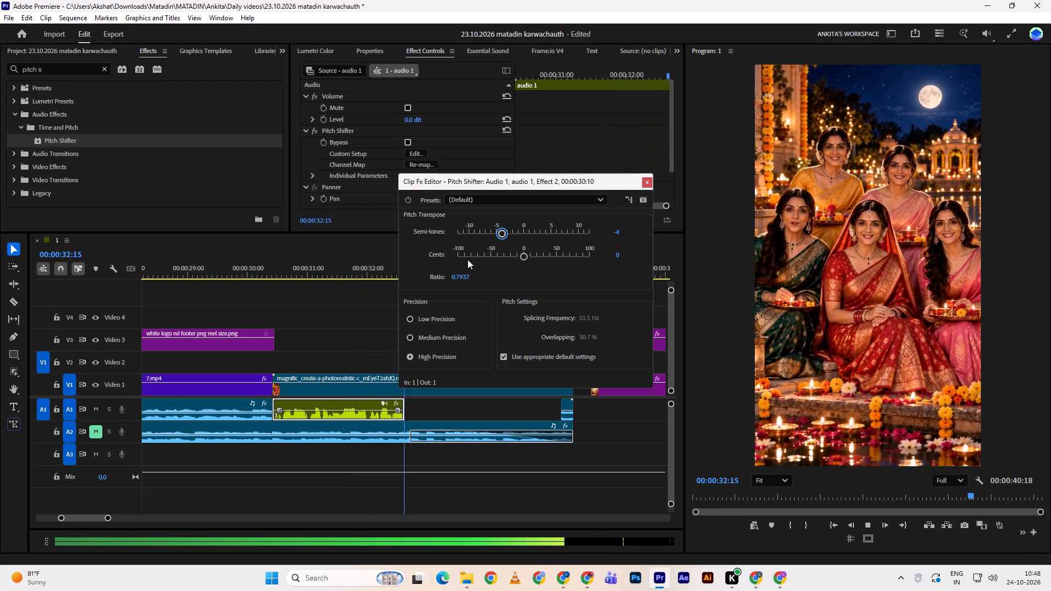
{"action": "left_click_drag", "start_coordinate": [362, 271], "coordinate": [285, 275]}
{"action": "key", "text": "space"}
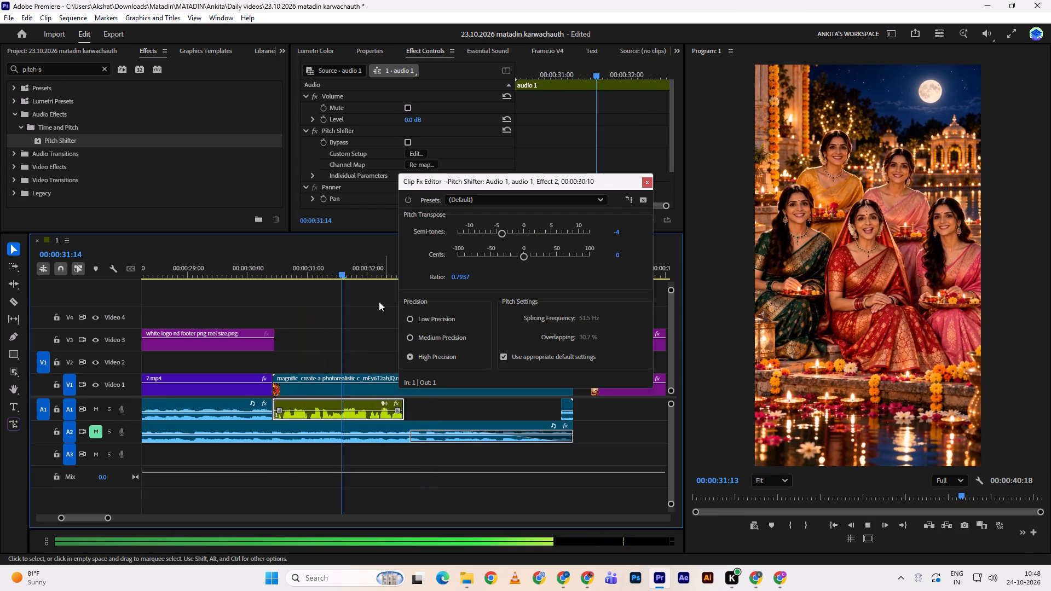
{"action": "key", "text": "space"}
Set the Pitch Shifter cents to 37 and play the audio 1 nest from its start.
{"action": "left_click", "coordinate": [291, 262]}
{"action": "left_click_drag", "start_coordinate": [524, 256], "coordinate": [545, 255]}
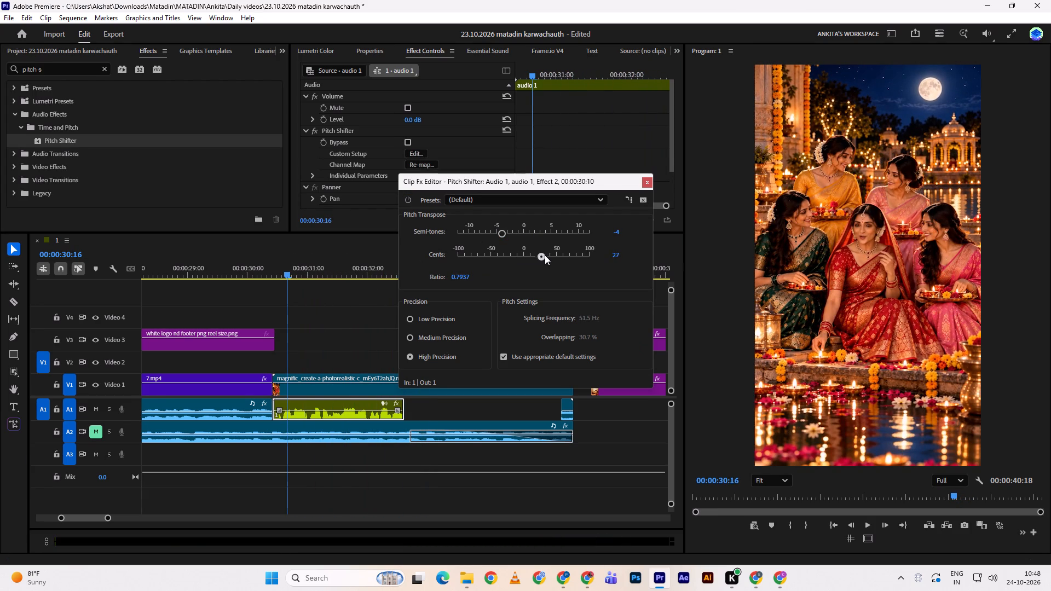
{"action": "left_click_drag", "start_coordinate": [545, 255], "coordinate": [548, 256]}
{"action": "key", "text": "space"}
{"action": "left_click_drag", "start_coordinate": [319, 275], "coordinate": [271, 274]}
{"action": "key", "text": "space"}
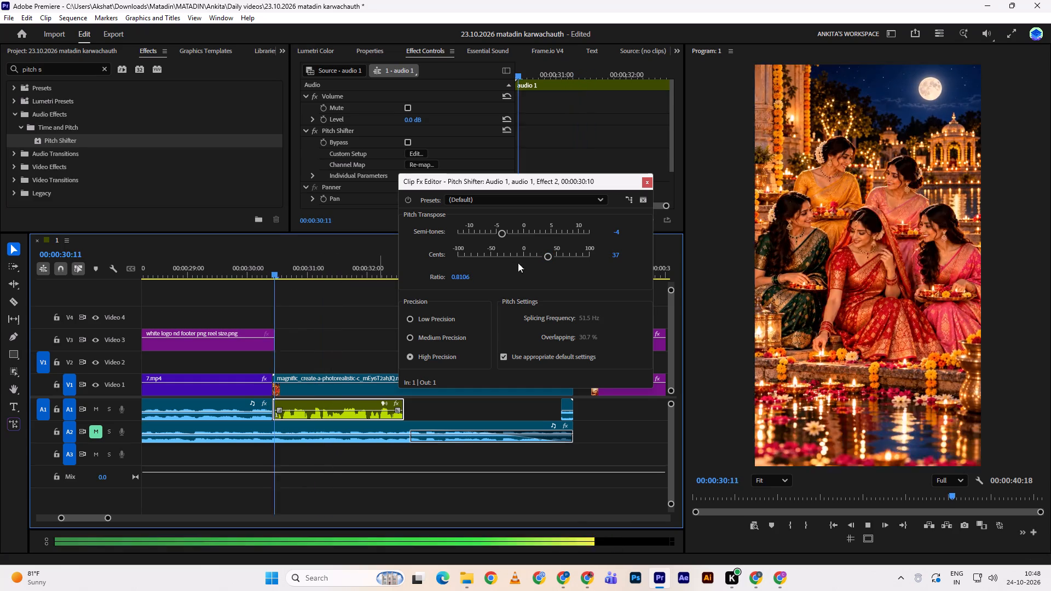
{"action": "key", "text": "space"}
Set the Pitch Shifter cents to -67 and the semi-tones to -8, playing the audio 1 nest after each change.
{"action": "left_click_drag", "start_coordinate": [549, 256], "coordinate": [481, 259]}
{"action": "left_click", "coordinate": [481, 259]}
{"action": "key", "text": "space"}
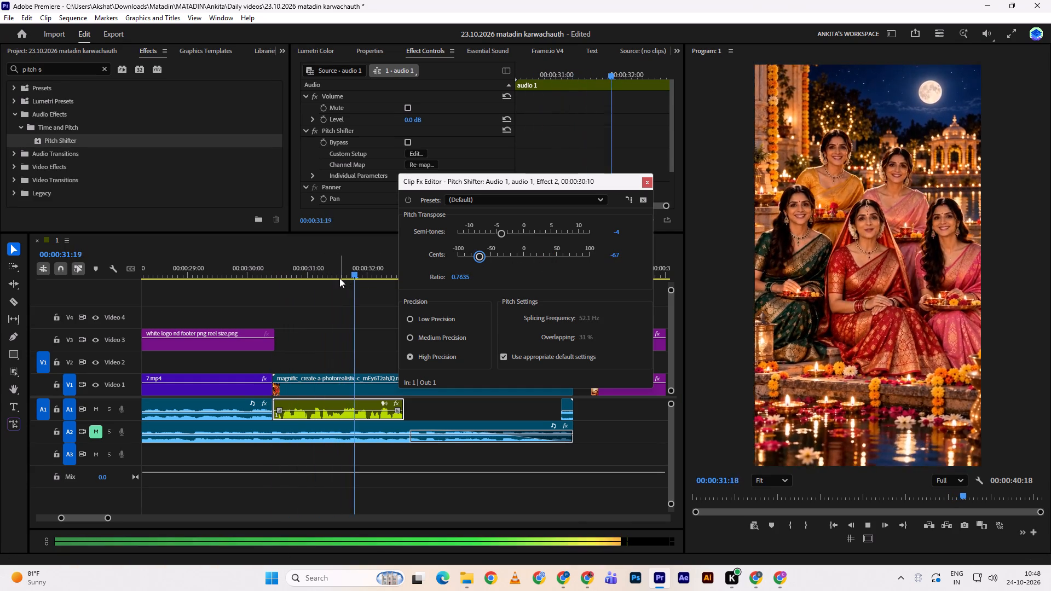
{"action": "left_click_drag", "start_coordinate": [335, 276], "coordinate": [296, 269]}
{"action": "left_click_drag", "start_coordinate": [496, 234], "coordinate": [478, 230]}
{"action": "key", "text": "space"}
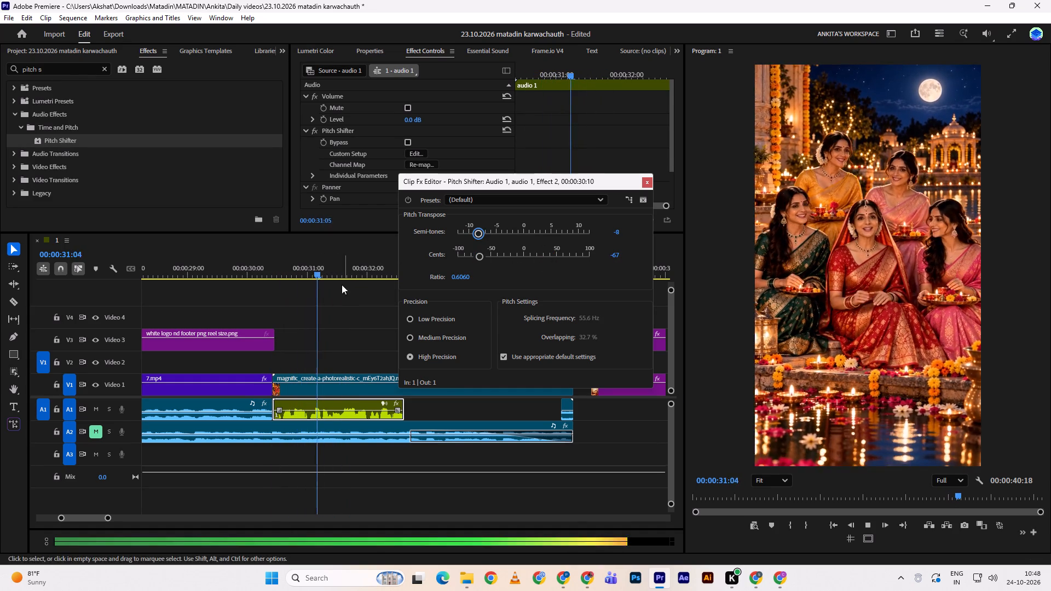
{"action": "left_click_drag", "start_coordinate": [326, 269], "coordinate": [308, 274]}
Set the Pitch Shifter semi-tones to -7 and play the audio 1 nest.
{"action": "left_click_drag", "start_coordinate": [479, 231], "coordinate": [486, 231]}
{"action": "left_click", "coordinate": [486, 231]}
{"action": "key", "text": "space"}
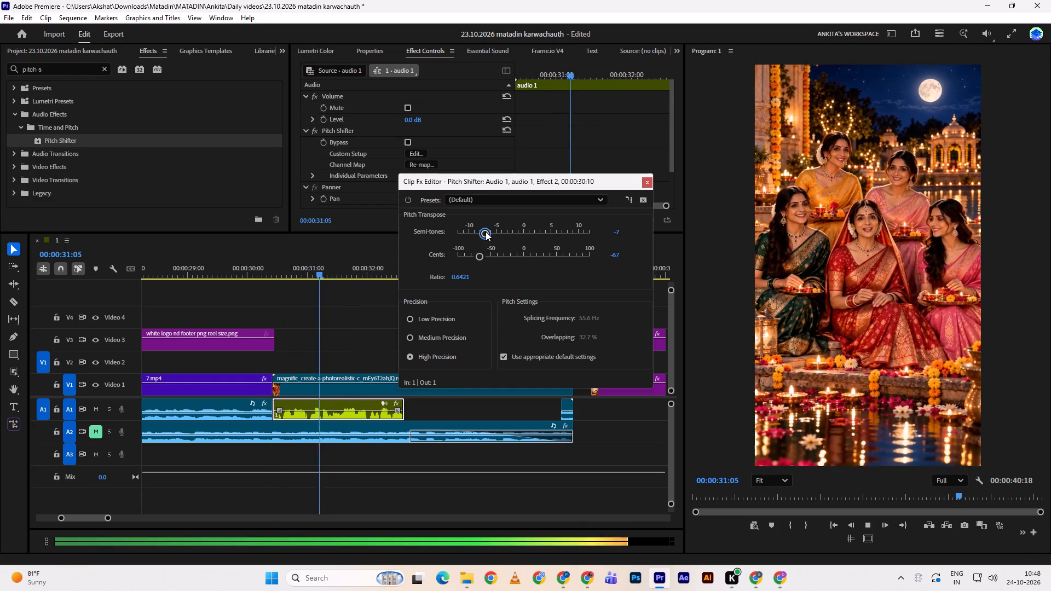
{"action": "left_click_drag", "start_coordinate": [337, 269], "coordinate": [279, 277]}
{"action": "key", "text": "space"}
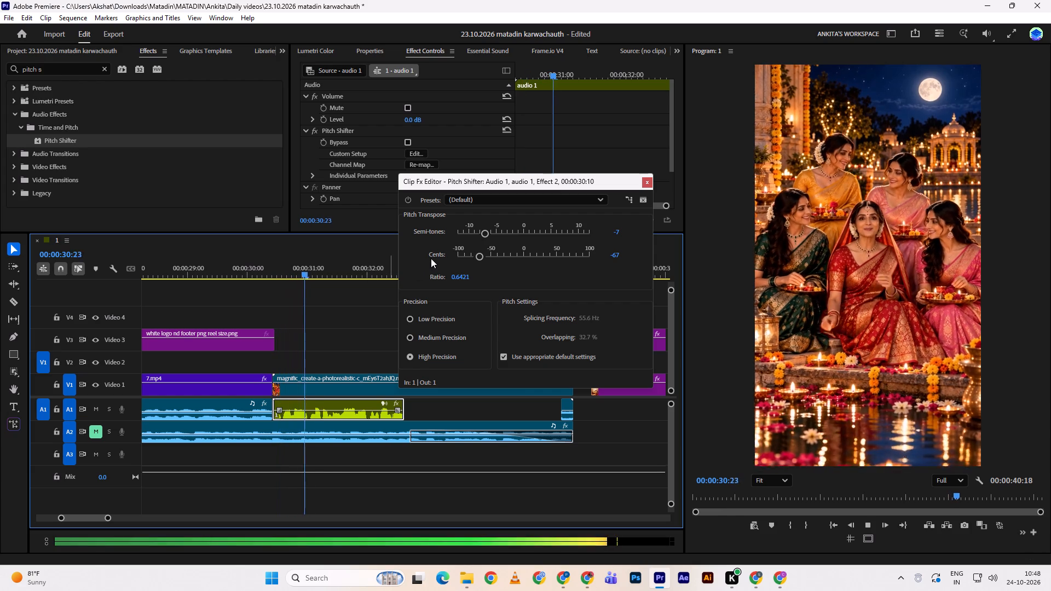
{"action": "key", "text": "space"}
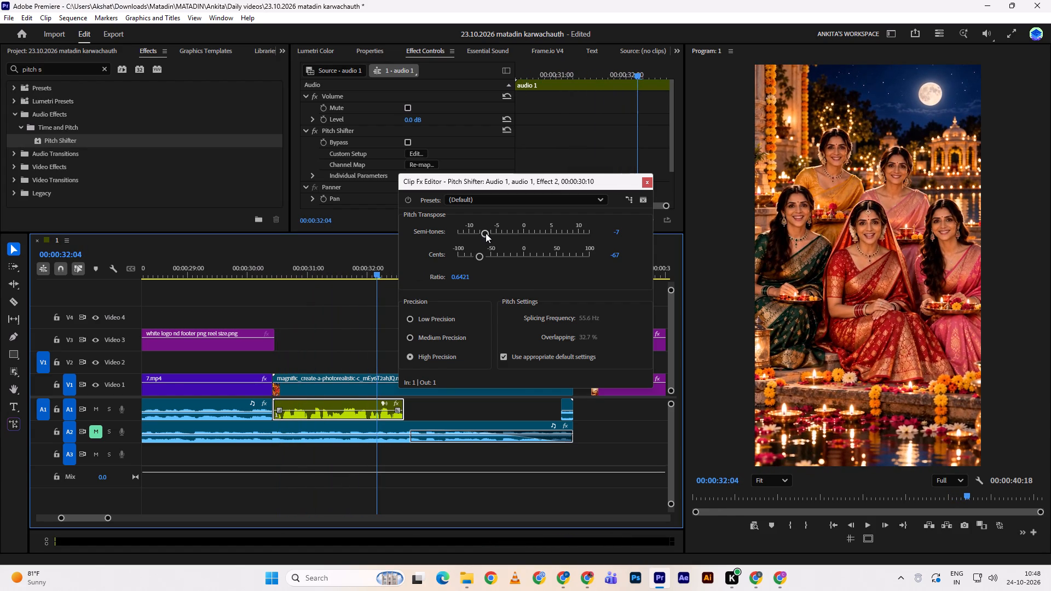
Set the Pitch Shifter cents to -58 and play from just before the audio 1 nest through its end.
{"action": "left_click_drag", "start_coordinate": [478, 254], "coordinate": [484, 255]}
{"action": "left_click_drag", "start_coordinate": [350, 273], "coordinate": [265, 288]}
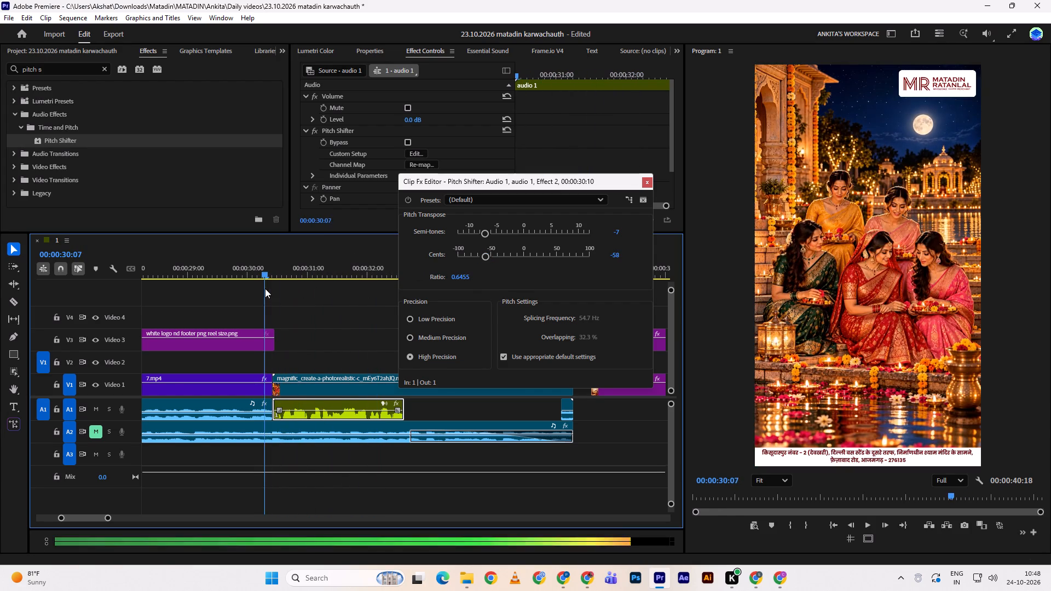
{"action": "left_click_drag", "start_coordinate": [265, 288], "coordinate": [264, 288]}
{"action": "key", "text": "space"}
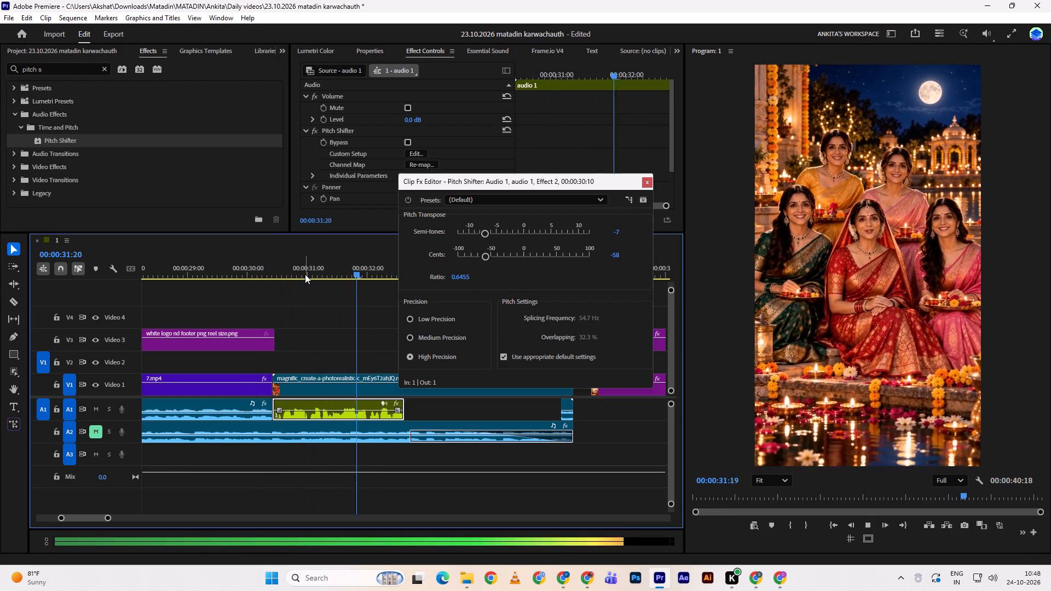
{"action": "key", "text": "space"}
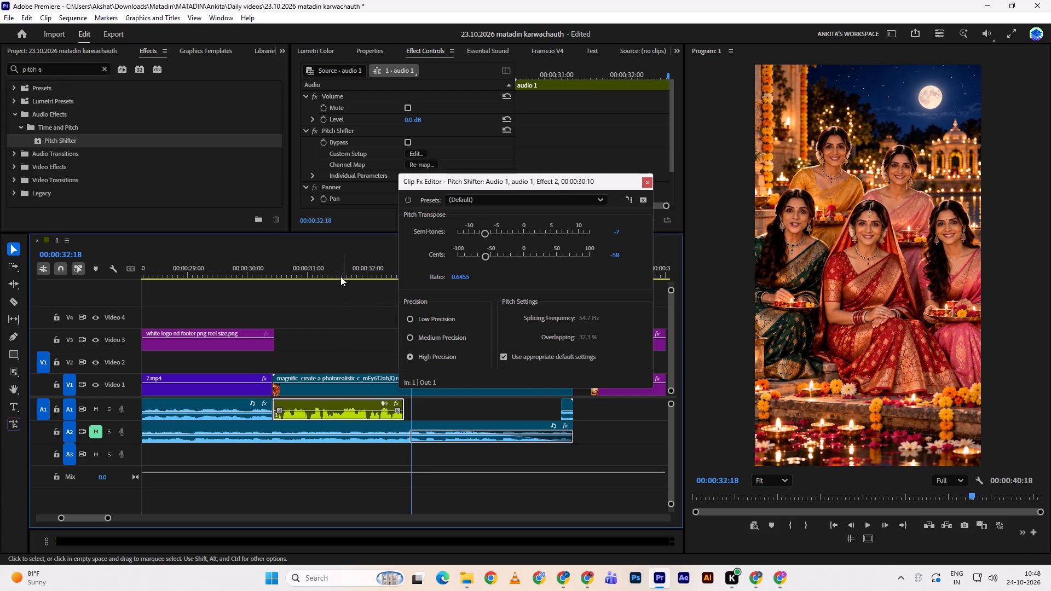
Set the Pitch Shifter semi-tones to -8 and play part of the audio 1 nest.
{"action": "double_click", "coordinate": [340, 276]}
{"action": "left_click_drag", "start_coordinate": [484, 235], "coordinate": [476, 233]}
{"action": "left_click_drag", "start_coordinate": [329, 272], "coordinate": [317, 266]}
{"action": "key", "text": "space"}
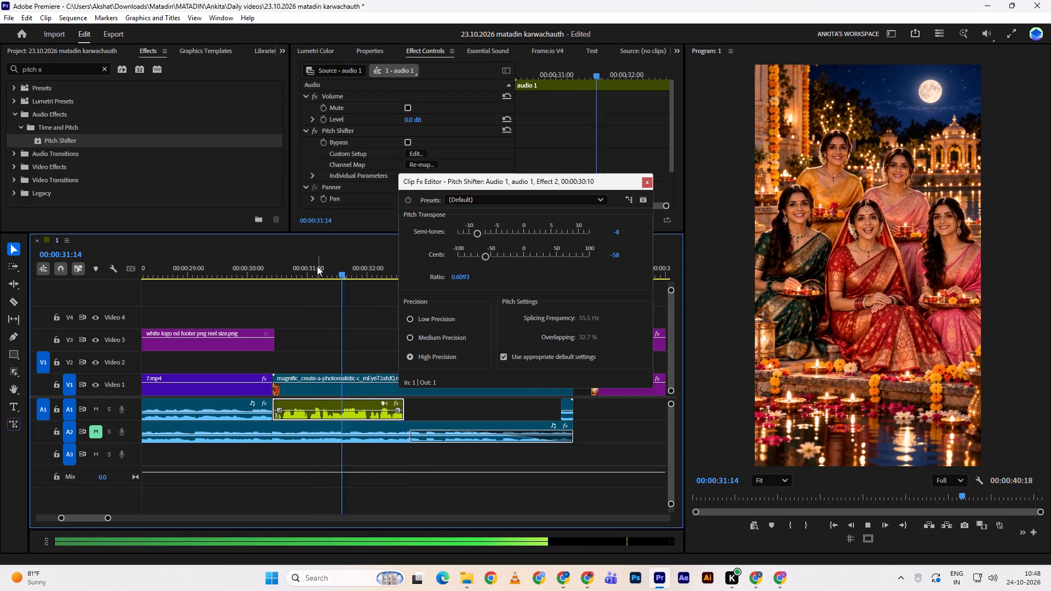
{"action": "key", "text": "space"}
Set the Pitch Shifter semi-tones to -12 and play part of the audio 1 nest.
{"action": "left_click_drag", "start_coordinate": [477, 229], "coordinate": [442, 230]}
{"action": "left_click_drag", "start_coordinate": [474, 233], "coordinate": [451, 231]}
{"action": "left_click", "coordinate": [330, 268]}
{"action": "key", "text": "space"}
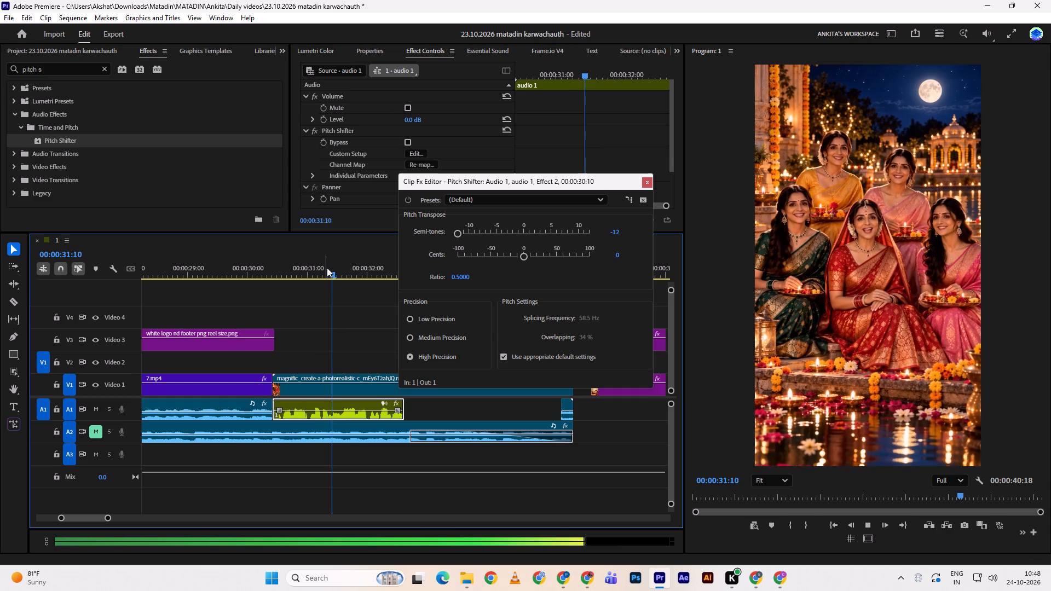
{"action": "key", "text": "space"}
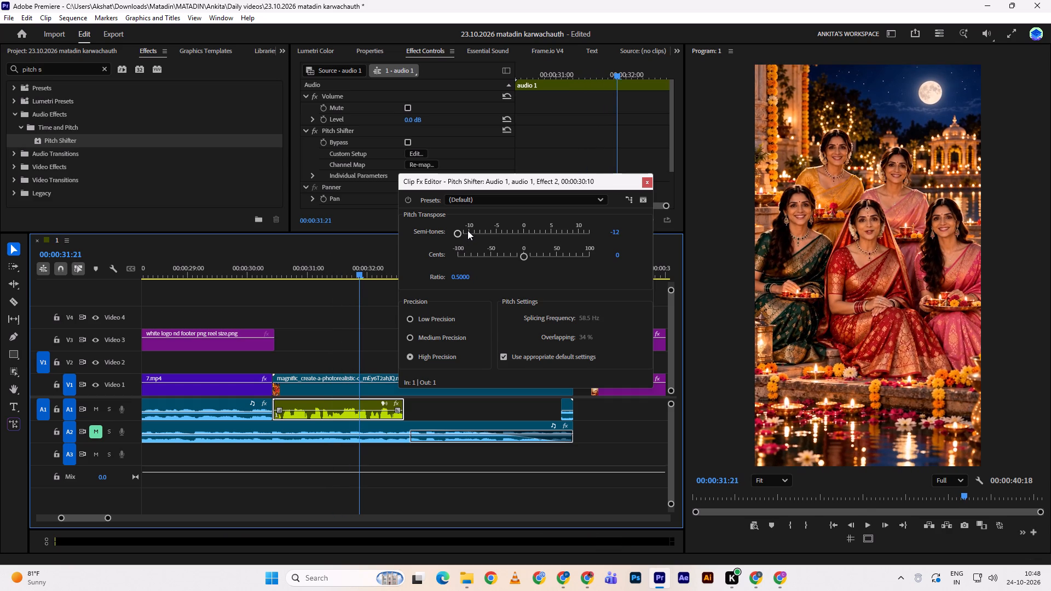
Set the Pitch Shifter semi-tones to -7 and play part of the audio 1 nest.
{"action": "left_click_drag", "start_coordinate": [467, 230], "coordinate": [487, 229]}
{"action": "left_click_drag", "start_coordinate": [350, 271], "coordinate": [324, 273]}
{"action": "key", "text": "space"}
{"action": "key", "text": "space"}
Set the Pitch Shifter cents to -43, play the audio 1 nest and return the playhead to 00:00:31:05.
{"action": "left_click_drag", "start_coordinate": [527, 257], "coordinate": [488, 259]}
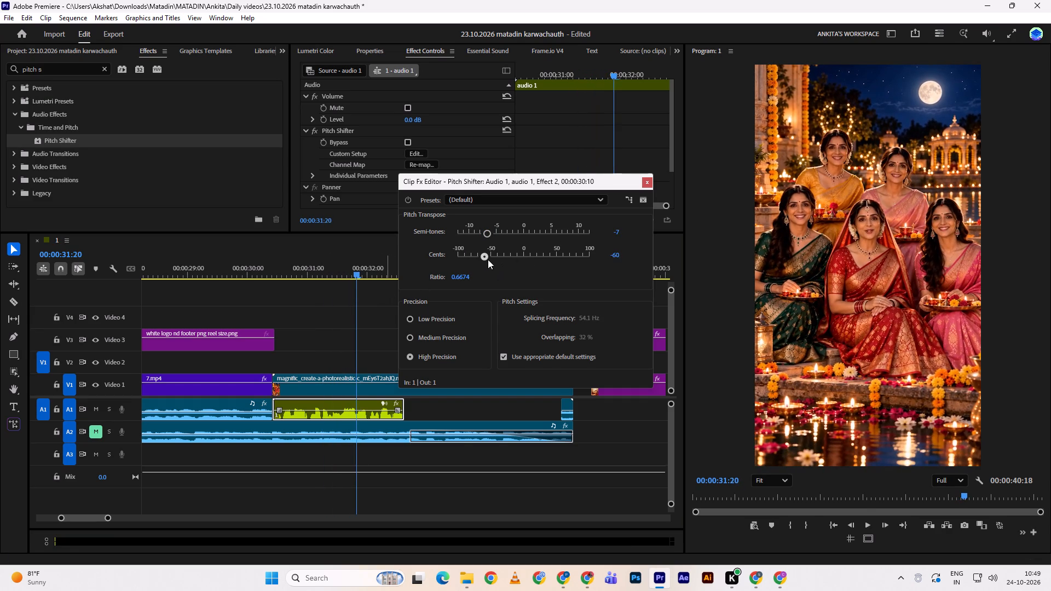
{"action": "left_click_drag", "start_coordinate": [488, 259], "coordinate": [498, 255]}
{"action": "left_click", "coordinate": [498, 255]}
{"action": "key", "text": "space"}
{"action": "left_click_drag", "start_coordinate": [370, 275], "coordinate": [319, 276]}
{"action": "left_click", "coordinate": [319, 276]}
{"action": "key", "text": "space"}
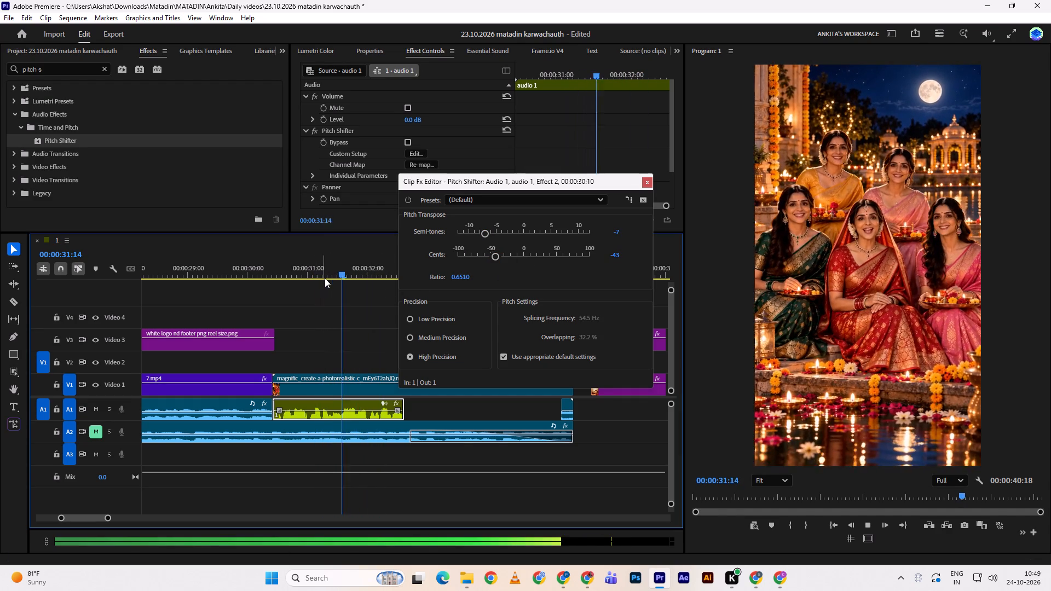
{"action": "left_click_drag", "start_coordinate": [331, 277], "coordinate": [322, 271]}
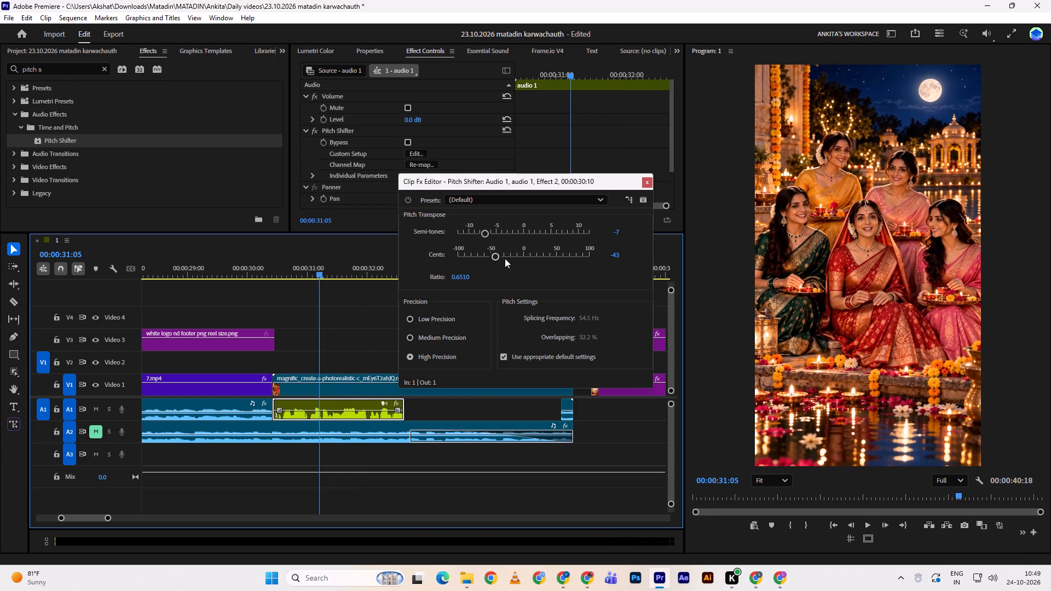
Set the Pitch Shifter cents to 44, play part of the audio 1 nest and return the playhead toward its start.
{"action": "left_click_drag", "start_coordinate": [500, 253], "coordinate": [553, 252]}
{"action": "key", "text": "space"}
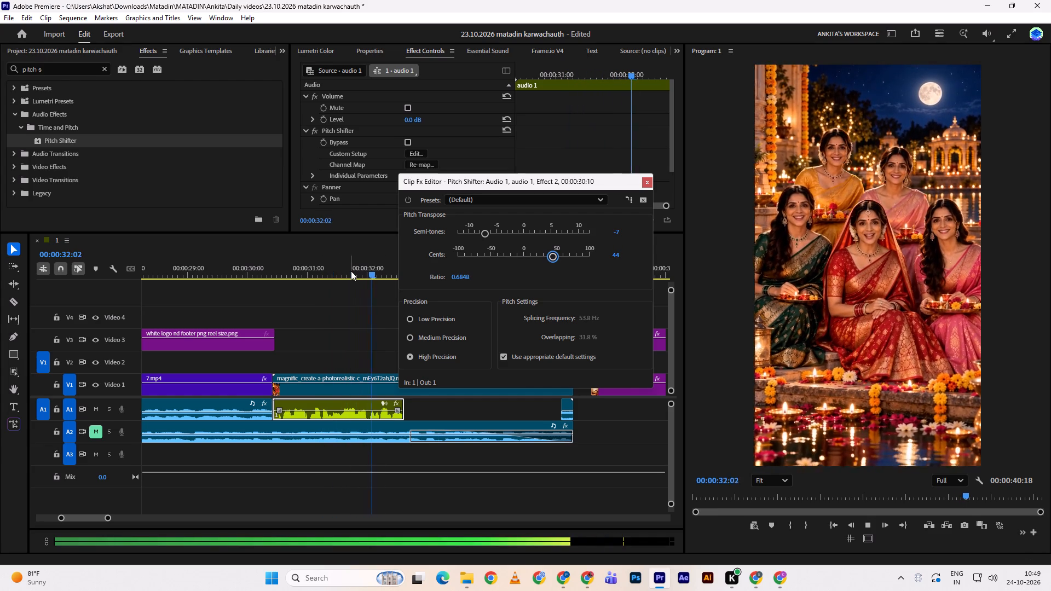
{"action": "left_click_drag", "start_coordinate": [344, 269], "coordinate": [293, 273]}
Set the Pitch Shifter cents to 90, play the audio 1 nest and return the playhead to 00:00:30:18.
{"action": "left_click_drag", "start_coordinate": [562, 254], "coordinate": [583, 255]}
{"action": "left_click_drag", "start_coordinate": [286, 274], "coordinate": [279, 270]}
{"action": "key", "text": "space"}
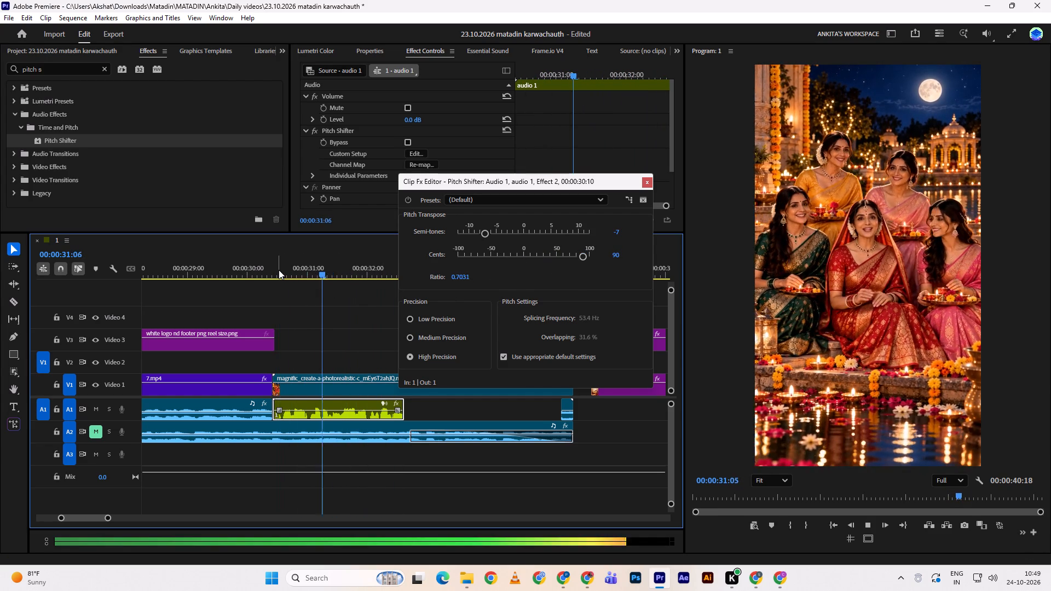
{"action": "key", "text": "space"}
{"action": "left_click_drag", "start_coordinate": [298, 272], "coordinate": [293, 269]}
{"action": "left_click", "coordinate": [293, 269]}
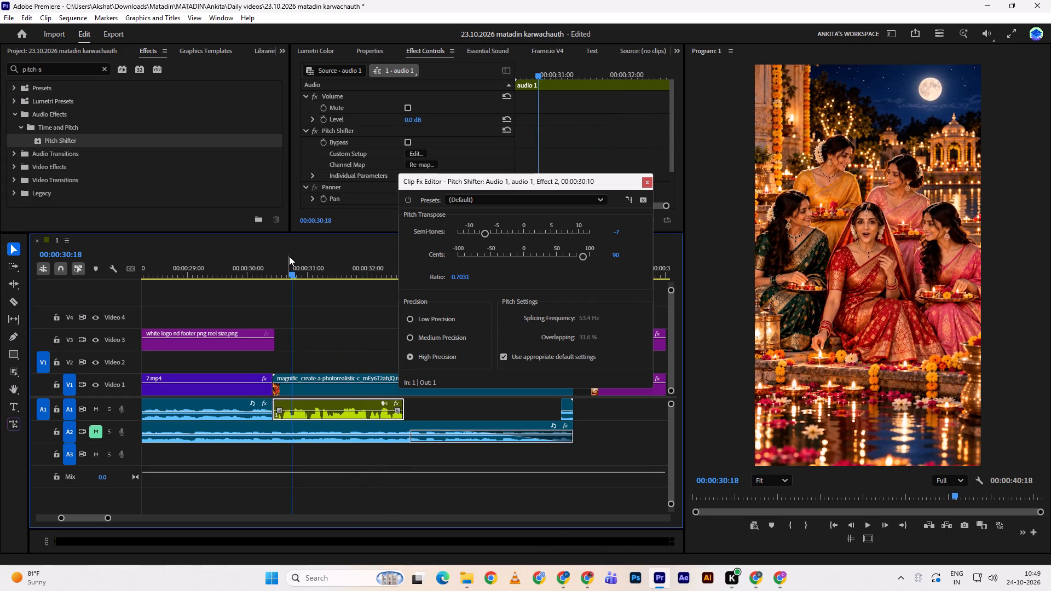
Replay the opening of the audio 1 nest from about 00:00:30:11 to judge the pitch.
{"action": "left_click_drag", "start_coordinate": [284, 264], "coordinate": [276, 265]}
{"action": "left_click", "coordinate": [276, 265]}
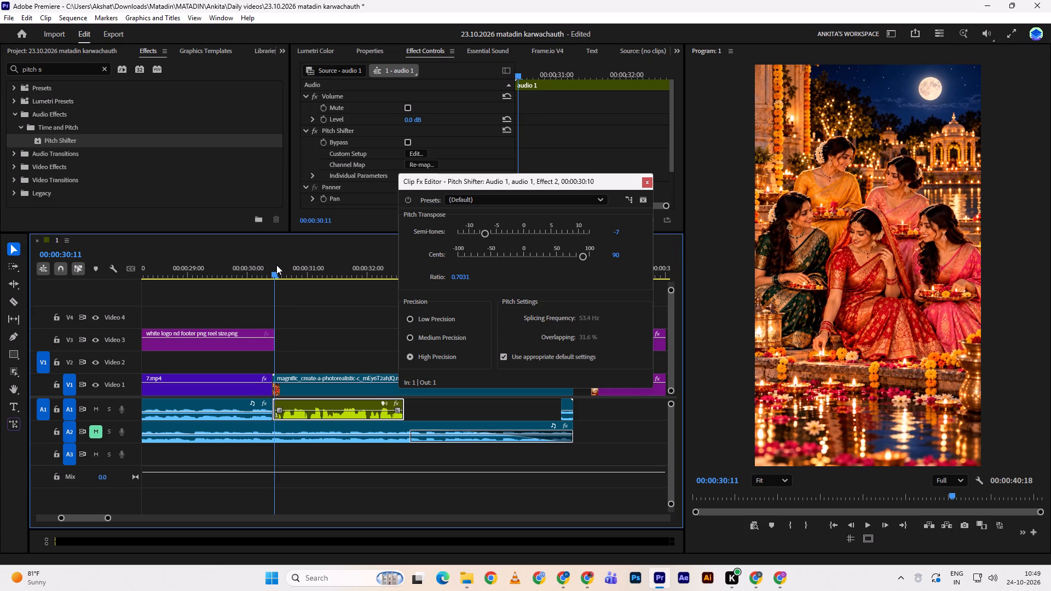
{"action": "left_click", "coordinate": [273, 268]}
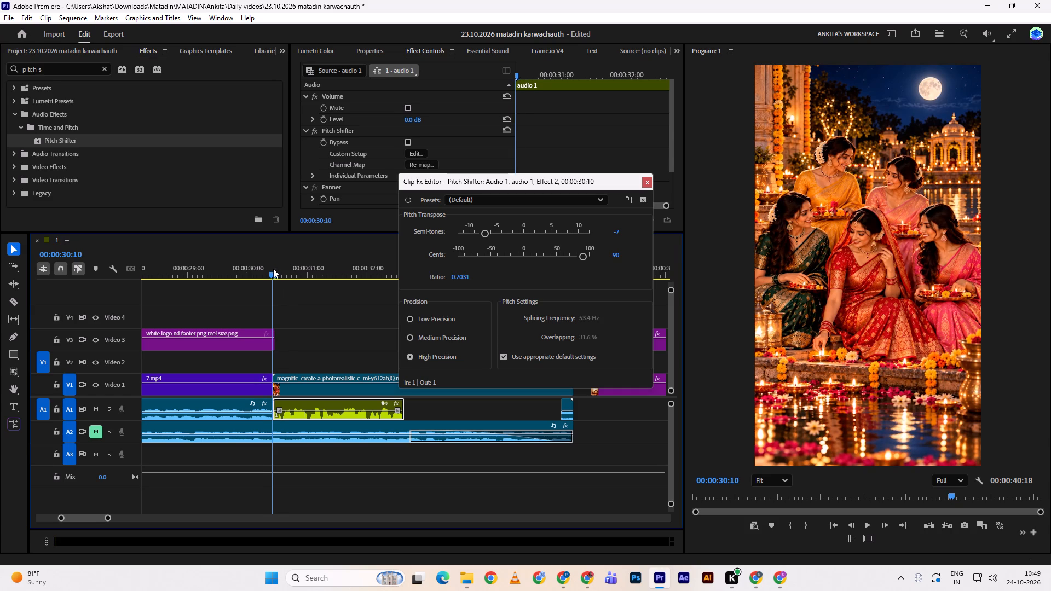
{"action": "left_click_drag", "start_coordinate": [279, 270], "coordinate": [284, 271]}
{"action": "left_click", "coordinate": [284, 271]}
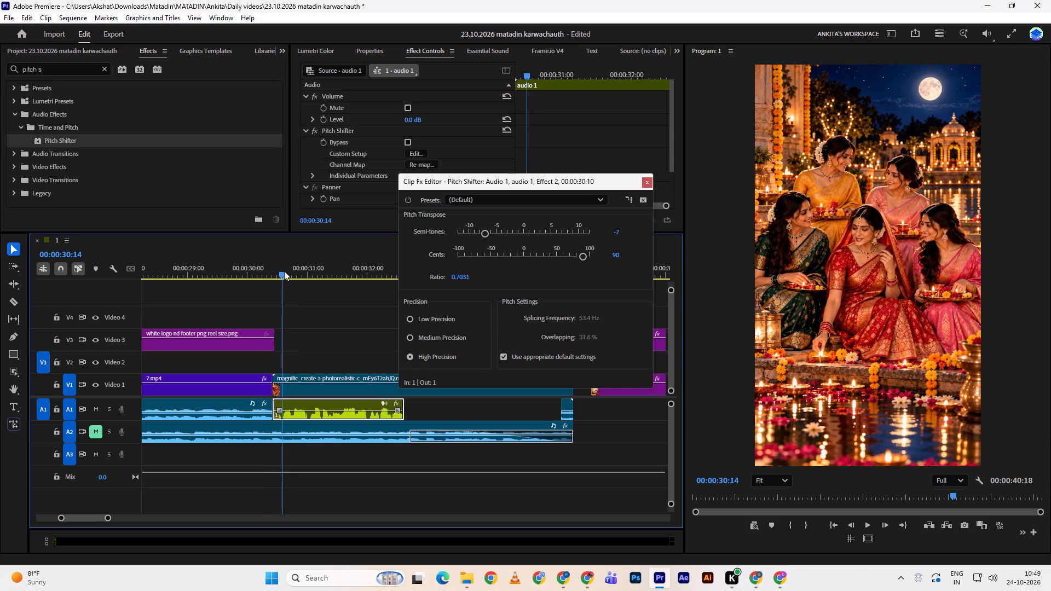
{"action": "key", "text": "space"}
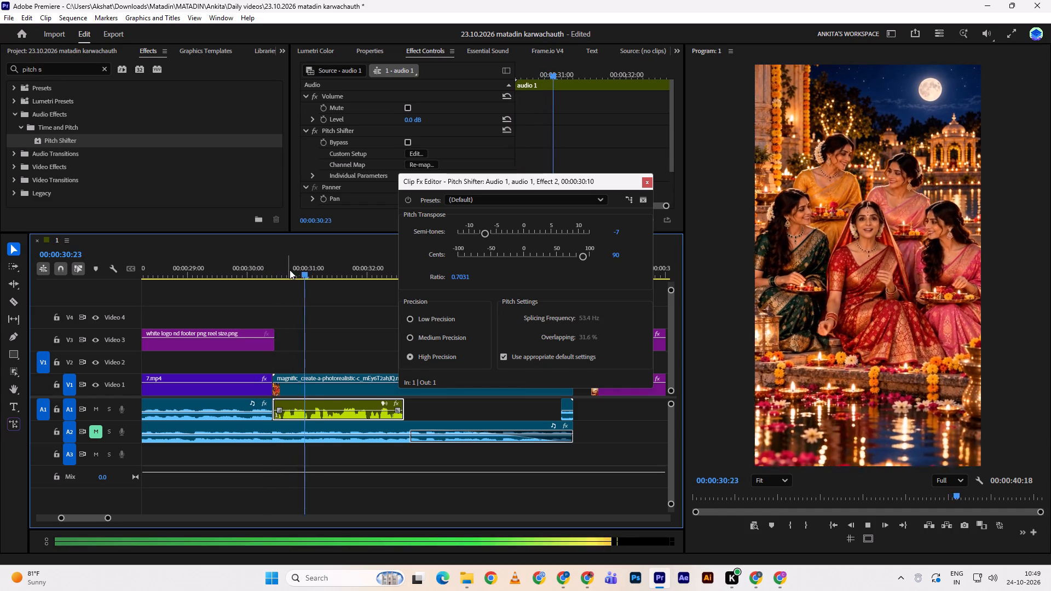
{"action": "left_click_drag", "start_coordinate": [309, 271], "coordinate": [277, 273]}
{"action": "left_click", "coordinate": [277, 273]}
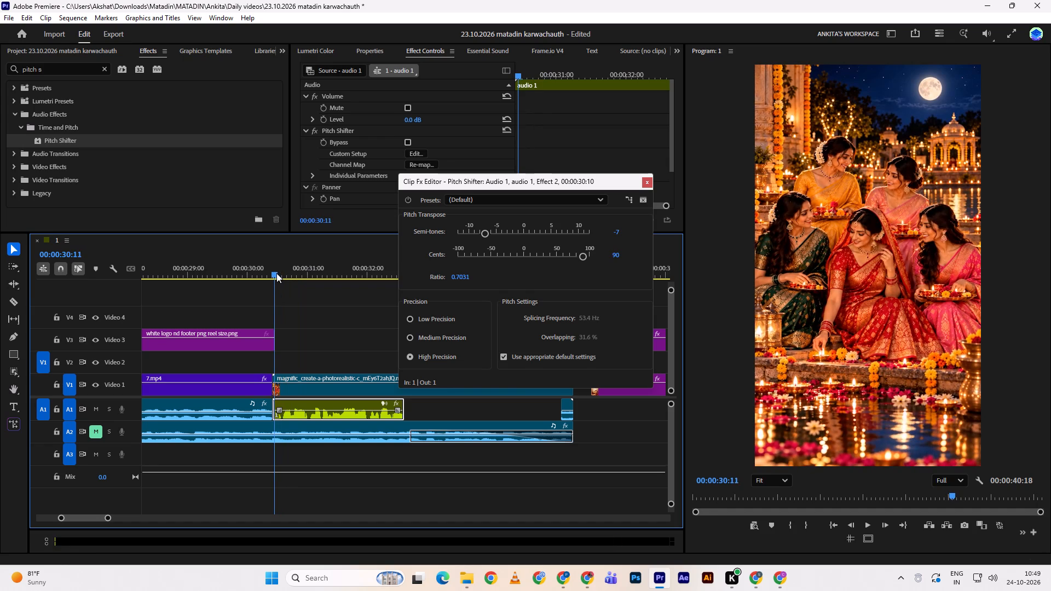
{"action": "key", "text": "space"}
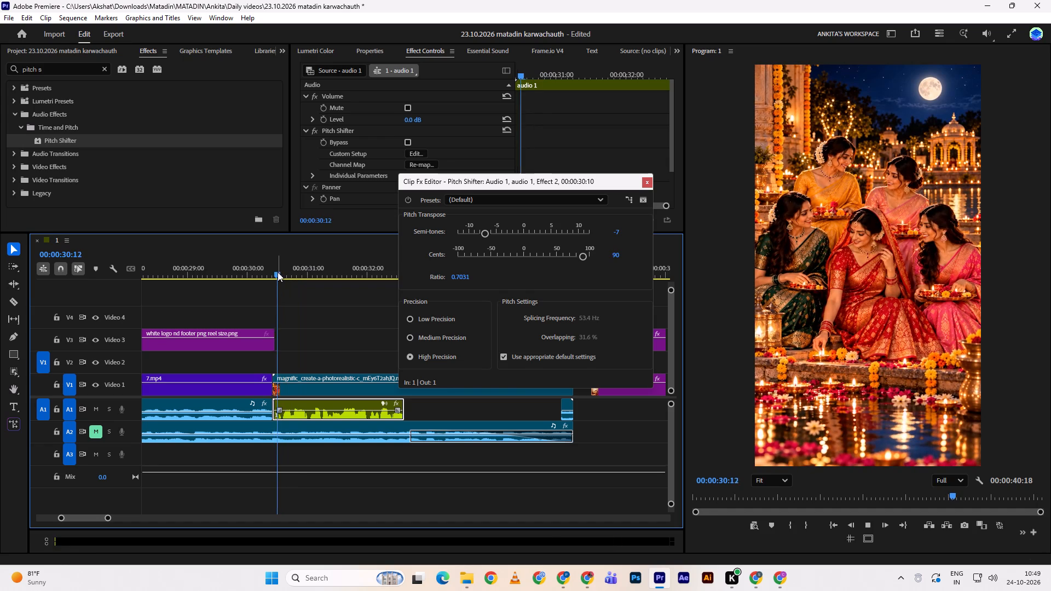
{"action": "left_click_drag", "start_coordinate": [279, 272], "coordinate": [284, 275]}
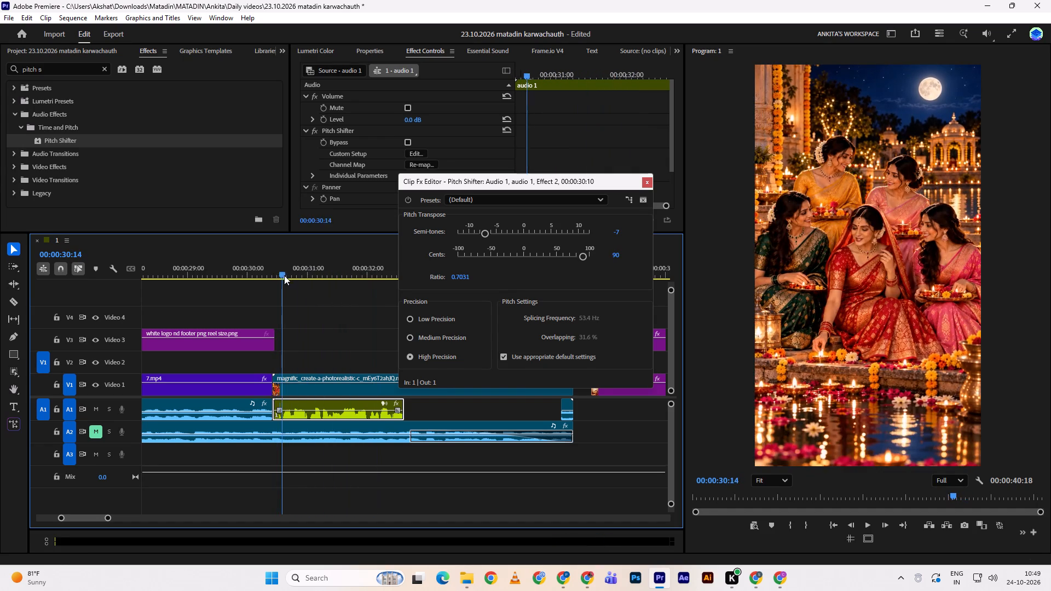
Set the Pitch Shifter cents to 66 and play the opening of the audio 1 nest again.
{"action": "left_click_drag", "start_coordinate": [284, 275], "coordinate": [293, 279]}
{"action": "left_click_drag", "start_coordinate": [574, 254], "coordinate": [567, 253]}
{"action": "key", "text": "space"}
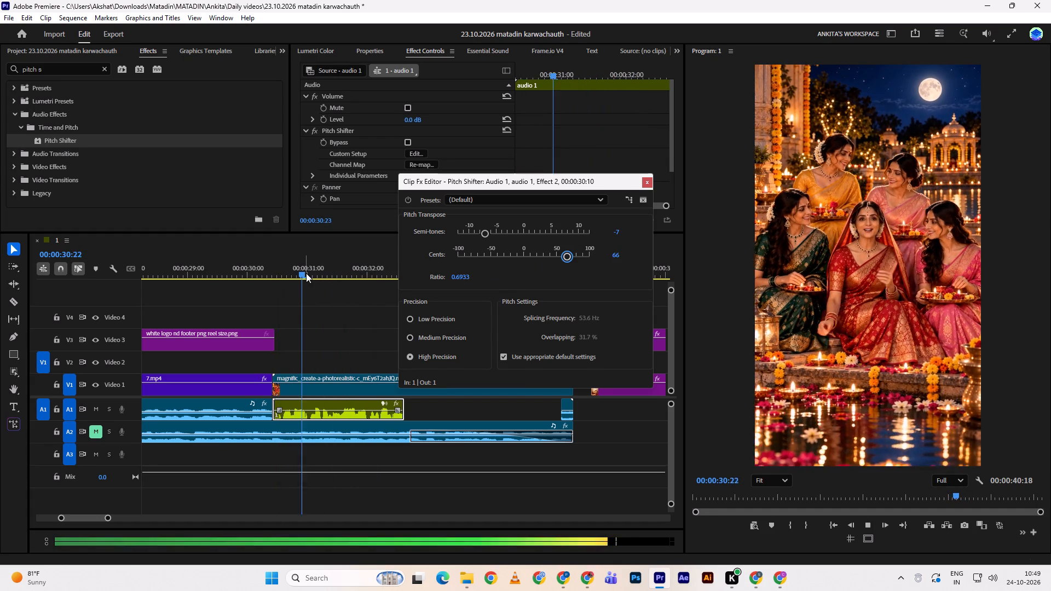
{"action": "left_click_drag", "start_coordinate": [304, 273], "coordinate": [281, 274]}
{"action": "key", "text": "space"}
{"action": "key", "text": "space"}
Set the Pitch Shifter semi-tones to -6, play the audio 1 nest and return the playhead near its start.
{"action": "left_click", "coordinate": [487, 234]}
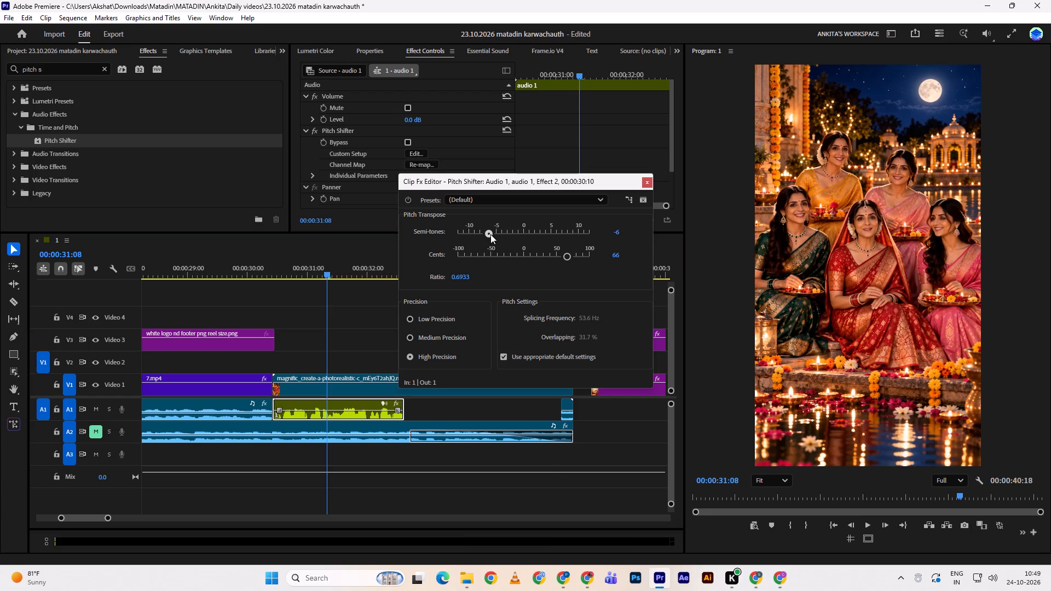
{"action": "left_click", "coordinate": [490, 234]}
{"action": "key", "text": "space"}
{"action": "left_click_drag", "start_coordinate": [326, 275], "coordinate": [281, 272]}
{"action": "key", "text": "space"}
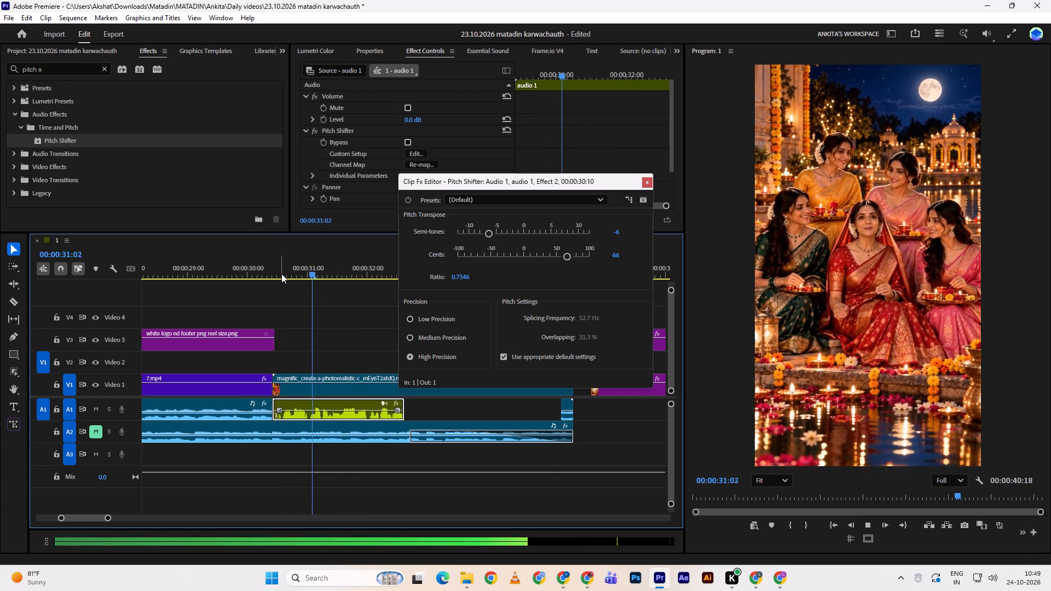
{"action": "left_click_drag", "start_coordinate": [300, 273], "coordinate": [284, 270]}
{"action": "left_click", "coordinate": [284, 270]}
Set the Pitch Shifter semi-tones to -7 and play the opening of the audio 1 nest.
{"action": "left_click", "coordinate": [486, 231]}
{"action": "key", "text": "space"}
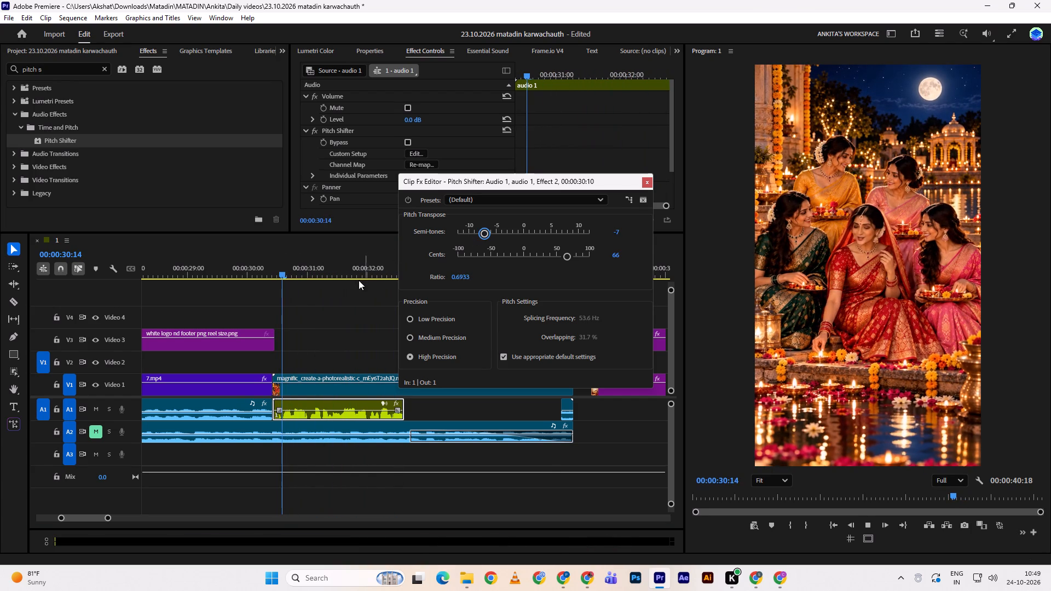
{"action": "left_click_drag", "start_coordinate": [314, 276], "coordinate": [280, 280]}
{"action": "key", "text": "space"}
Replay the audio 1 nest from its start to judge the voice, leaving the playhead at 00:00:30:16.
{"action": "left_click_drag", "start_coordinate": [288, 277], "coordinate": [279, 278]}
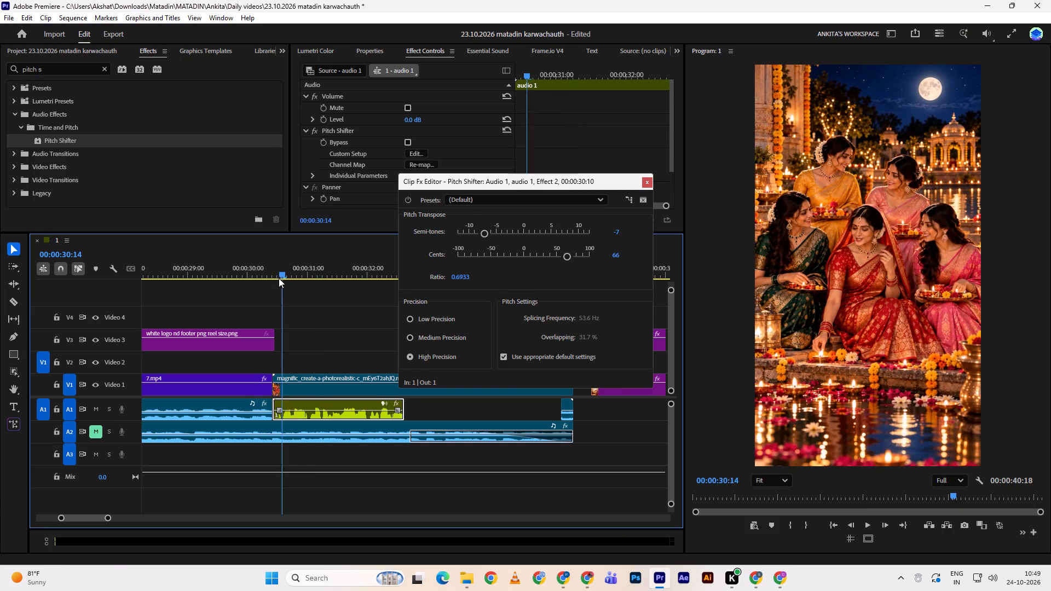
{"action": "left_click_drag", "start_coordinate": [279, 278], "coordinate": [275, 278]}
{"action": "key", "text": "space"}
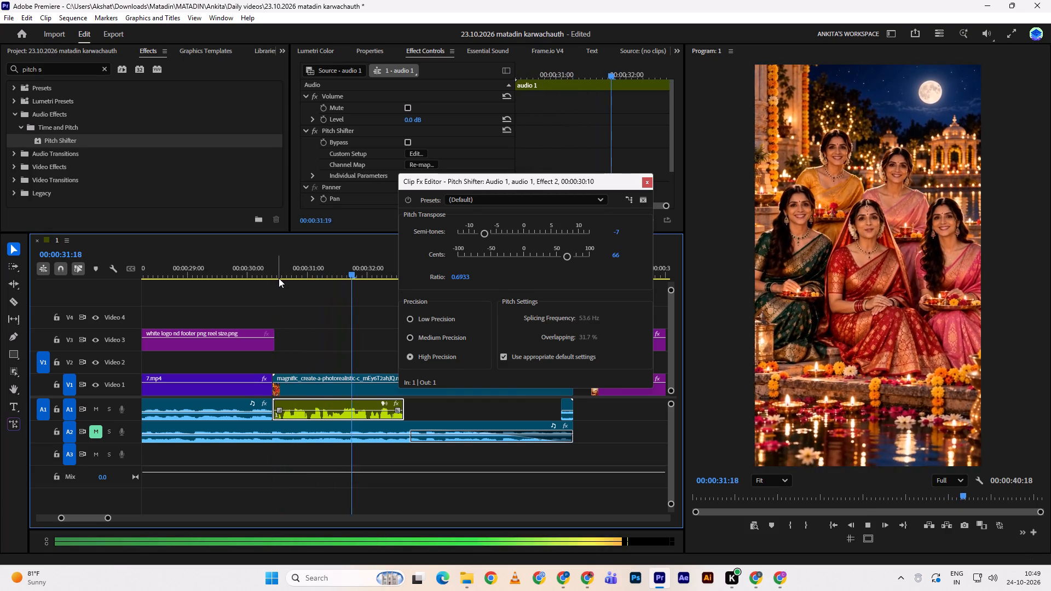
{"action": "left_click_drag", "start_coordinate": [292, 279], "coordinate": [278, 280]}
{"action": "left_click_drag", "start_coordinate": [279, 269], "coordinate": [274, 269]}
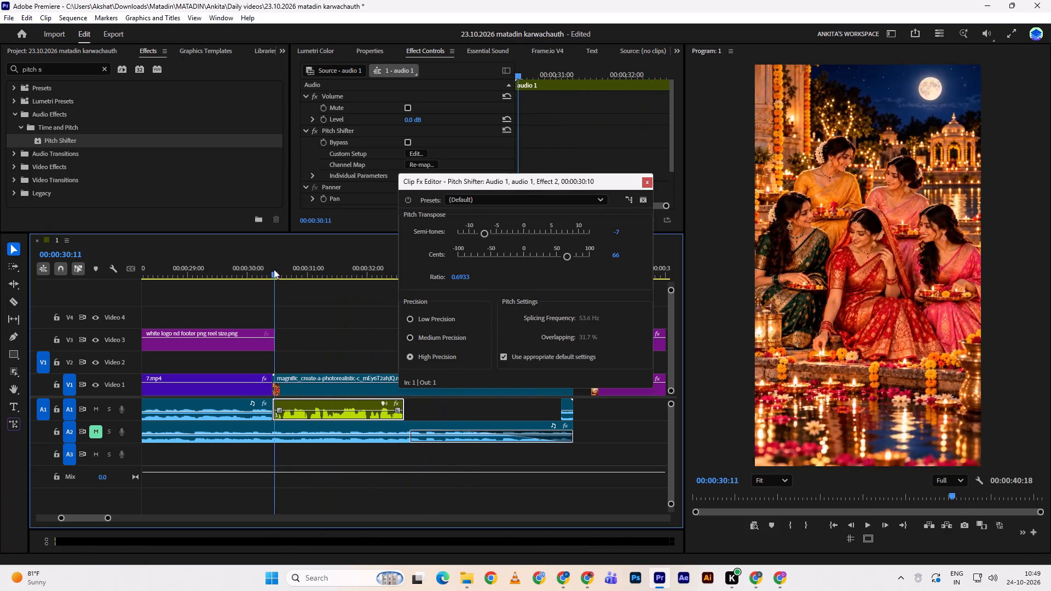
{"action": "left_click_drag", "start_coordinate": [274, 269], "coordinate": [268, 270]}
{"action": "key", "text": "space"}
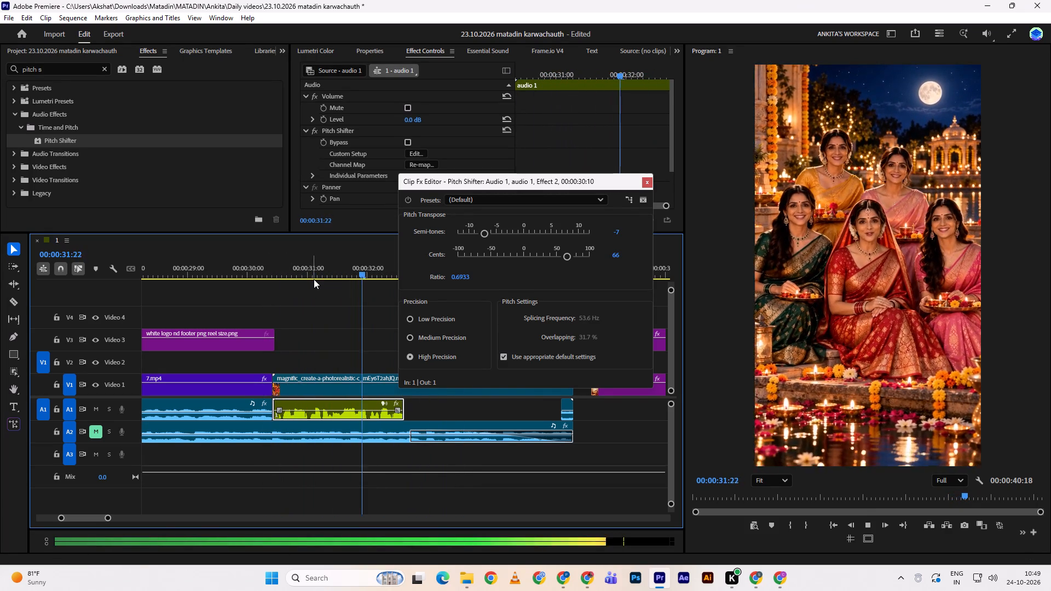
{"action": "left_click_drag", "start_coordinate": [312, 279], "coordinate": [293, 275]}
{"action": "left_click", "coordinate": [293, 275]}
{"action": "left_click_drag", "start_coordinate": [293, 273], "coordinate": [288, 273]}
{"action": "double_click", "coordinate": [288, 273]}
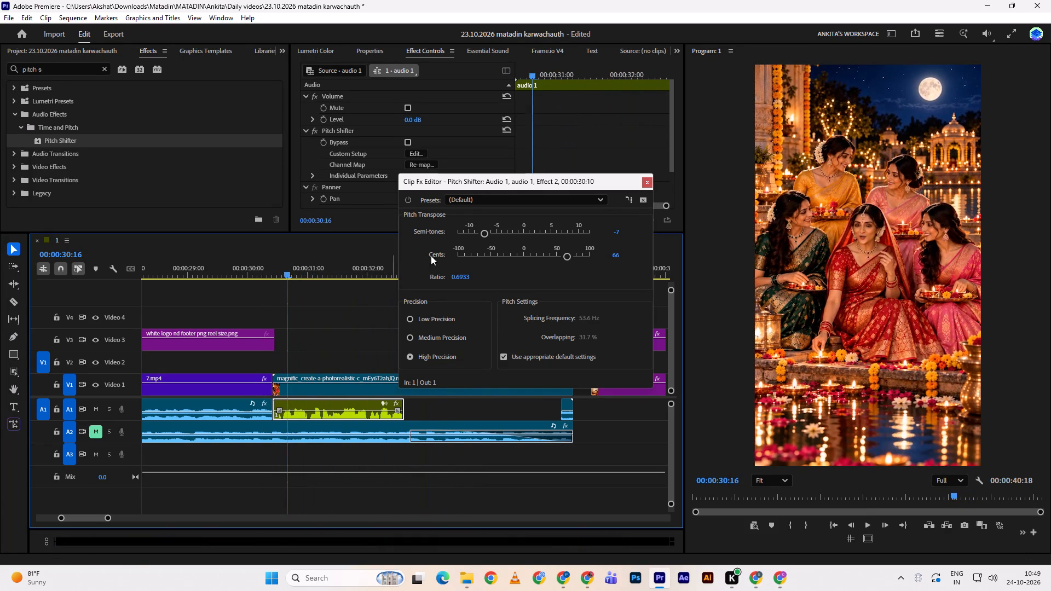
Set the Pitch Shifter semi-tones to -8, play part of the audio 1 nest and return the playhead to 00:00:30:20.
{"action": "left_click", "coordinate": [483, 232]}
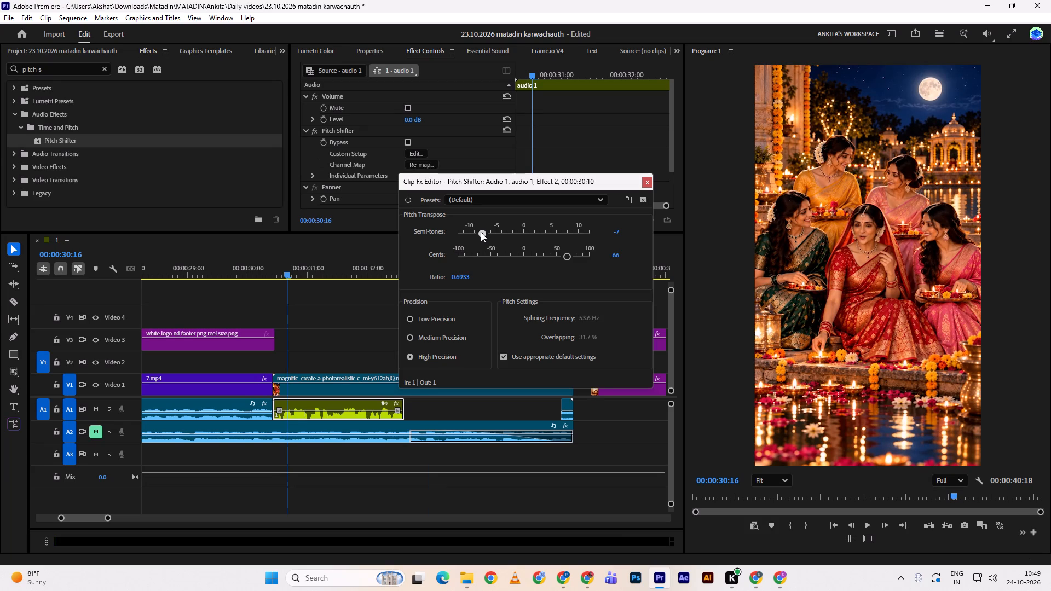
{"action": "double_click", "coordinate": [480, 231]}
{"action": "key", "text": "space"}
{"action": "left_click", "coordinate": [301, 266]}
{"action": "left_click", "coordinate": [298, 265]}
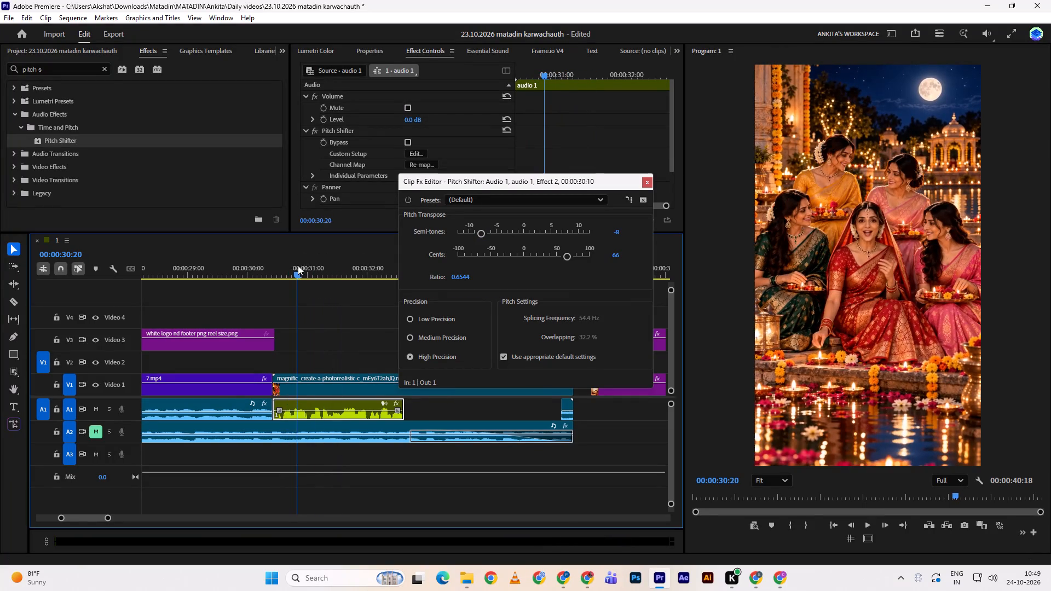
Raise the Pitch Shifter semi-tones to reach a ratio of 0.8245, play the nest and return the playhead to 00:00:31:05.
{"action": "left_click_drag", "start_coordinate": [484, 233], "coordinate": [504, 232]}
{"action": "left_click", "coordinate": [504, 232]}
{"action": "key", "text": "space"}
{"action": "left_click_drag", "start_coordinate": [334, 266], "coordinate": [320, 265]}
Set the Pitch Shifter semi-tones to -6, play the audio 1 nest several times and return the playhead to about 00:00:31:02.
{"action": "left_click", "coordinate": [494, 231]}
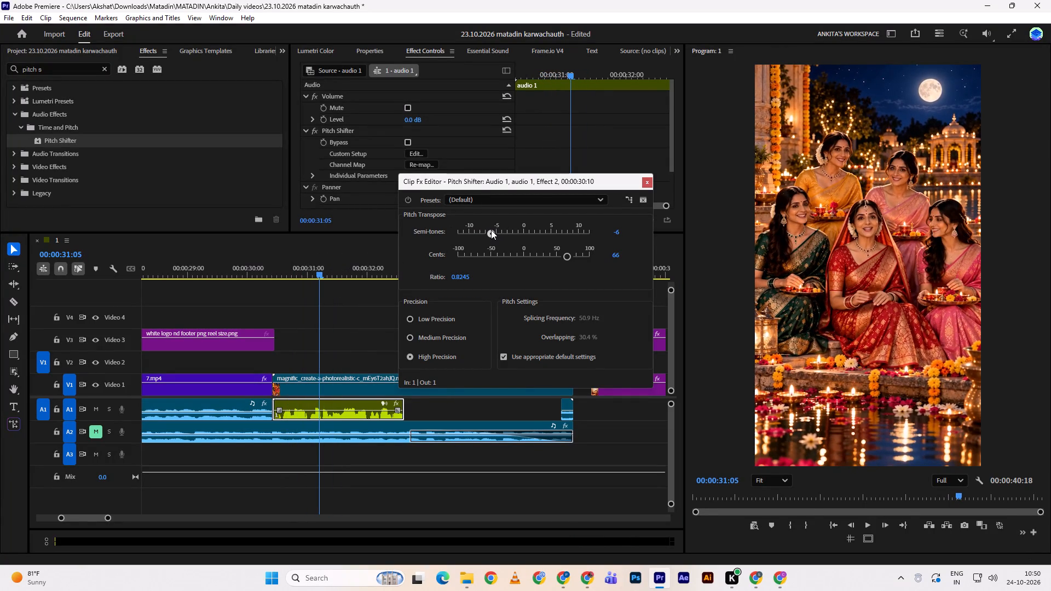
{"action": "key", "text": "space"}
{"action": "left_click_drag", "start_coordinate": [355, 268], "coordinate": [333, 266]}
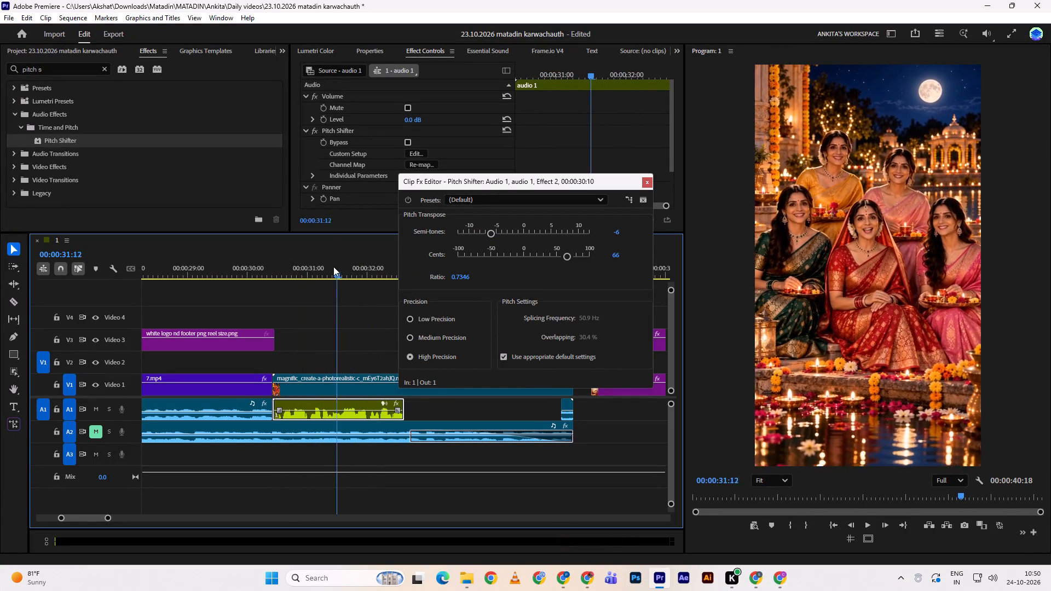
{"action": "left_click_drag", "start_coordinate": [333, 266], "coordinate": [310, 262]}
{"action": "key", "text": "space"}
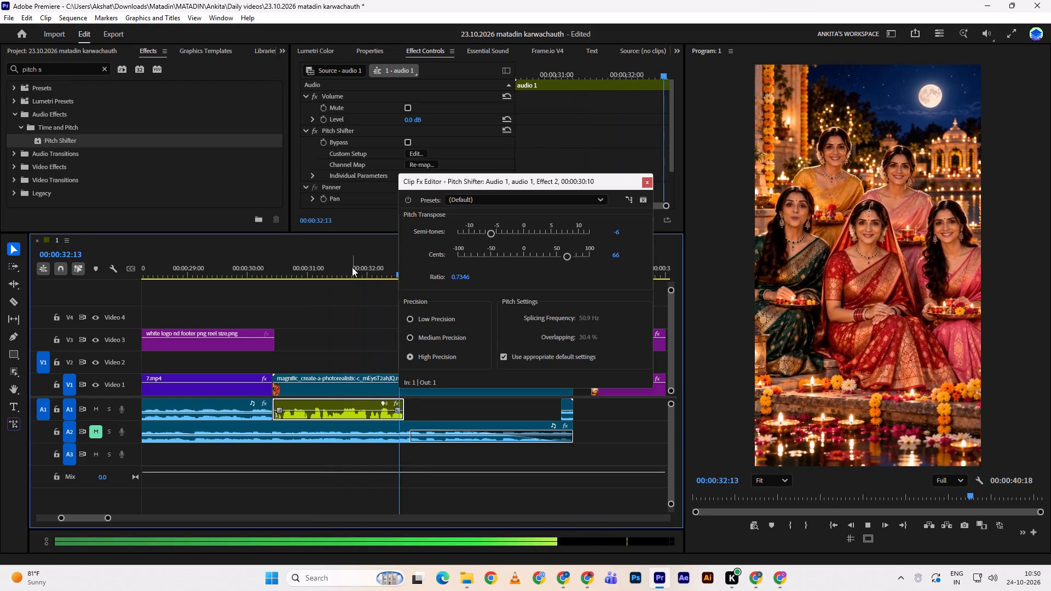
{"action": "left_click_drag", "start_coordinate": [352, 269], "coordinate": [271, 275]}
{"action": "key", "text": "space"}
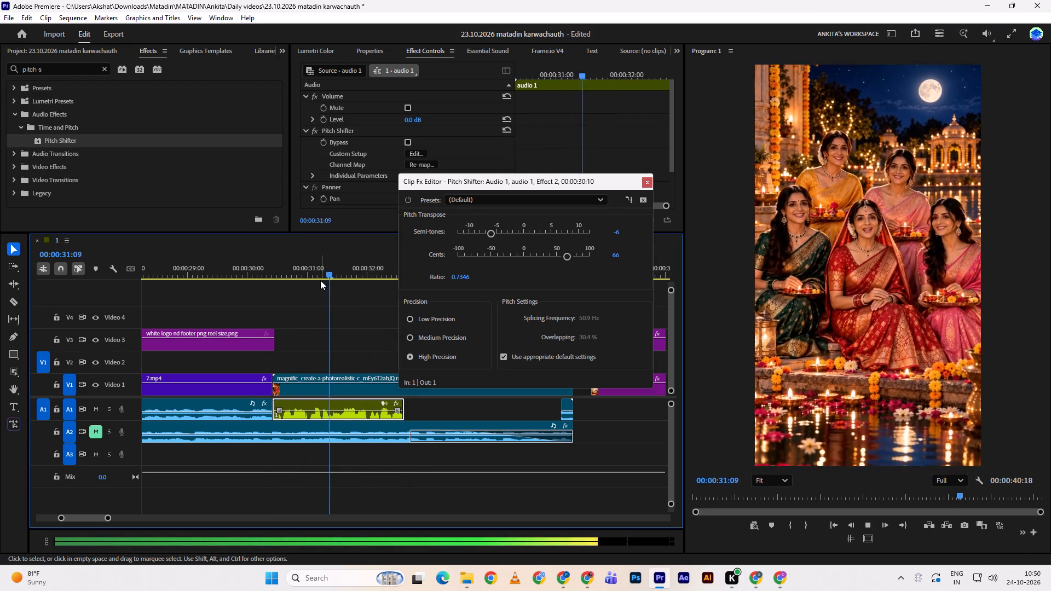
{"action": "left_click_drag", "start_coordinate": [330, 280], "coordinate": [321, 279]}
{"action": "left_click_drag", "start_coordinate": [321, 274], "coordinate": [315, 271]}
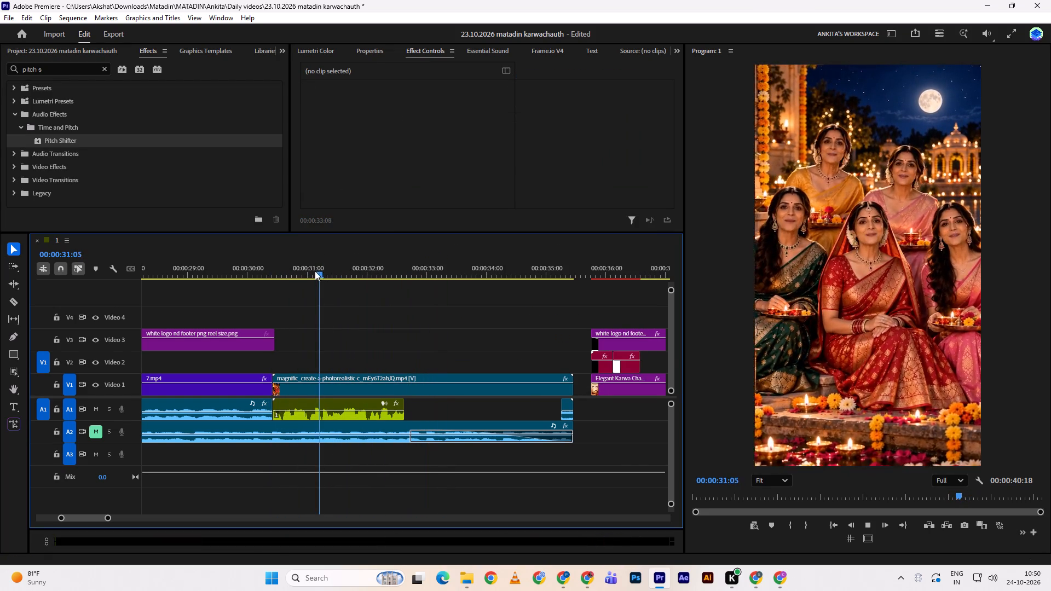
{"action": "left_click_drag", "start_coordinate": [315, 271], "coordinate": [313, 271]}
{"action": "double_click", "coordinate": [313, 271]}
Open the audio 1 nest to inspect its contents and return to sequence 1.
{"action": "double_click", "coordinate": [339, 404]}
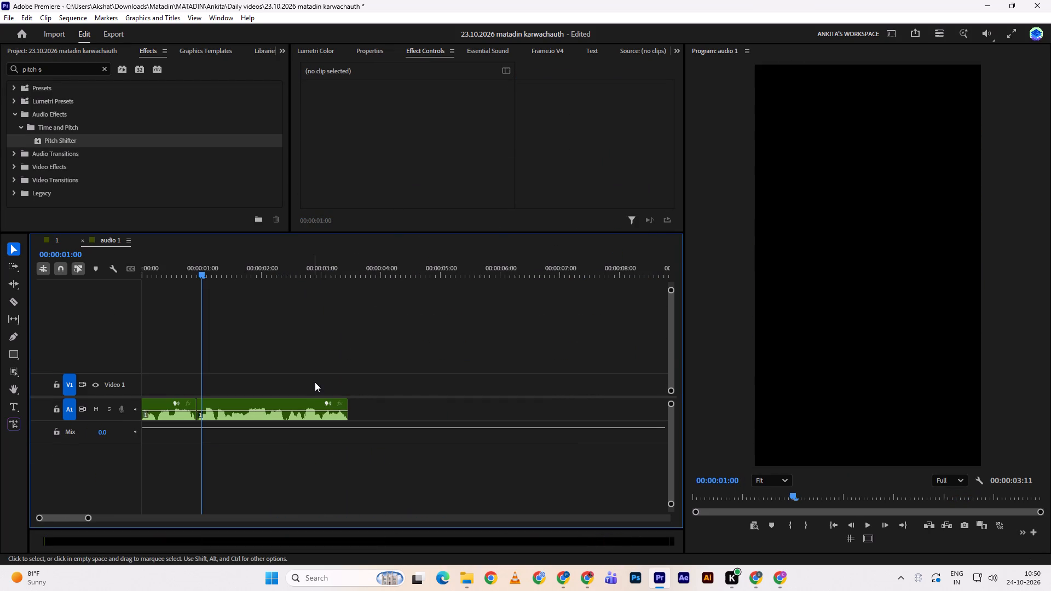
{"action": "scroll", "coordinate": [316, 381], "scroll_direction": "up", "scroll_amount": 6}
{"action": "left_click", "coordinate": [59, 242]}
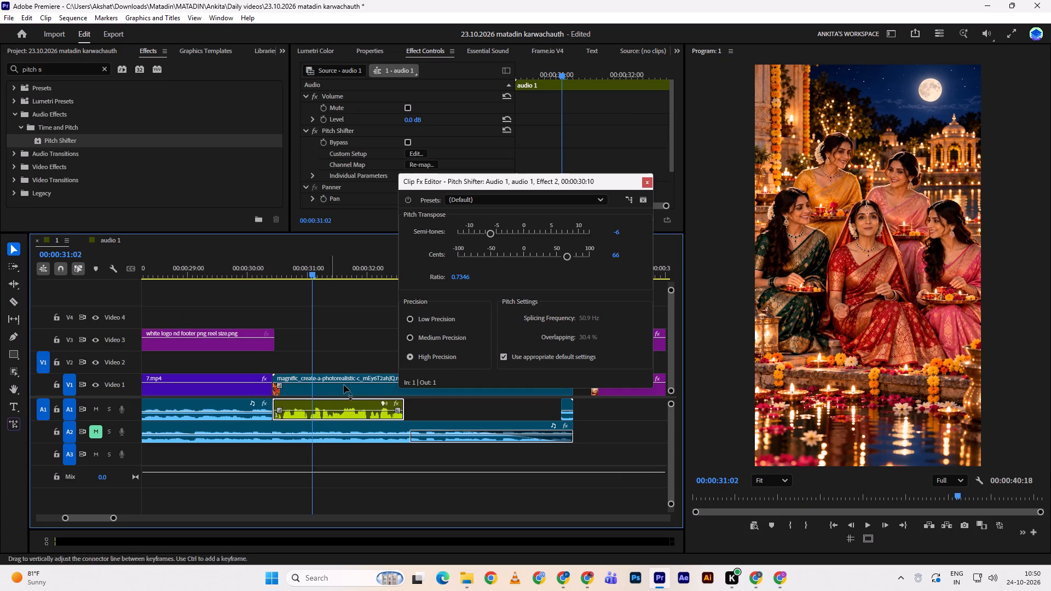
Set the Pitch Shifter cents to 71 and play the audio 1 nest from its start.
{"action": "left_click", "coordinate": [565, 256]}
{"action": "left_click", "coordinate": [569, 256]}
{"action": "key", "text": "space"}
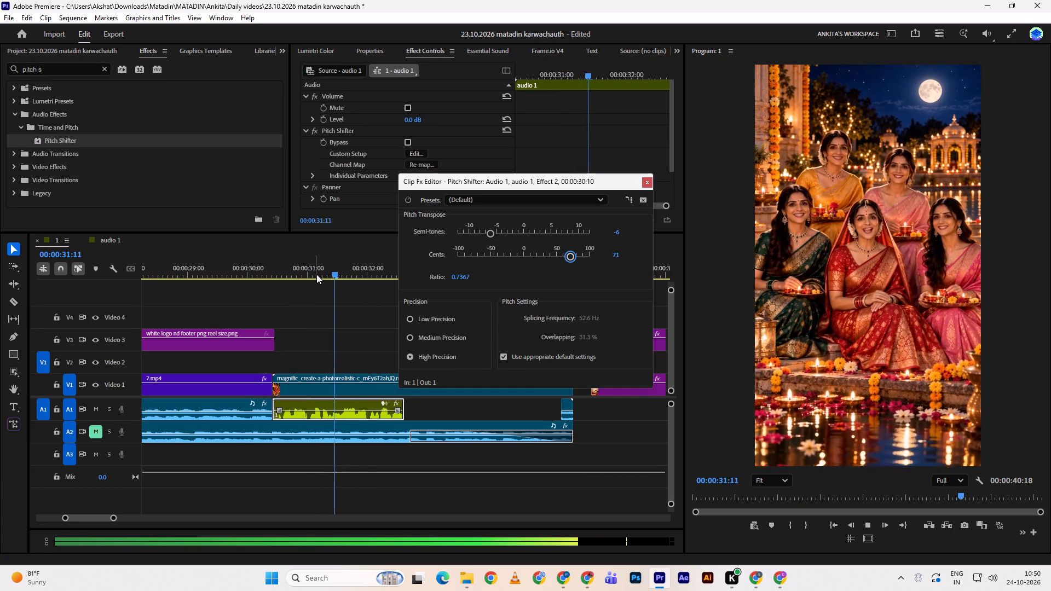
{"action": "left_click_drag", "start_coordinate": [315, 273], "coordinate": [276, 266]}
{"action": "key", "text": "space"}
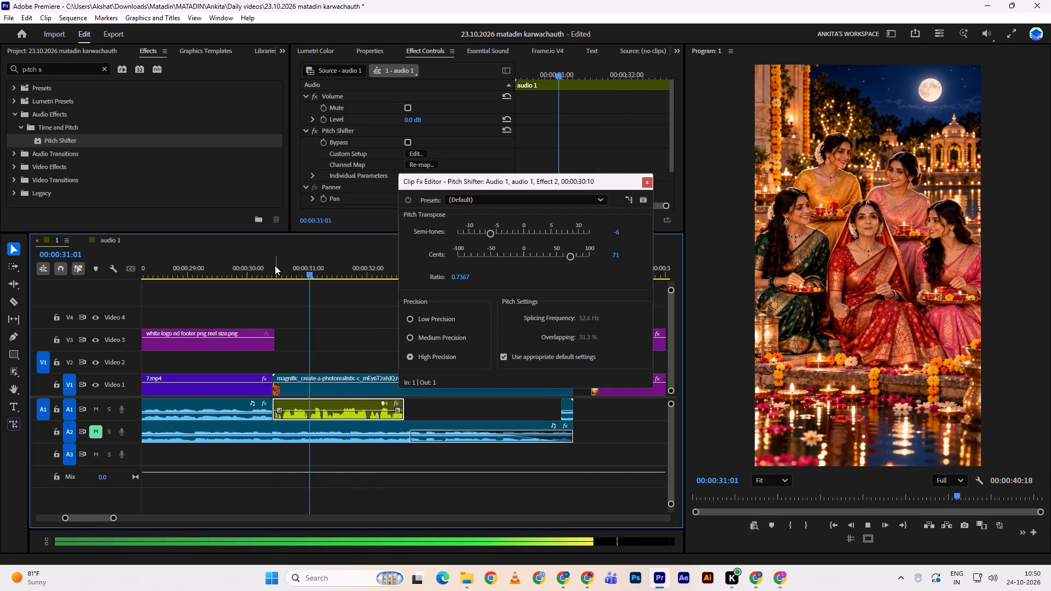
Replay the audio 1 nest repeatedly from its start to check the corrected voice against the women's clip.
{"action": "key", "text": "space"}
{"action": "key", "text": "space"}
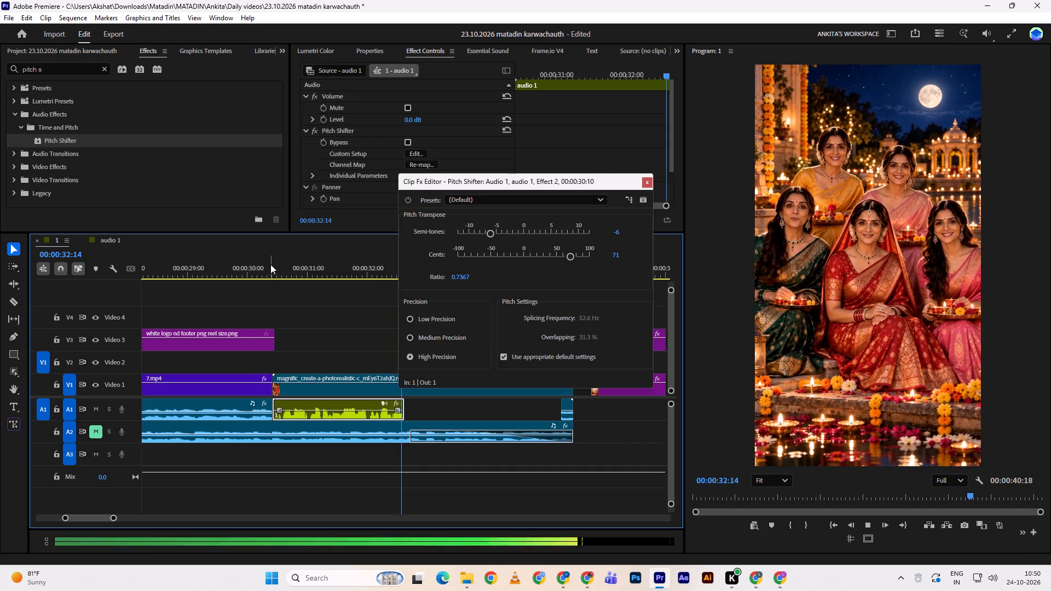
{"action": "key", "text": "space"}
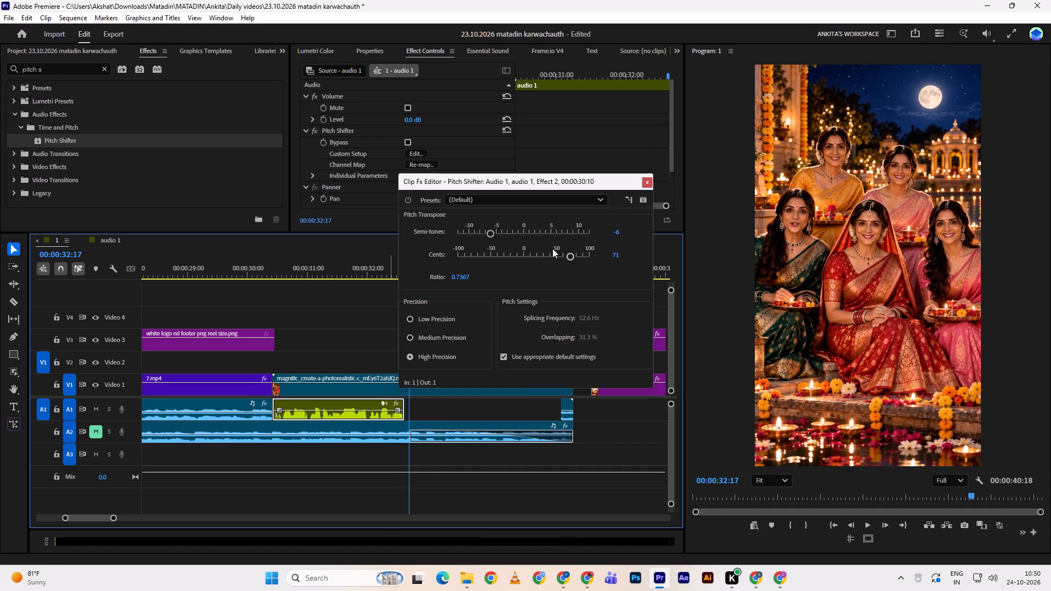
{"action": "key", "text": "space"}
{"action": "key", "text": "space"}
{"action": "left_click_drag", "start_coordinate": [283, 269], "coordinate": [268, 267]}
{"action": "key", "text": "space"}
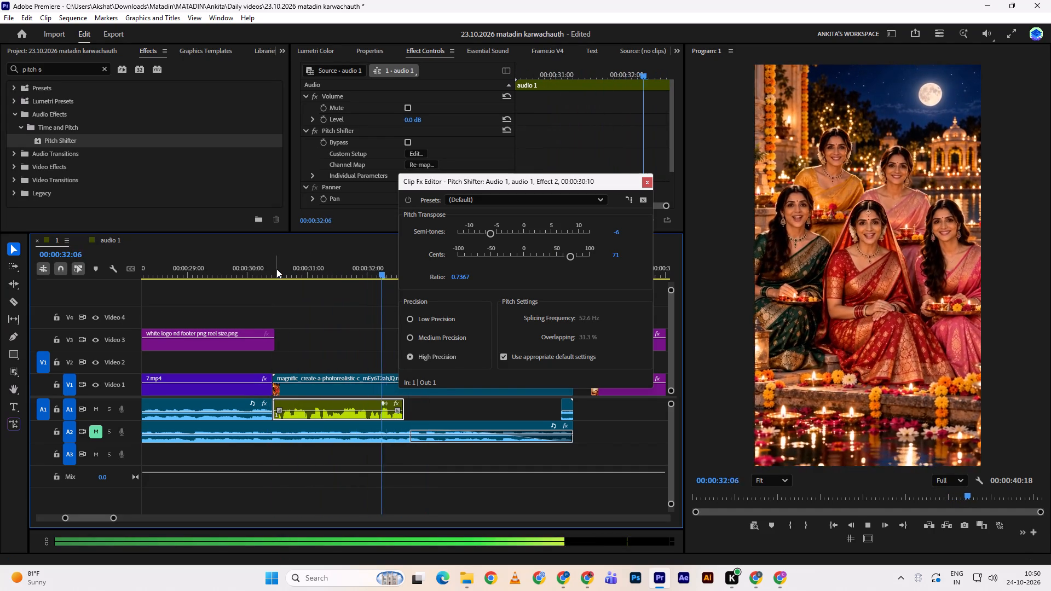
{"action": "key", "text": "space"}
{"action": "left_click_drag", "start_coordinate": [285, 271], "coordinate": [280, 269]}
{"action": "key", "text": "space"}
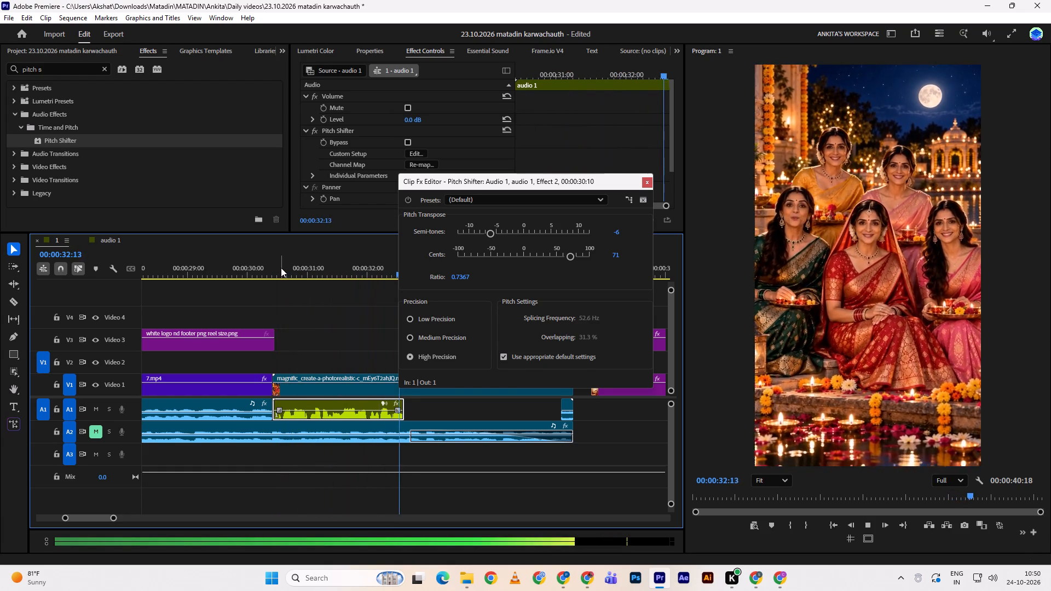
{"action": "left_click_drag", "start_coordinate": [282, 268], "coordinate": [271, 274]}
{"action": "key", "text": "space"}
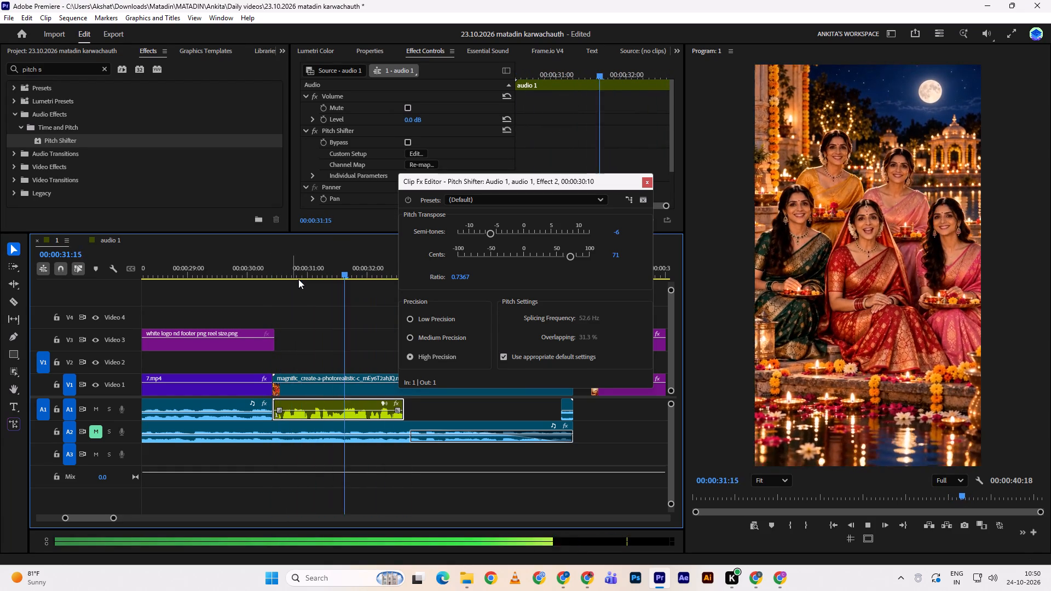
Replay the audio 1 nest from its start to check the voice against the women's clip.
{"action": "key", "text": "space"}
{"action": "left_click_drag", "start_coordinate": [308, 276], "coordinate": [278, 274]}
{"action": "key", "text": "space"}
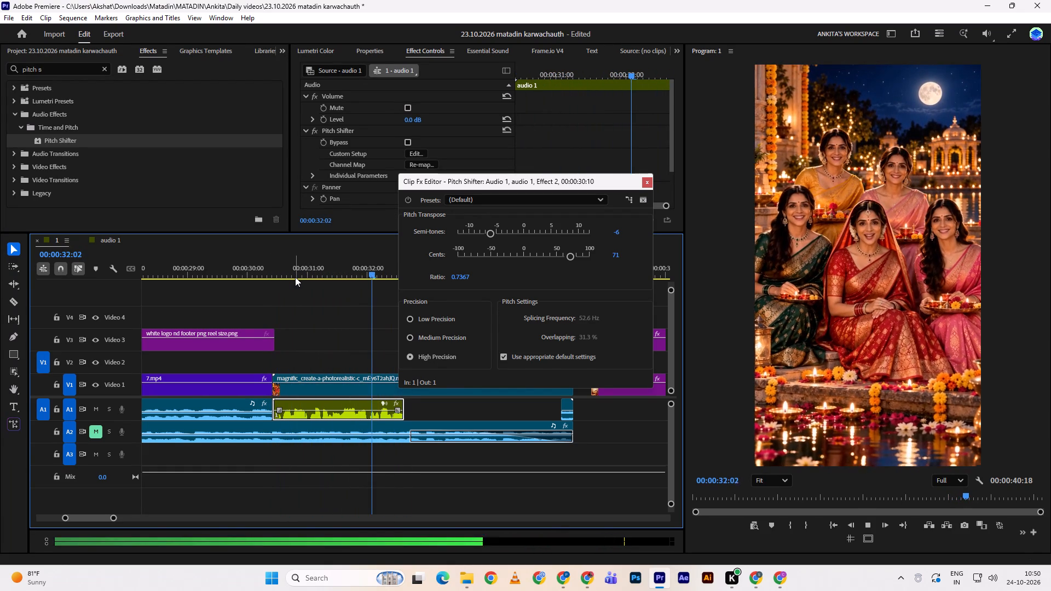
{"action": "key", "text": "space"}
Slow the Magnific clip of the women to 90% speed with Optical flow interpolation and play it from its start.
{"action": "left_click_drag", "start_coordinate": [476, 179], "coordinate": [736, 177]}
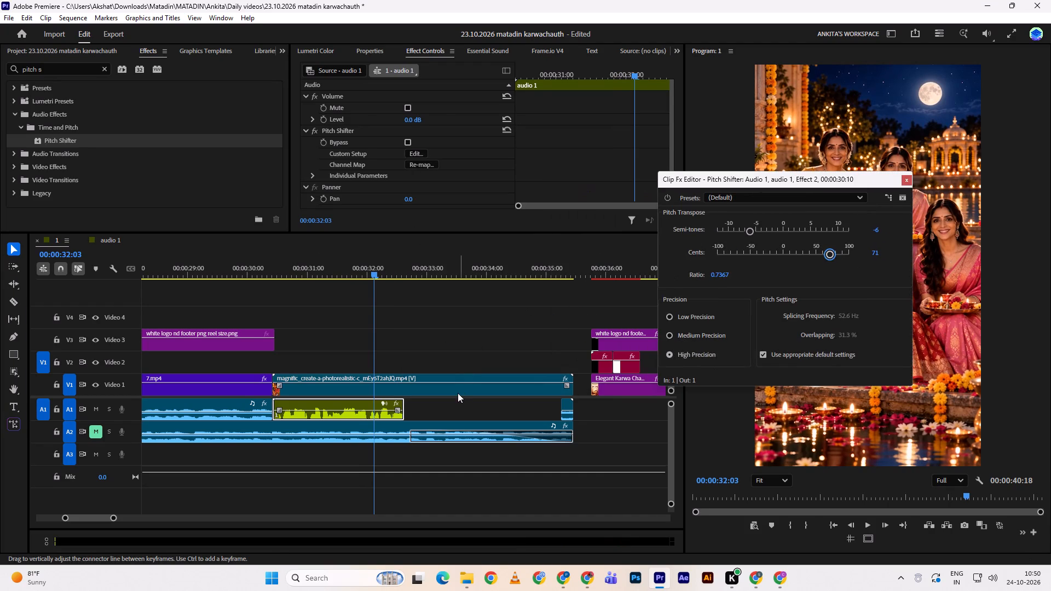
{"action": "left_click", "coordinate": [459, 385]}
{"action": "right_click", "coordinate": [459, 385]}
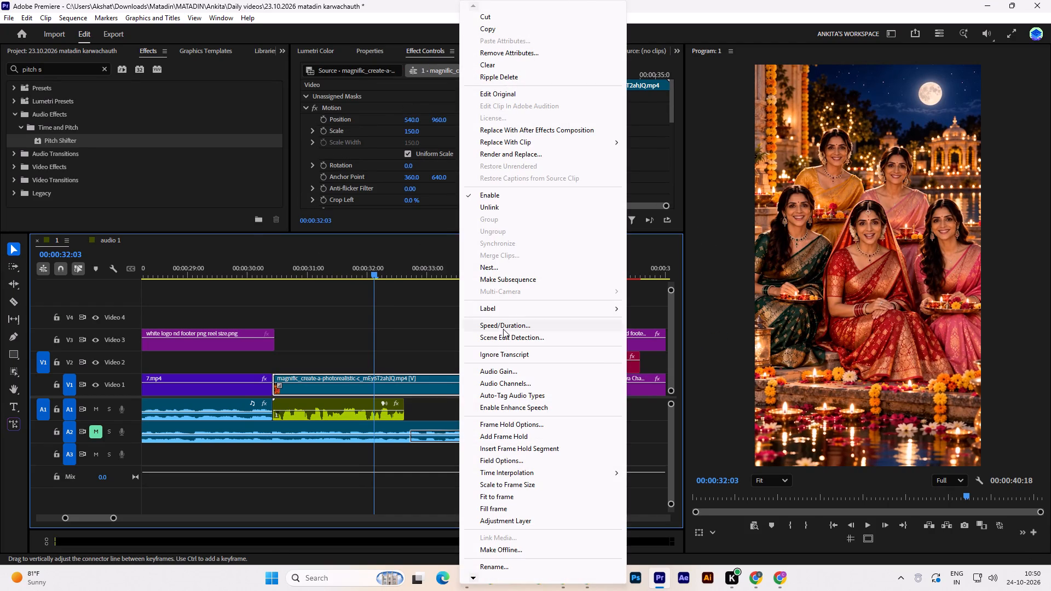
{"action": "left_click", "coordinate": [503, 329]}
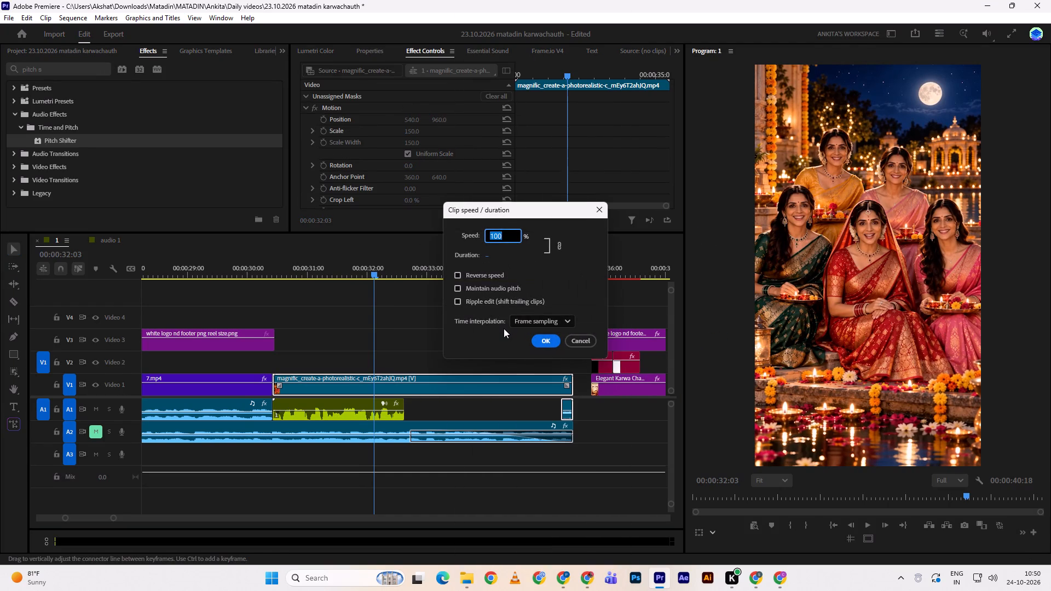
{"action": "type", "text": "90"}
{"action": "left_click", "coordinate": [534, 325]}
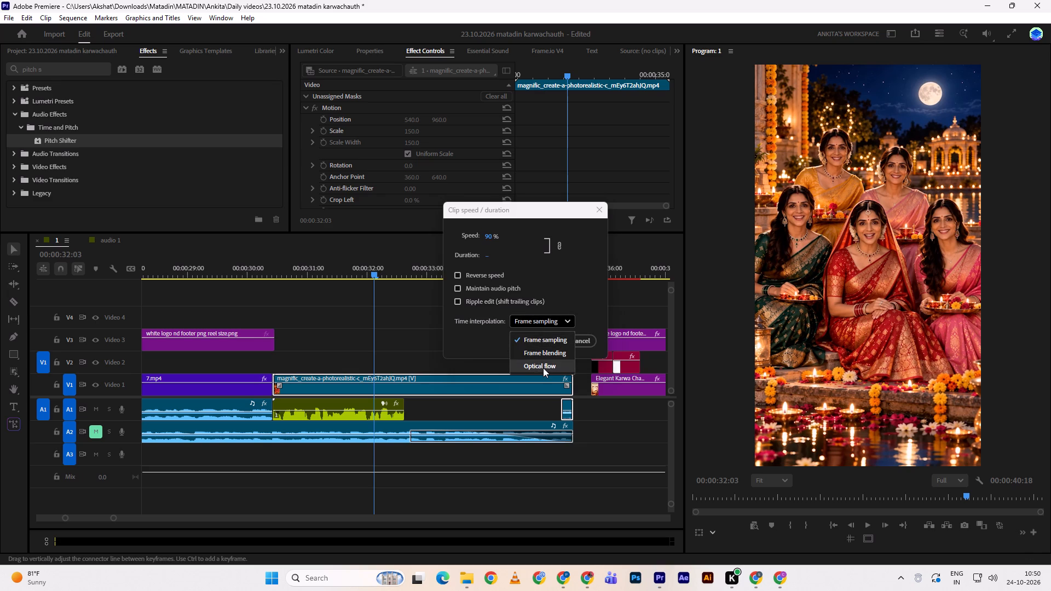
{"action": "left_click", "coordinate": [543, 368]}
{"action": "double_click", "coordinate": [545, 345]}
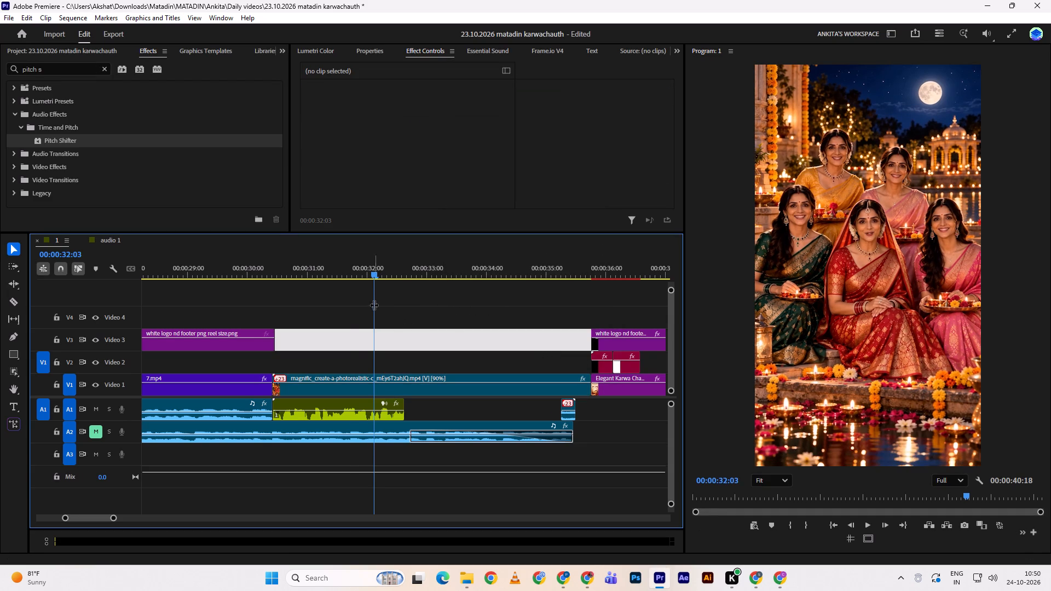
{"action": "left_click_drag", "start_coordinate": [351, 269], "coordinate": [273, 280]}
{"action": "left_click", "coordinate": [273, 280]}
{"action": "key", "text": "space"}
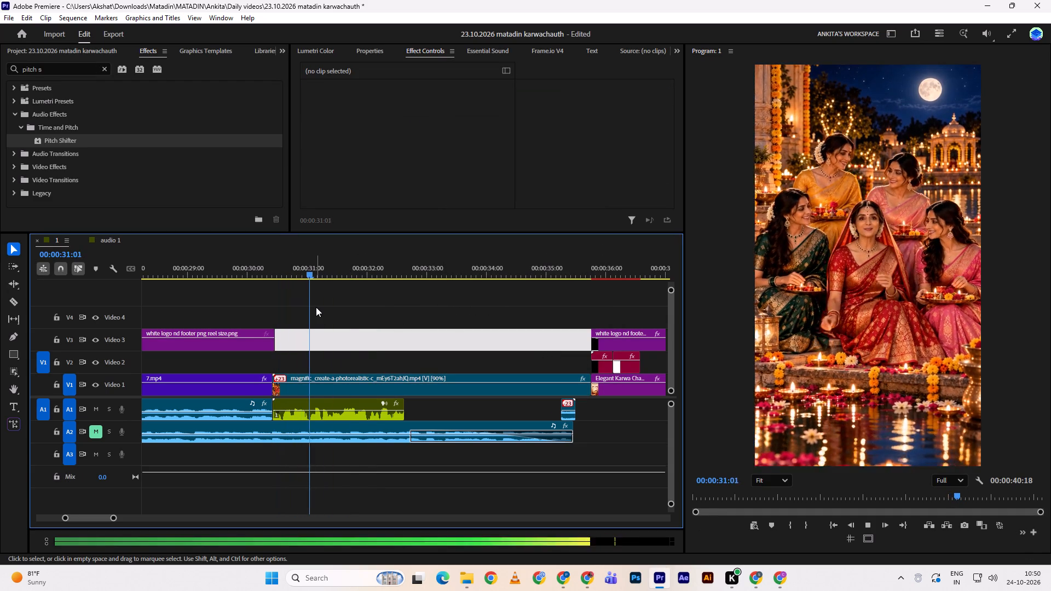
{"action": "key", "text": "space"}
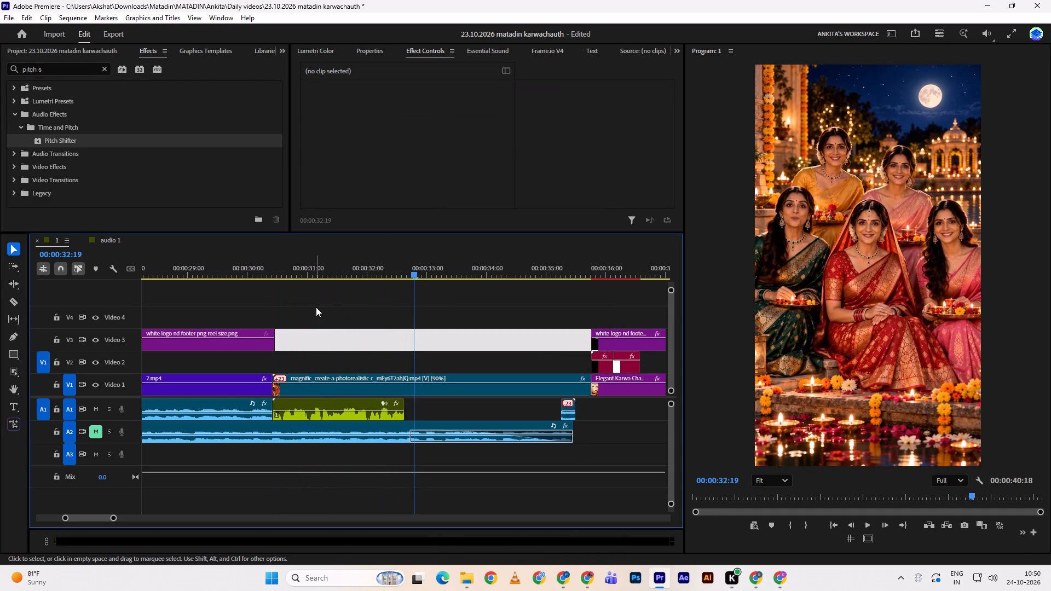
Extend the end of the audio 1 nest toward 00:00:32:19 and replay it from its start with the women's clip.
{"action": "left_click_drag", "start_coordinate": [403, 403], "coordinate": [415, 402]}
{"action": "left_click", "coordinate": [415, 402]}
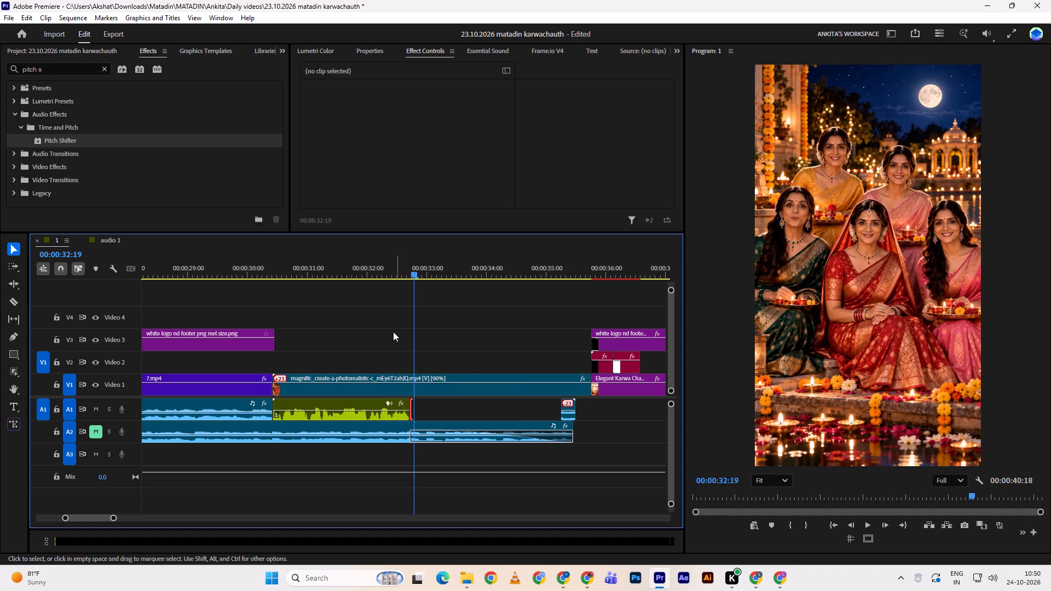
{"action": "left_click_drag", "start_coordinate": [402, 265], "coordinate": [390, 268]}
{"action": "key", "text": "space"}
{"action": "left_click_drag", "start_coordinate": [391, 269], "coordinate": [304, 265]}
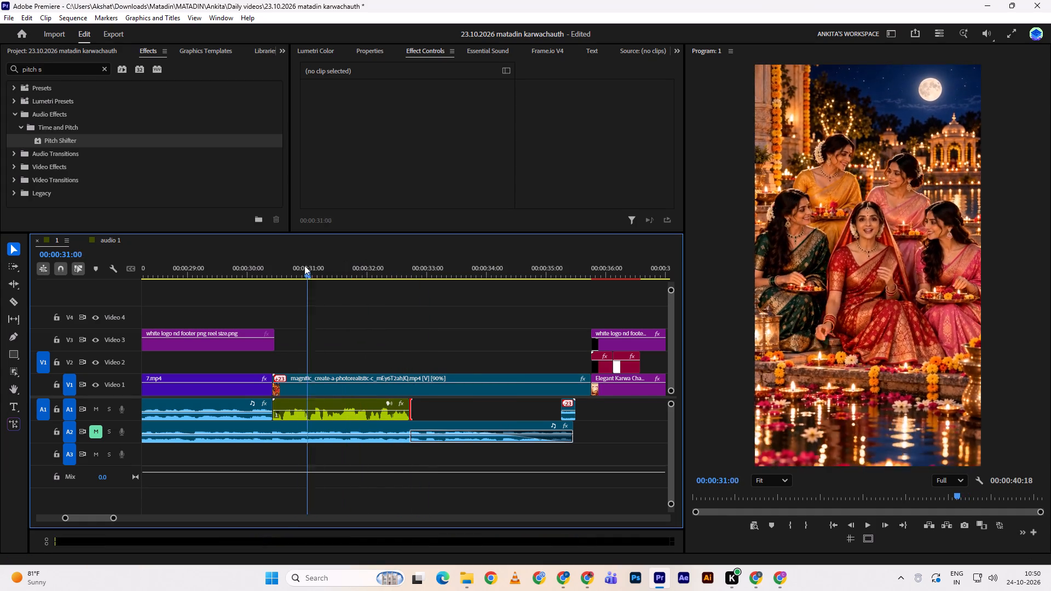
{"action": "left_click_drag", "start_coordinate": [304, 265], "coordinate": [278, 275]}
{"action": "key", "text": "space"}
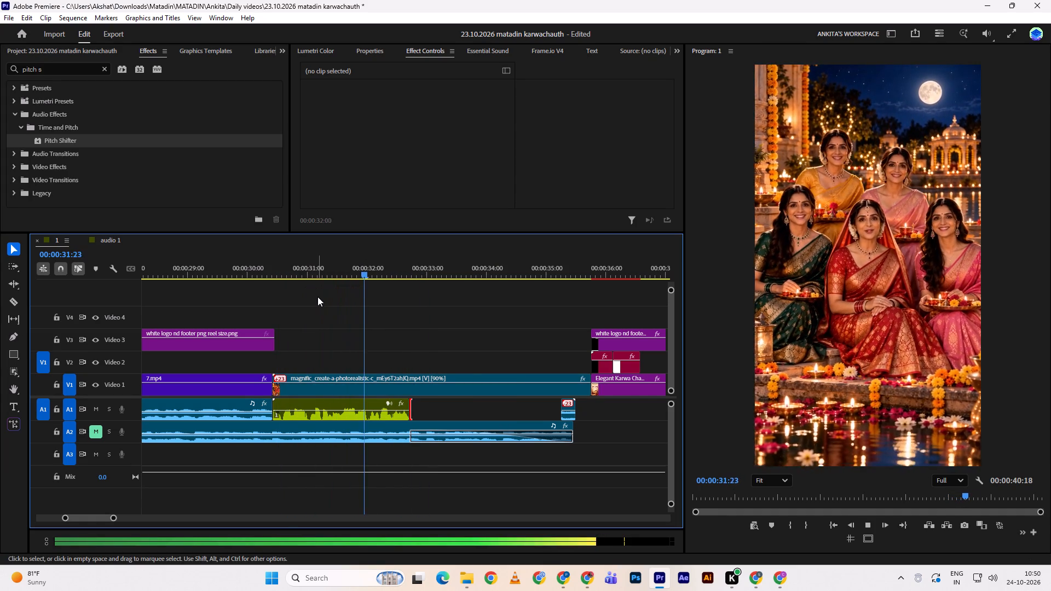
{"action": "left_click_drag", "start_coordinate": [325, 264], "coordinate": [304, 265]}
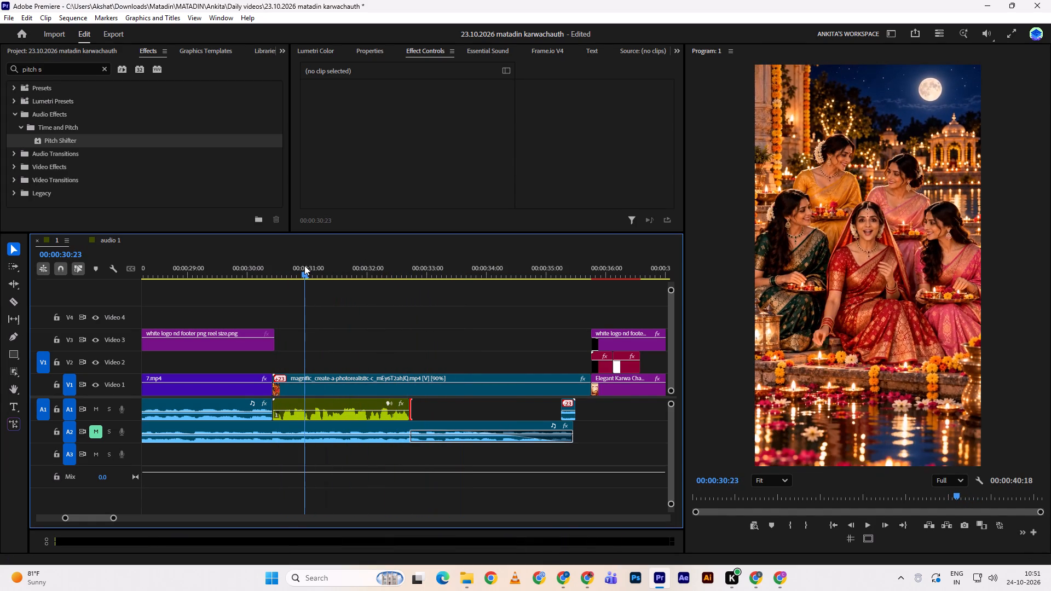
Shift the closing logo footer, the Video 2 clips above the end image and Elegant Karwa Chauth Celebration.png about 2.6 seconds later.
{"action": "scroll", "coordinate": [393, 389], "scroll_direction": "down", "scroll_amount": 4, "text": "alt"}
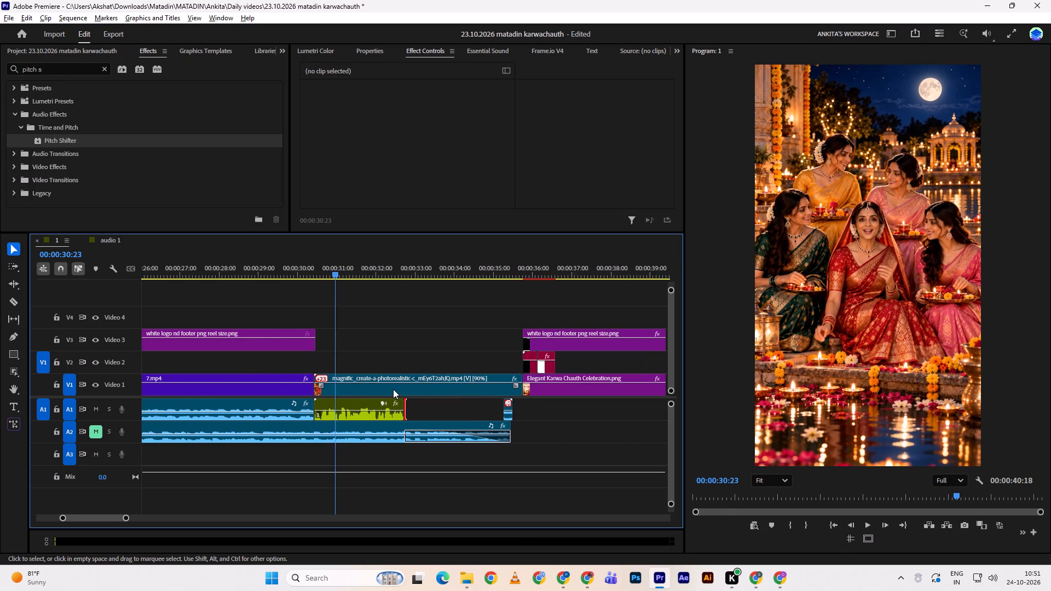
{"action": "scroll", "coordinate": [393, 389], "scroll_direction": "down", "scroll_amount": 4, "text": "alt"}
{"action": "scroll", "coordinate": [394, 387], "scroll_direction": "down", "scroll_amount": 4}
{"action": "left_click_drag", "start_coordinate": [417, 296], "coordinate": [484, 387]}
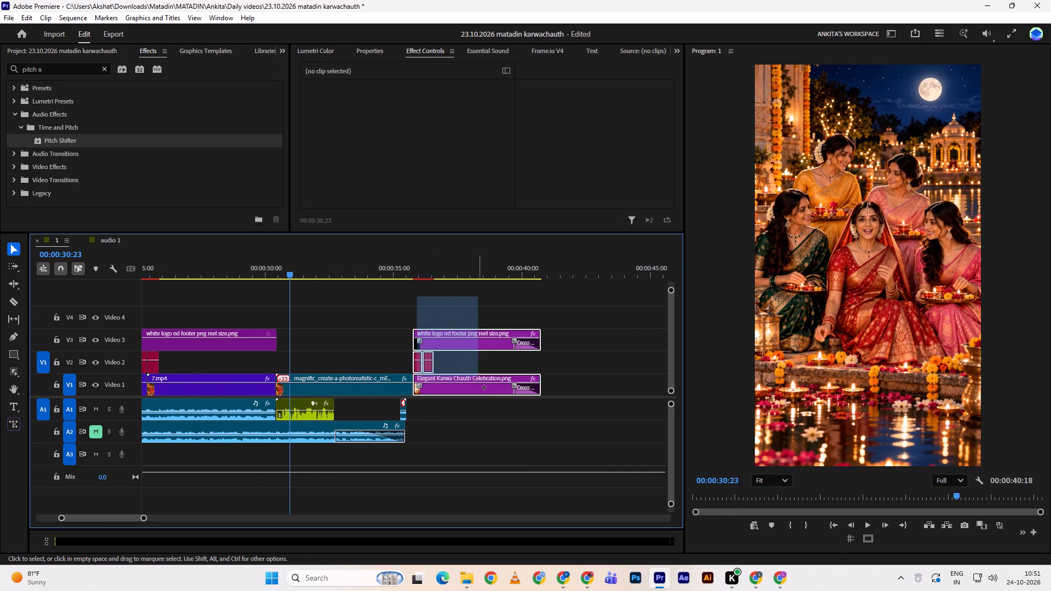
{"action": "left_click_drag", "start_coordinate": [484, 387], "coordinate": [490, 397]}
{"action": "left_click_drag", "start_coordinate": [477, 387], "coordinate": [545, 385]}
{"action": "left_click", "coordinate": [545, 385]}
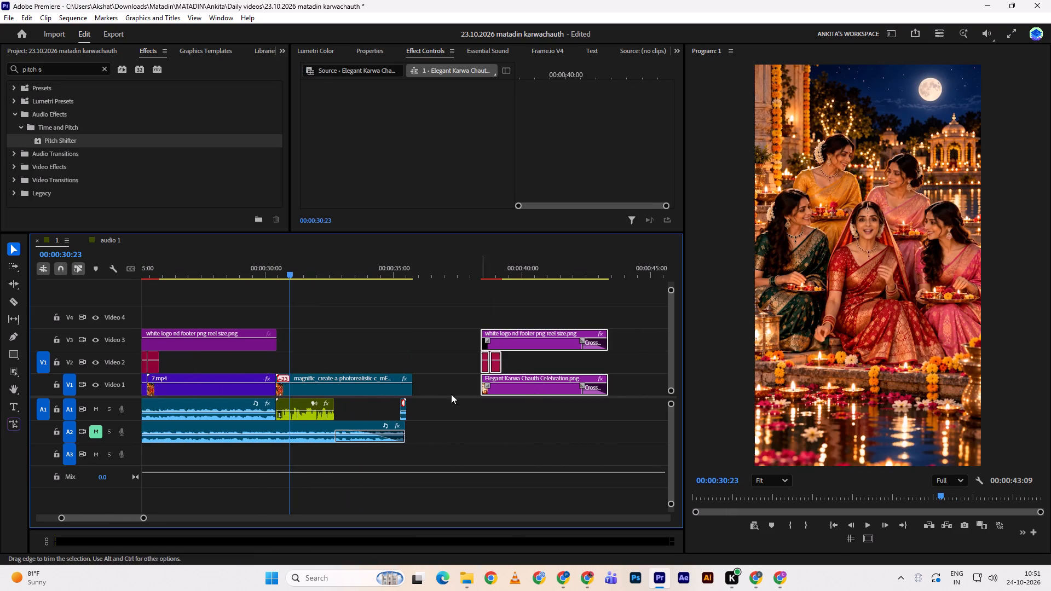
Set the Magnific clip's speed to 80% with Optical flow interpolation and play it with the voiceover from its start.
{"action": "left_click", "coordinate": [350, 327]}
{"action": "left_click", "coordinate": [326, 384]}
{"action": "right_click", "coordinate": [326, 384]}
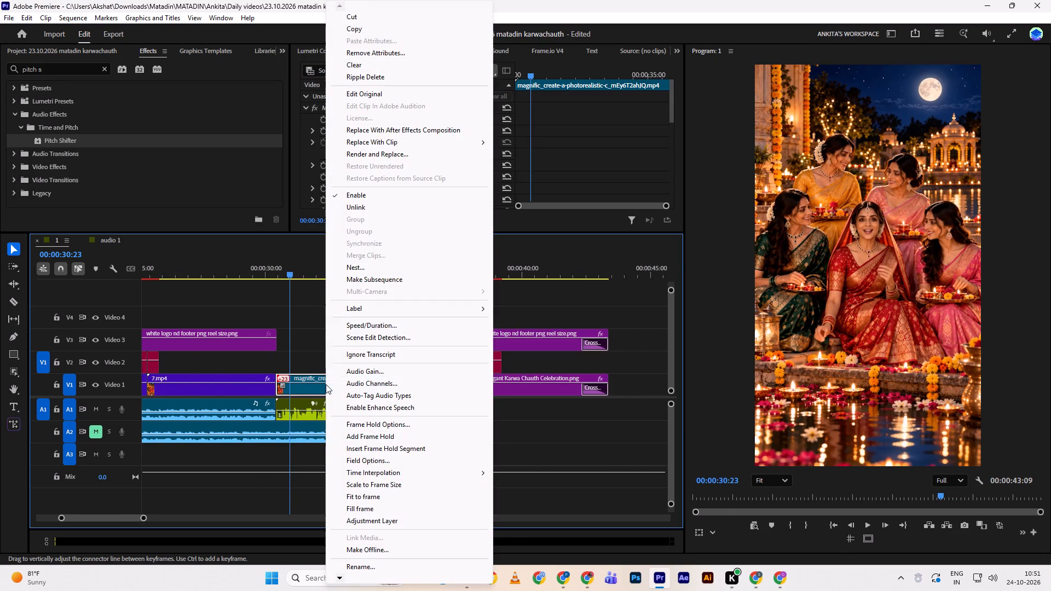
{"action": "left_click", "coordinate": [362, 327]}
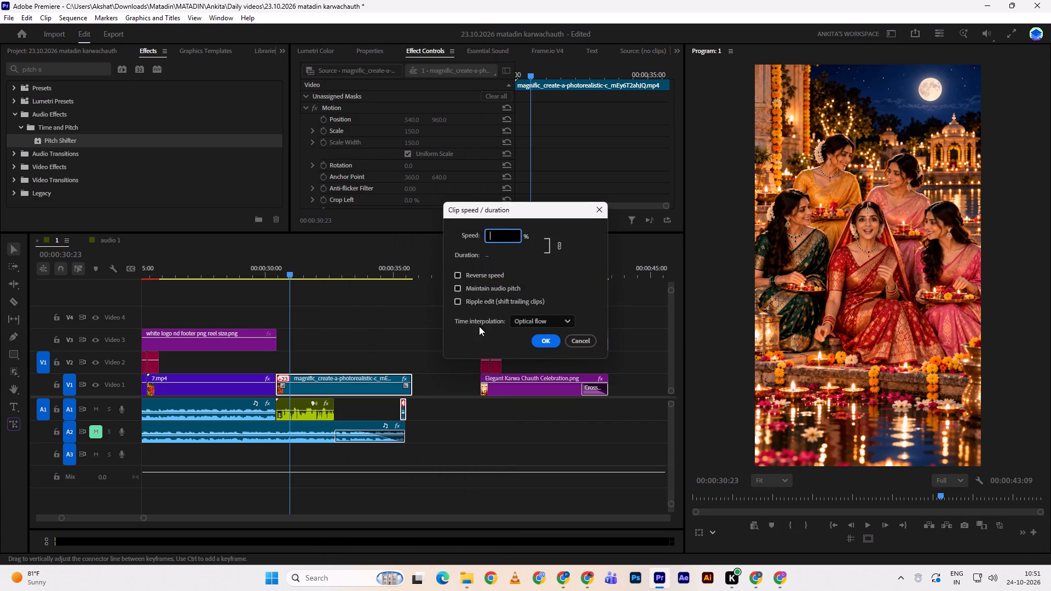
{"action": "type", "text": "80"}
{"action": "left_click", "coordinate": [550, 317]}
{"action": "left_click", "coordinate": [528, 368]}
{"action": "left_click", "coordinate": [539, 337]}
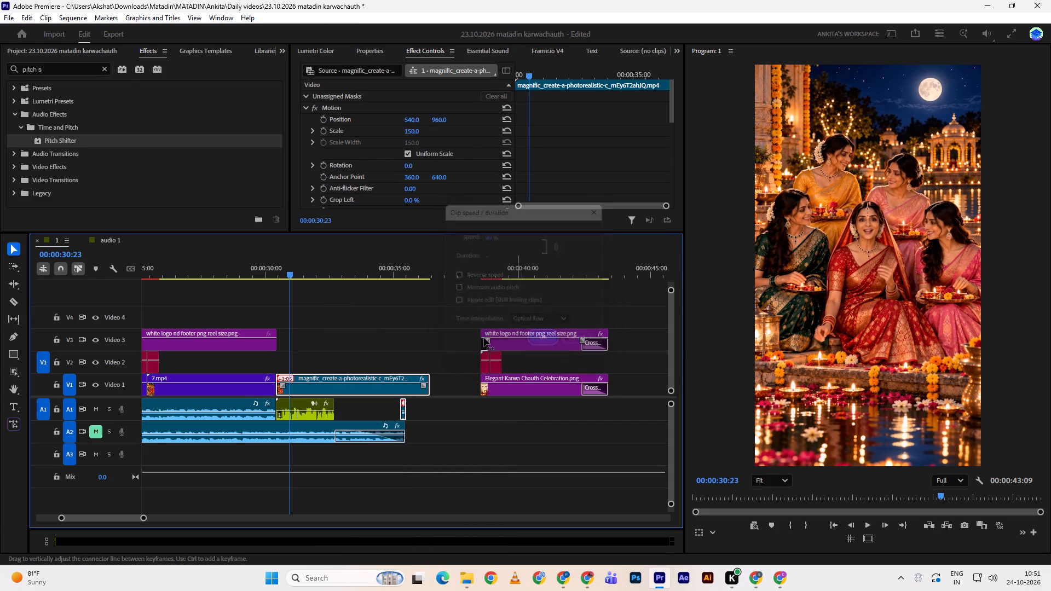
{"action": "left_click_drag", "start_coordinate": [284, 271], "coordinate": [269, 268]}
{"action": "key", "text": "space"}
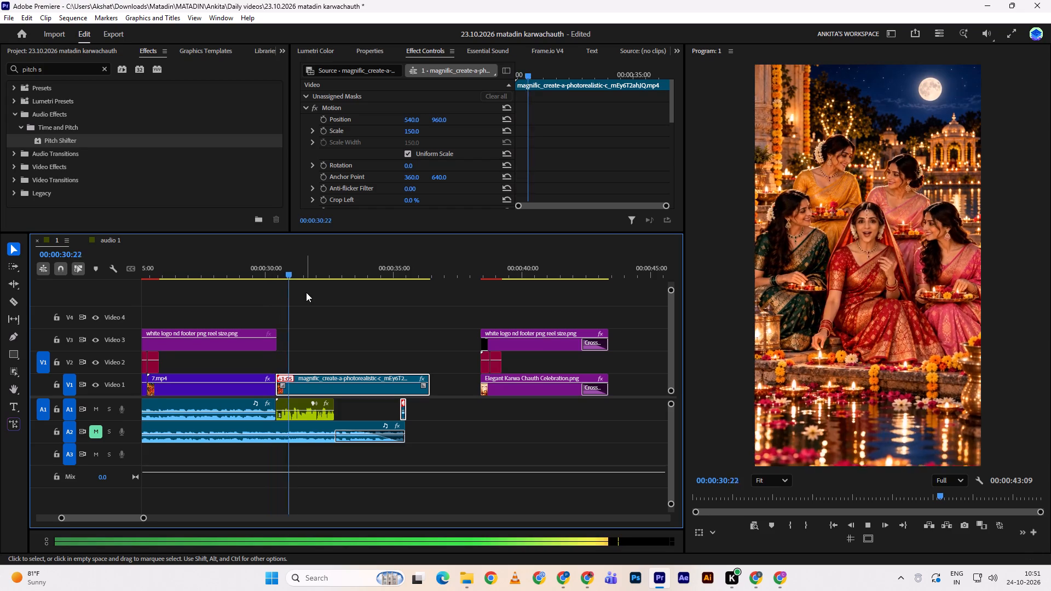
{"action": "key", "text": "space"}
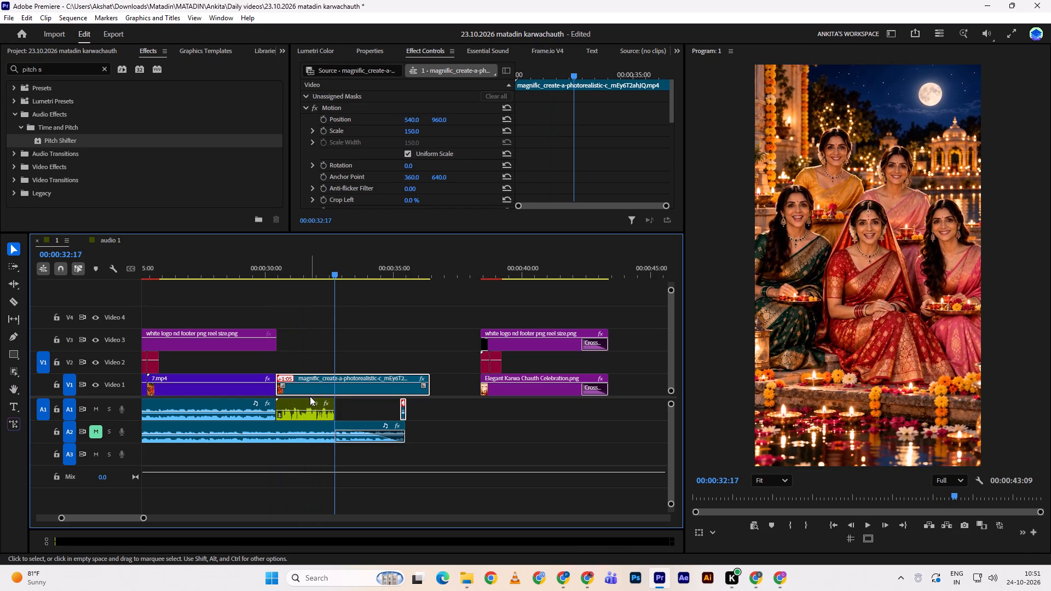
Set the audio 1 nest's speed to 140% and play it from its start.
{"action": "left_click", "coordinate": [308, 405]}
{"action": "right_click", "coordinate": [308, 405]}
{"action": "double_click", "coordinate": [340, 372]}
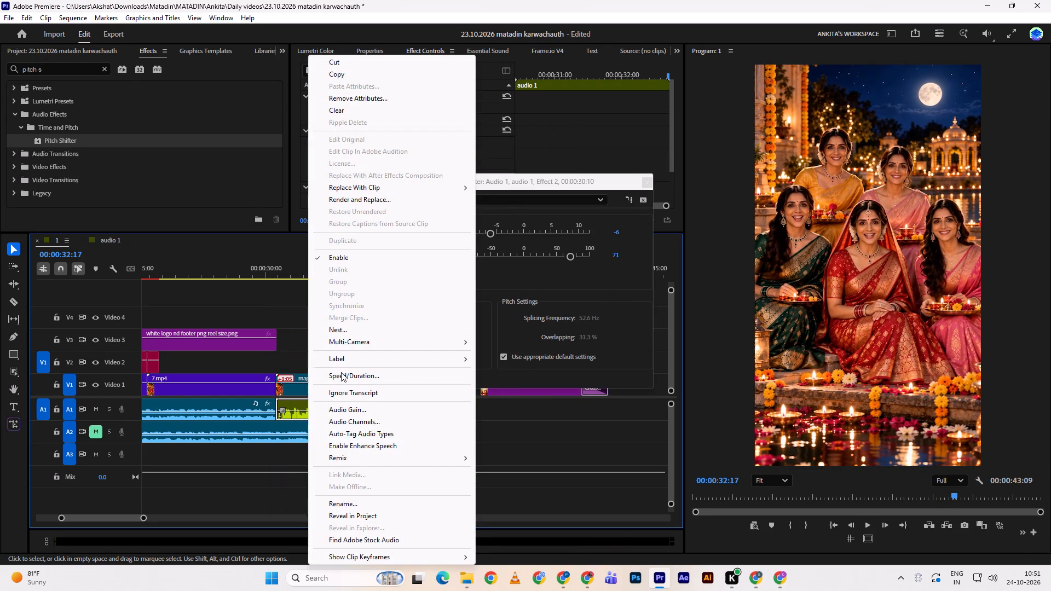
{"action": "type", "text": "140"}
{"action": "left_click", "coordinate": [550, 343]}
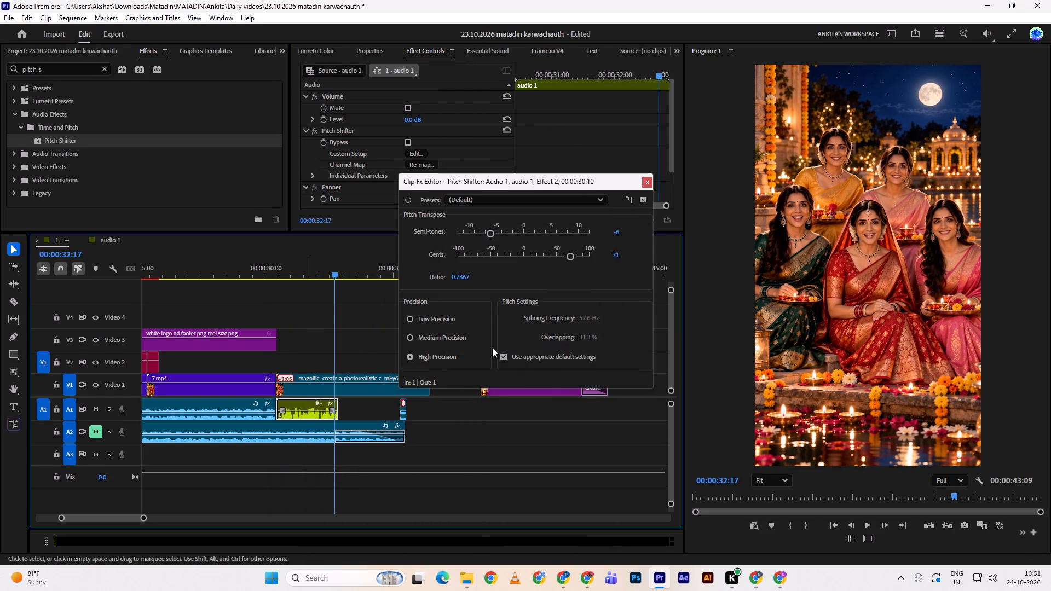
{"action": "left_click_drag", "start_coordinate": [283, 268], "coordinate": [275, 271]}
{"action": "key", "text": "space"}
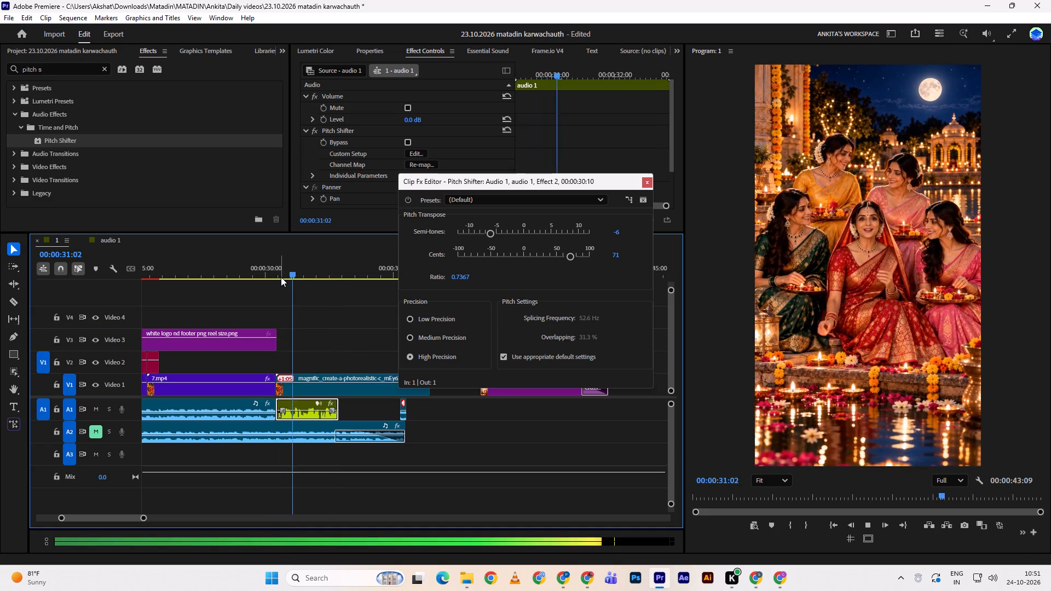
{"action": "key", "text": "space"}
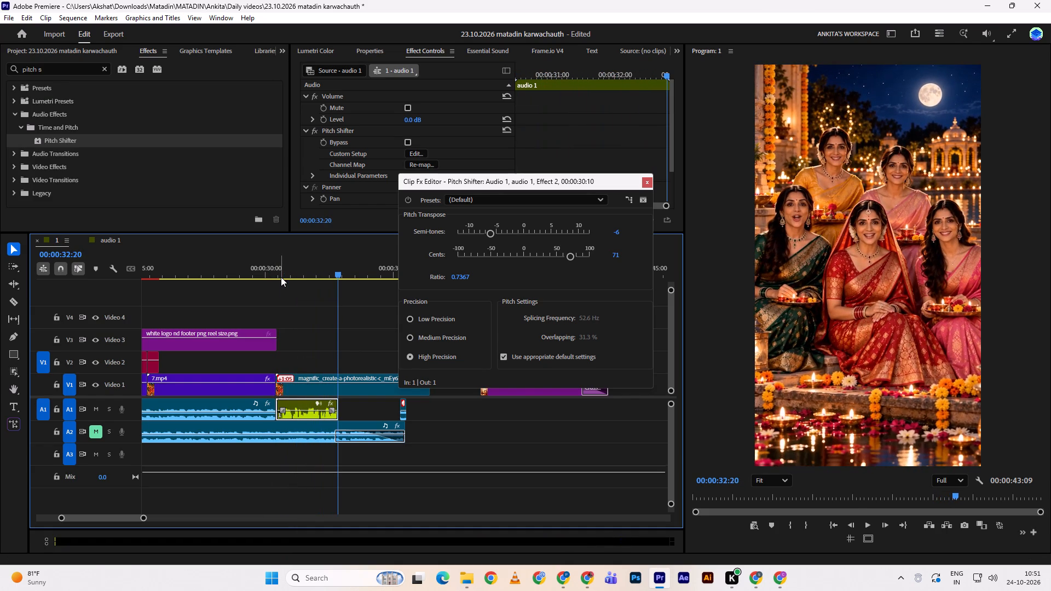
Set the audio 1 nest's speed to 135%.
{"action": "right_click", "coordinate": [319, 407]}
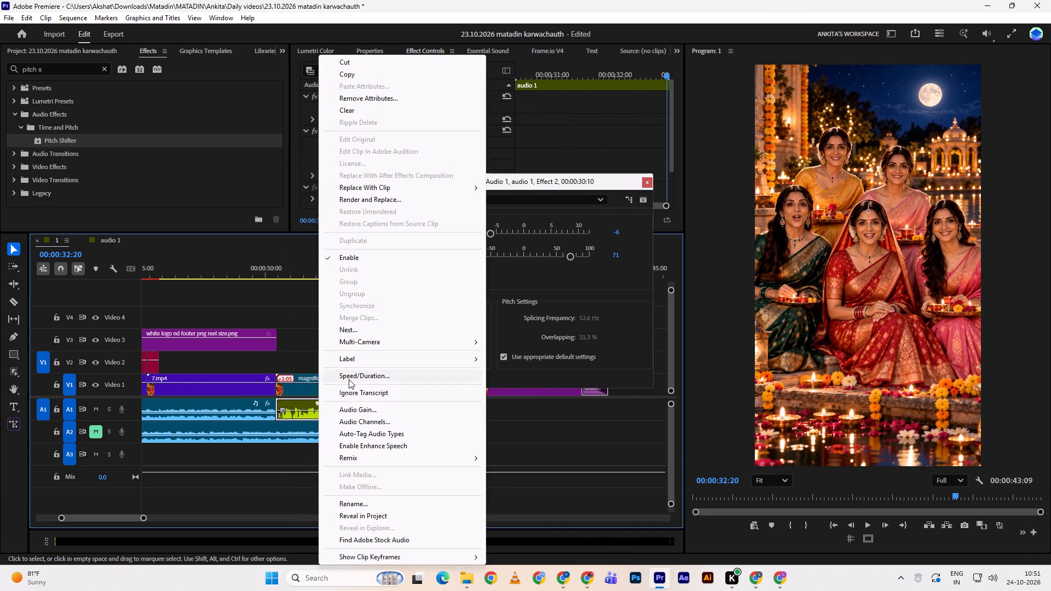
{"action": "double_click", "coordinate": [349, 379]}
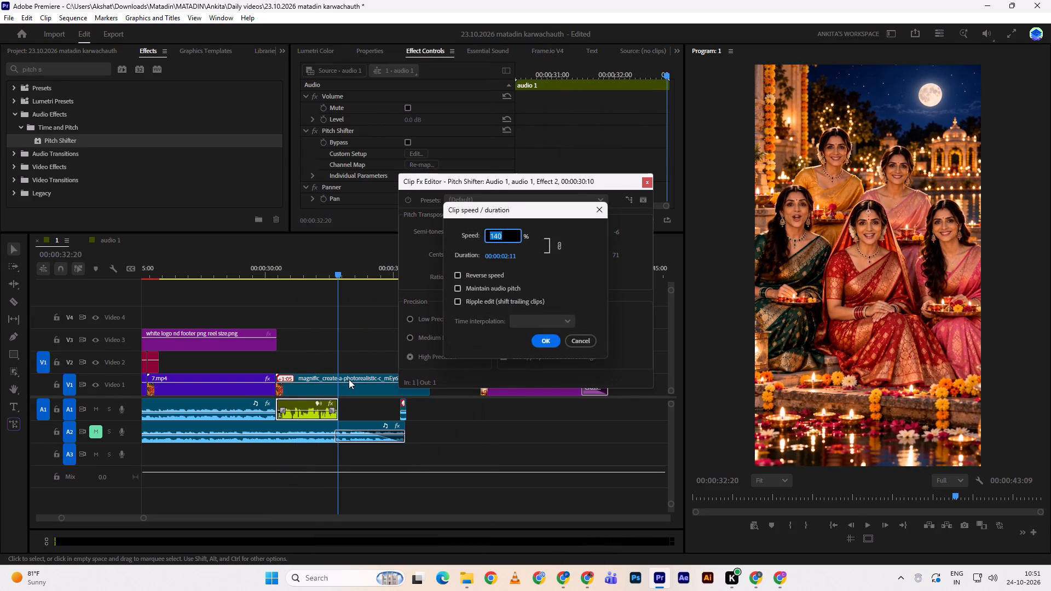
{"action": "type", "text": "135"}
{"action": "left_click", "coordinate": [544, 345]}
Play the audio 1 voiceover nest with the Magnific clip from its start several times to check the speed and pitch.
{"action": "left_click_drag", "start_coordinate": [296, 269], "coordinate": [272, 271]}
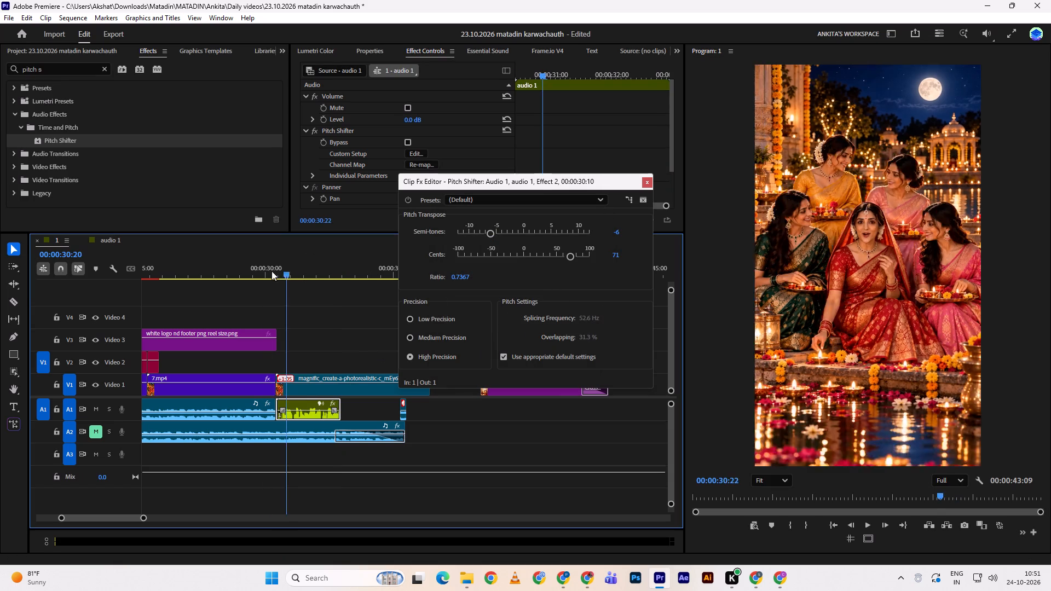
{"action": "left_click_drag", "start_coordinate": [272, 271], "coordinate": [267, 273]}
{"action": "left_click", "coordinate": [268, 273]}
{"action": "key", "text": "space"}
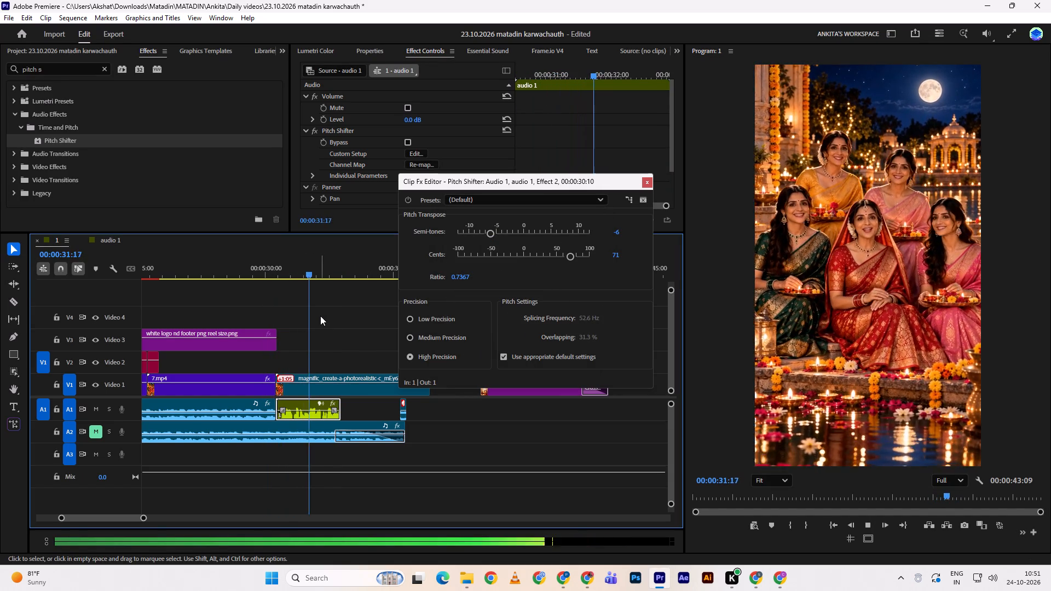
{"action": "key", "text": "space"}
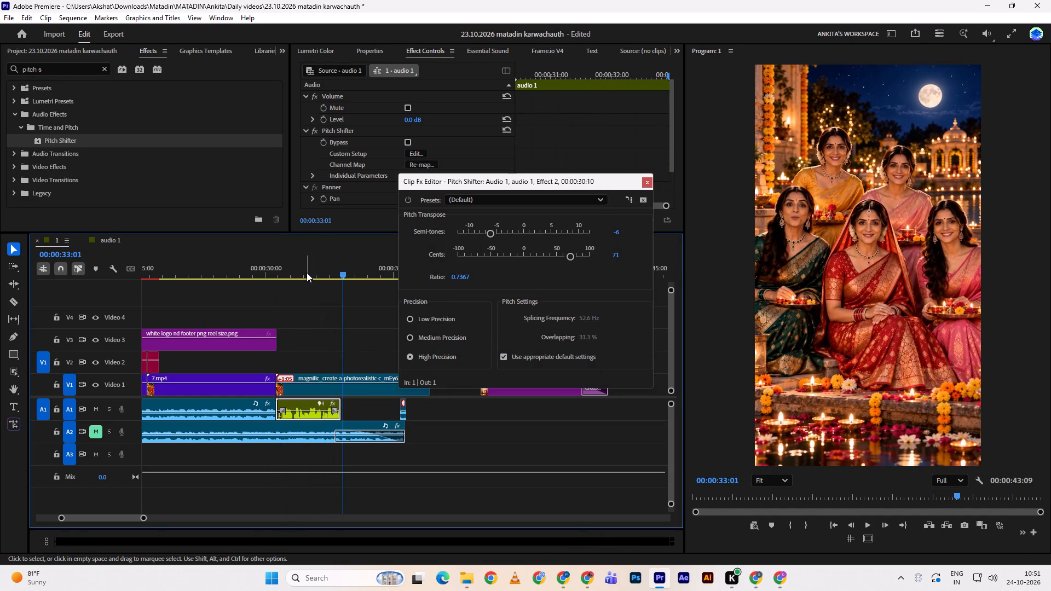
{"action": "left_click_drag", "start_coordinate": [306, 269], "coordinate": [283, 259]}
{"action": "key", "text": "space"}
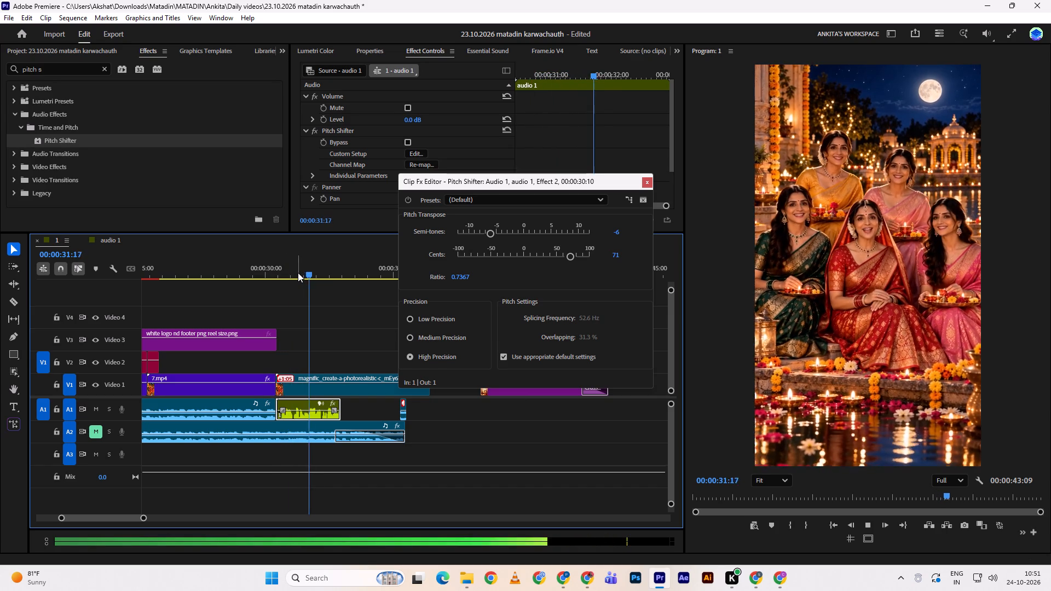
{"action": "left_click_drag", "start_coordinate": [298, 273], "coordinate": [288, 274]}
{"action": "left_click", "coordinate": [288, 274]}
{"action": "key", "text": "space"}
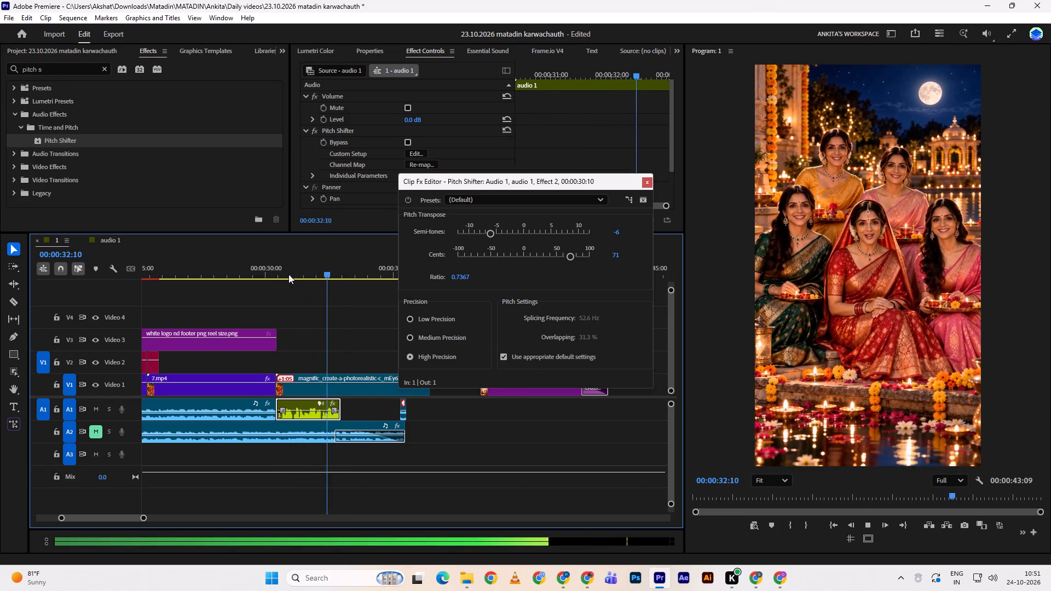
{"action": "left_click_drag", "start_coordinate": [288, 274], "coordinate": [271, 273]}
{"action": "key", "text": "space"}
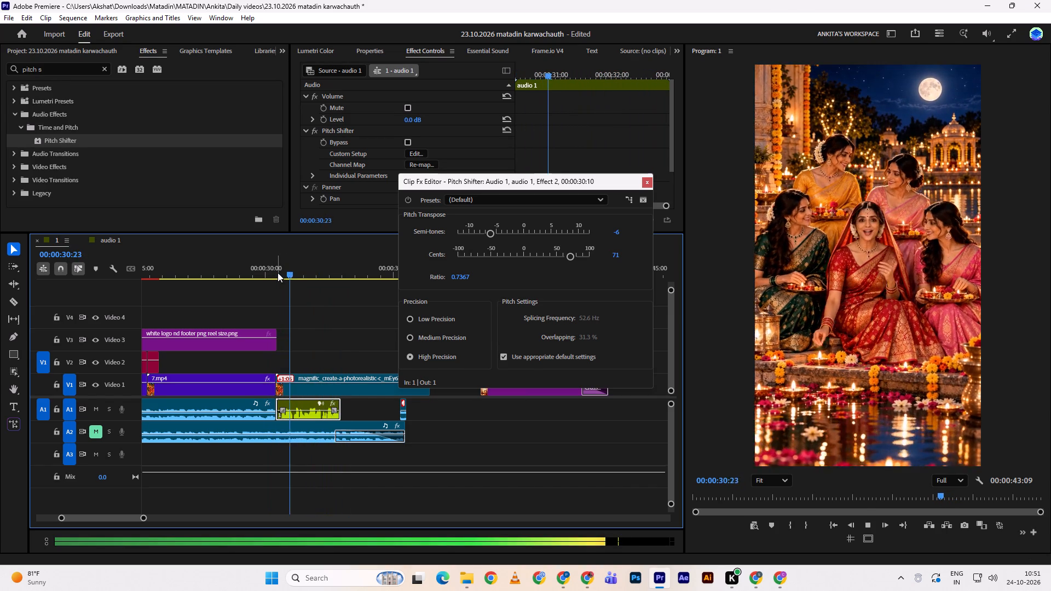
{"action": "key", "text": "space"}
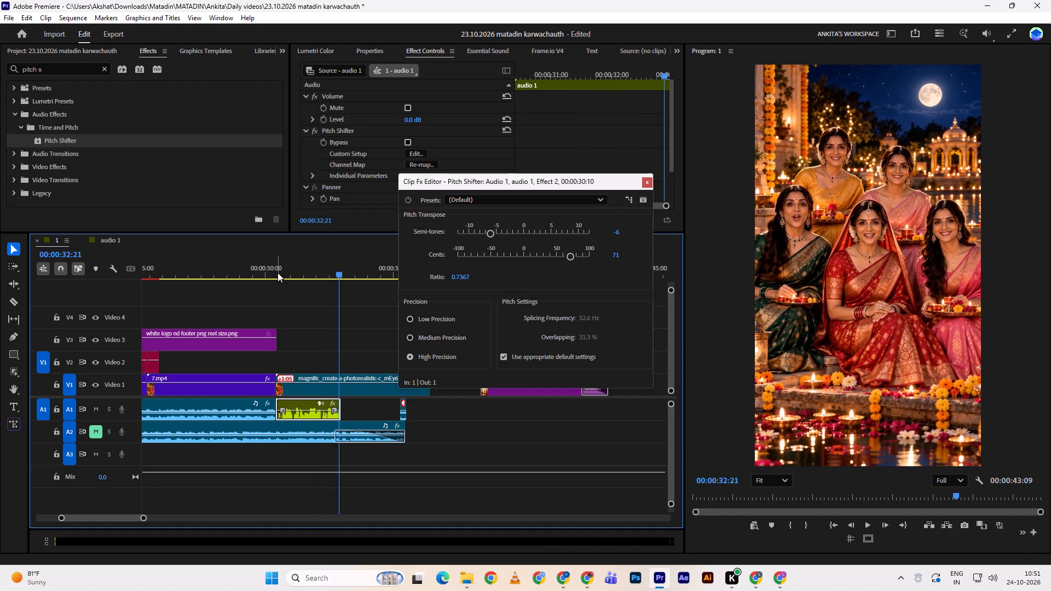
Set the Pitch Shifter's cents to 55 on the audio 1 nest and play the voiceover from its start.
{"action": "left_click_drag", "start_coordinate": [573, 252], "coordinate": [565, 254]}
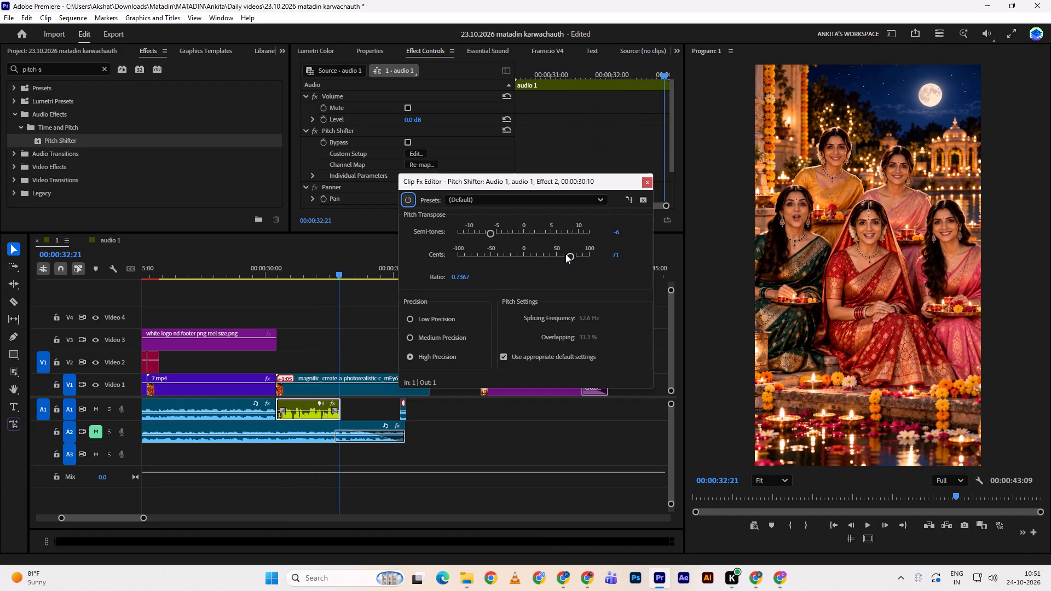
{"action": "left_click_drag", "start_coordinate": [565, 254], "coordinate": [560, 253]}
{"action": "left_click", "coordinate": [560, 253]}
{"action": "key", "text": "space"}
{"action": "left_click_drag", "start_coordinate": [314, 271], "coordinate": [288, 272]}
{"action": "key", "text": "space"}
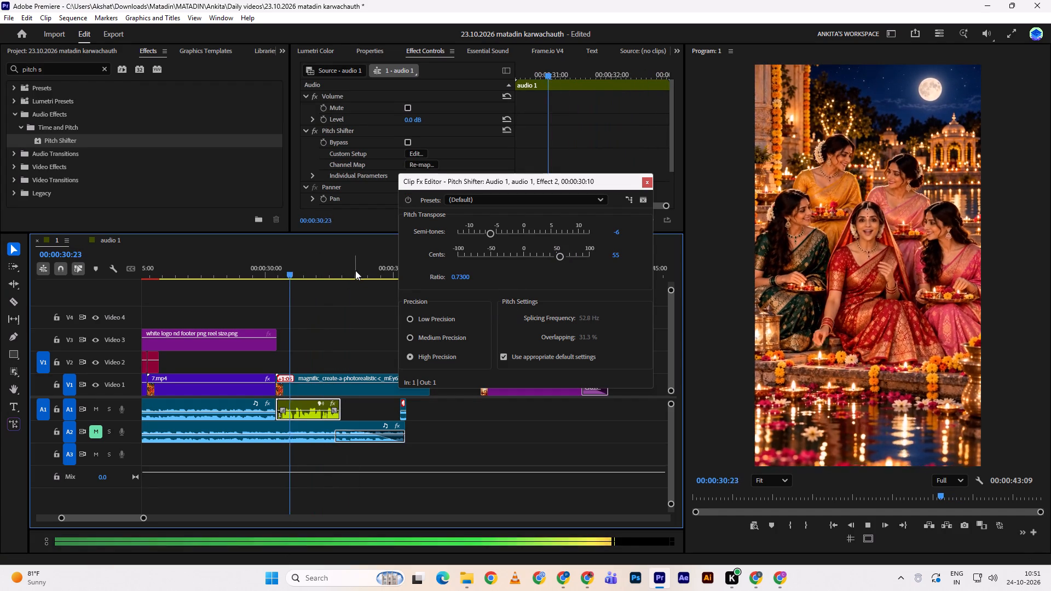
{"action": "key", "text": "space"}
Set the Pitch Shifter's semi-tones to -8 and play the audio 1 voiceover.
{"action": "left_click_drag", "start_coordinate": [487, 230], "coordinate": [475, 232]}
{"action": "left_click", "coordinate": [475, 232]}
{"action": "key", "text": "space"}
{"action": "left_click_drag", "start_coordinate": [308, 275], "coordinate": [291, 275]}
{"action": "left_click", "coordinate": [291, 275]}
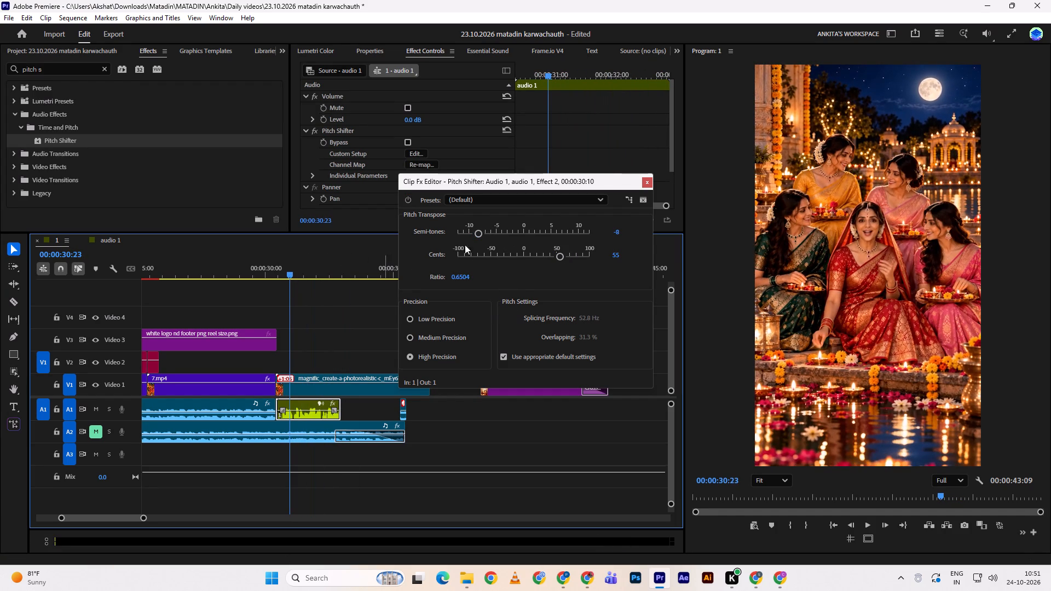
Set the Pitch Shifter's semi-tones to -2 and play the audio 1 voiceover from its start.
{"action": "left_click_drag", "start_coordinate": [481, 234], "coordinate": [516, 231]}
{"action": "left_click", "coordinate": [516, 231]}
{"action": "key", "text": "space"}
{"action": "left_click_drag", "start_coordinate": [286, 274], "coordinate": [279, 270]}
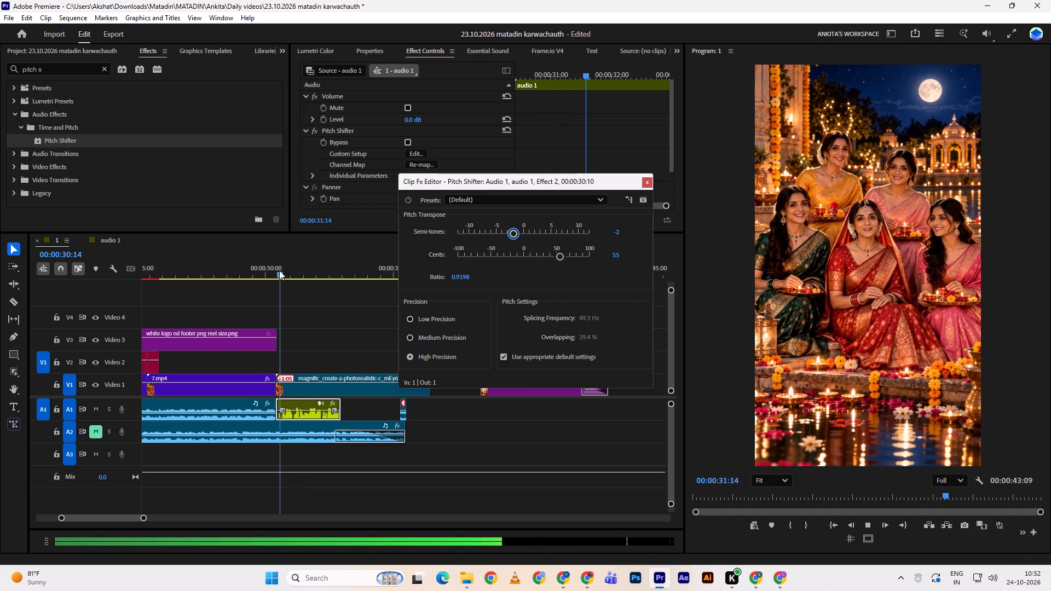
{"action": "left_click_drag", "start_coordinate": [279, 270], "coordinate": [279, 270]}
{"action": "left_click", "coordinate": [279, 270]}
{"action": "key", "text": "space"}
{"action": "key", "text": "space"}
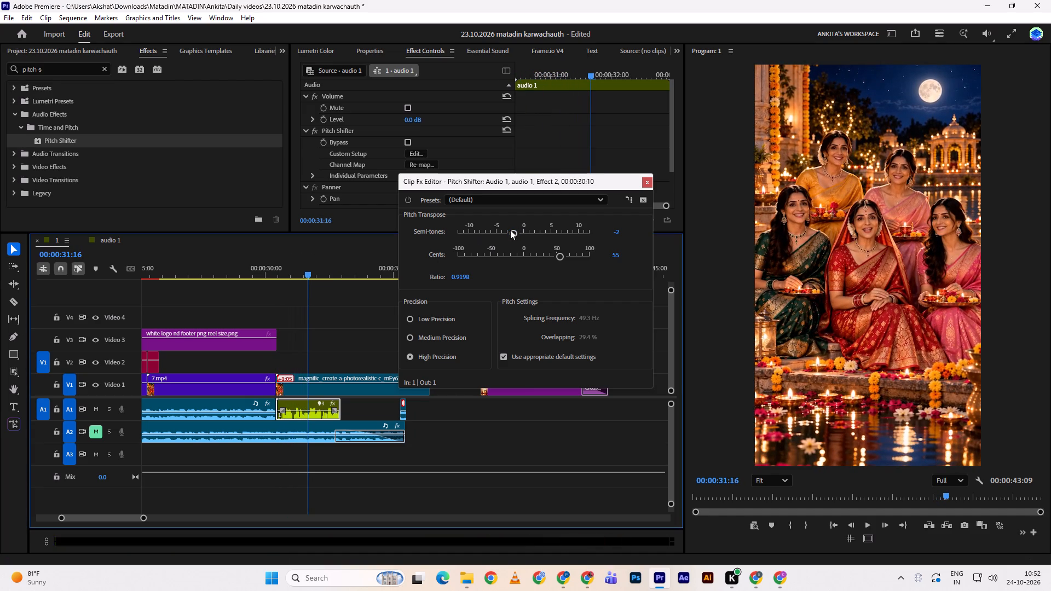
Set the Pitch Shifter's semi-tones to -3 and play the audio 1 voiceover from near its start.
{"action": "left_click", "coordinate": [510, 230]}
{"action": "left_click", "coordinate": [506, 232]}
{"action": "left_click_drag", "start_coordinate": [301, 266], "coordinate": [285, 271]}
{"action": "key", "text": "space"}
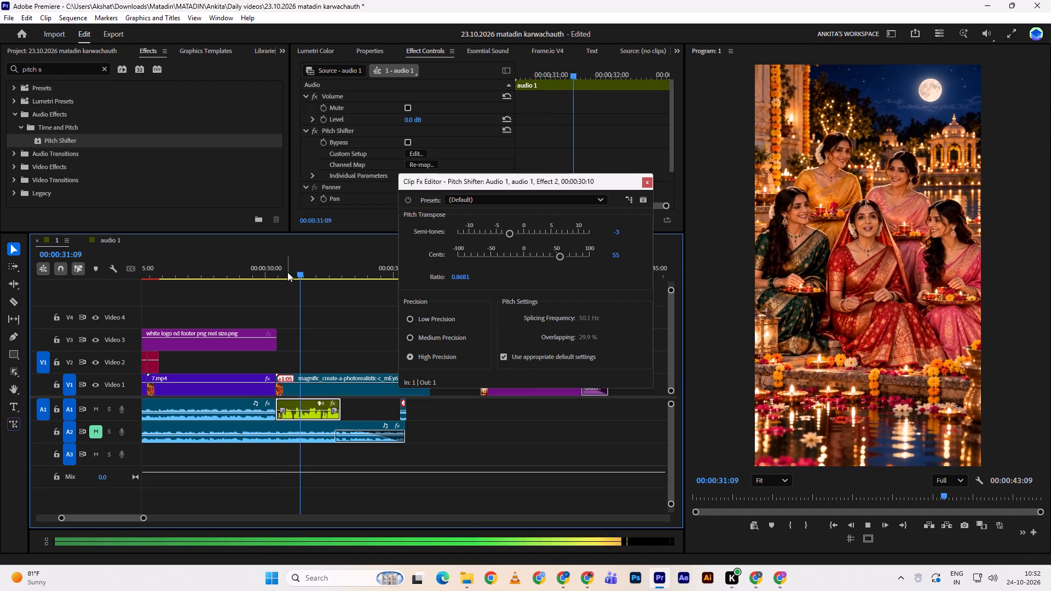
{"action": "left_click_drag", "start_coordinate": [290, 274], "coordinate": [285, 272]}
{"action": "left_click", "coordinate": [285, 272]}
Set the Pitch Shifter's semi-tones to -4 on the audio 1 nest and play the voiceover.
{"action": "left_click_drag", "start_coordinate": [509, 233], "coordinate": [501, 232]}
{"action": "left_click", "coordinate": [501, 232]}
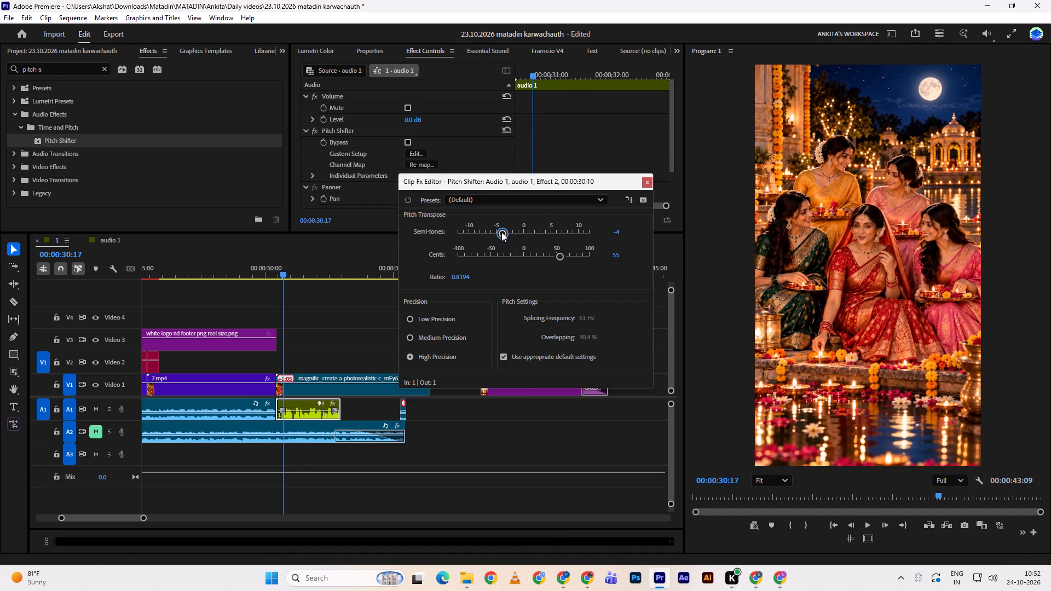
{"action": "key", "text": "space"}
{"action": "left_click_drag", "start_coordinate": [313, 278], "coordinate": [307, 274]}
{"action": "left_click", "coordinate": [307, 274]}
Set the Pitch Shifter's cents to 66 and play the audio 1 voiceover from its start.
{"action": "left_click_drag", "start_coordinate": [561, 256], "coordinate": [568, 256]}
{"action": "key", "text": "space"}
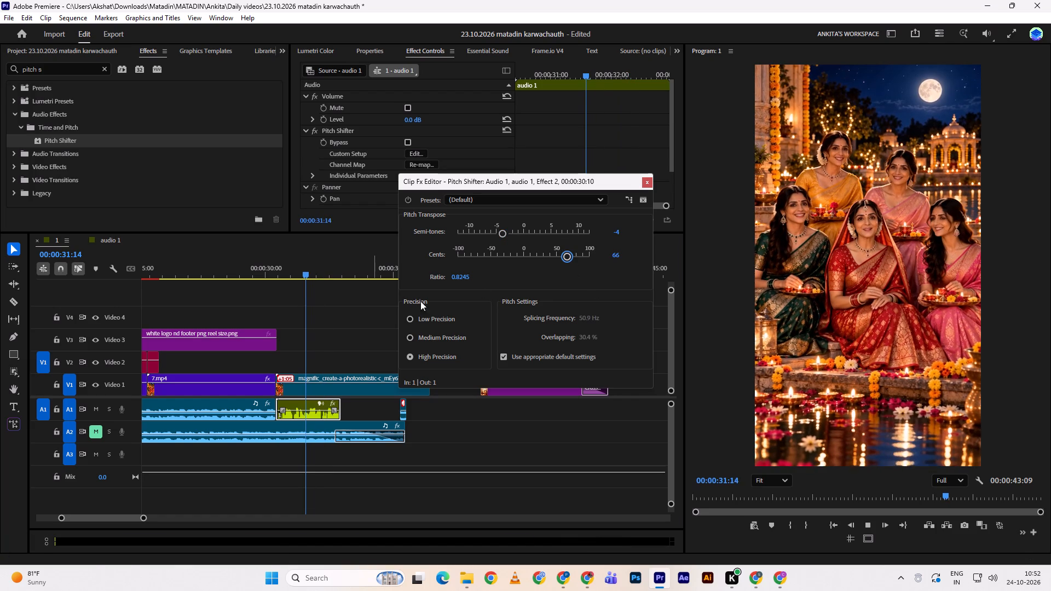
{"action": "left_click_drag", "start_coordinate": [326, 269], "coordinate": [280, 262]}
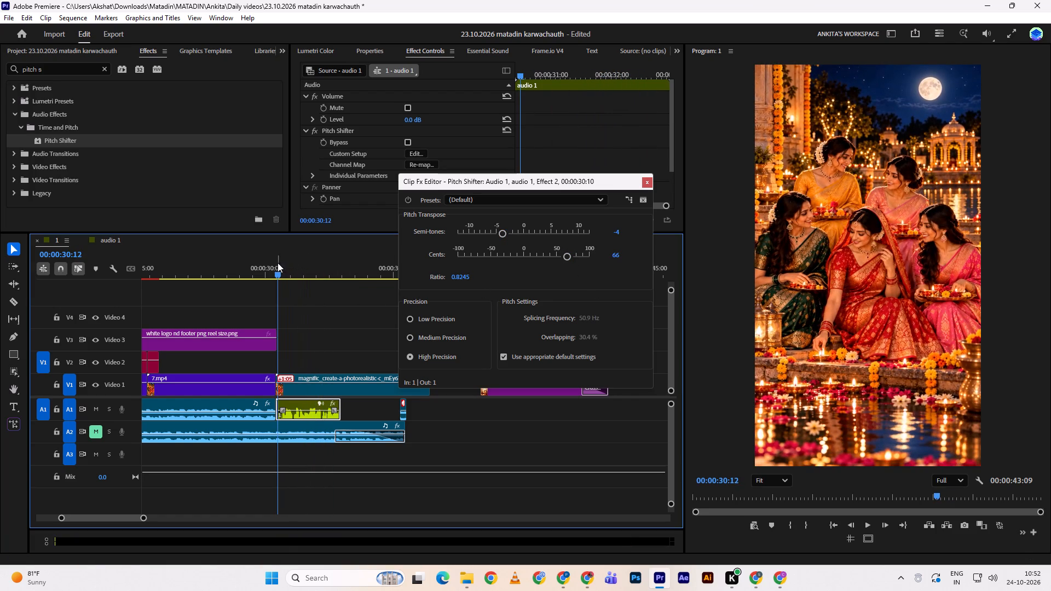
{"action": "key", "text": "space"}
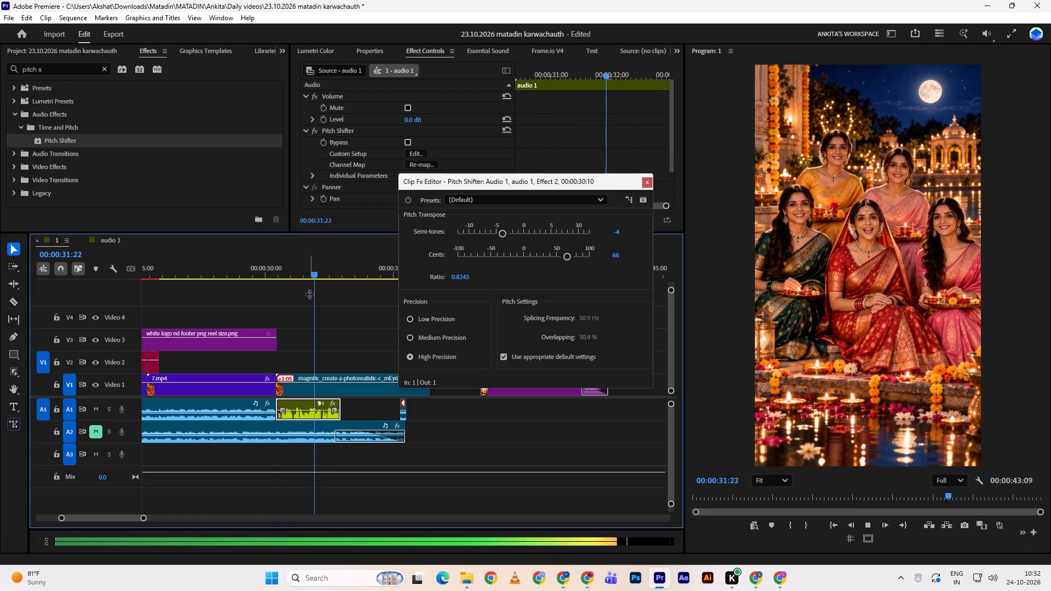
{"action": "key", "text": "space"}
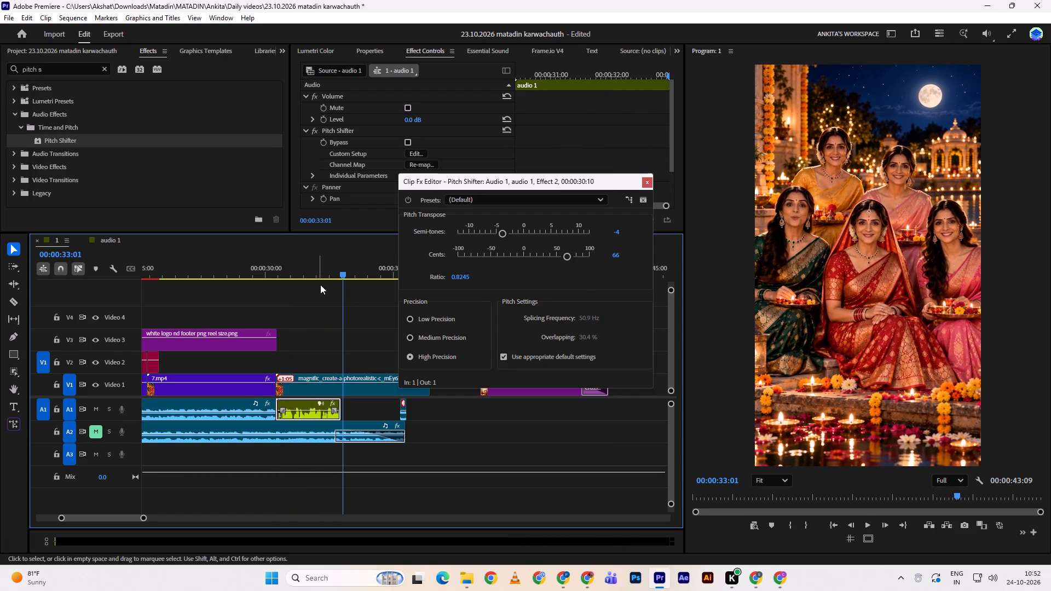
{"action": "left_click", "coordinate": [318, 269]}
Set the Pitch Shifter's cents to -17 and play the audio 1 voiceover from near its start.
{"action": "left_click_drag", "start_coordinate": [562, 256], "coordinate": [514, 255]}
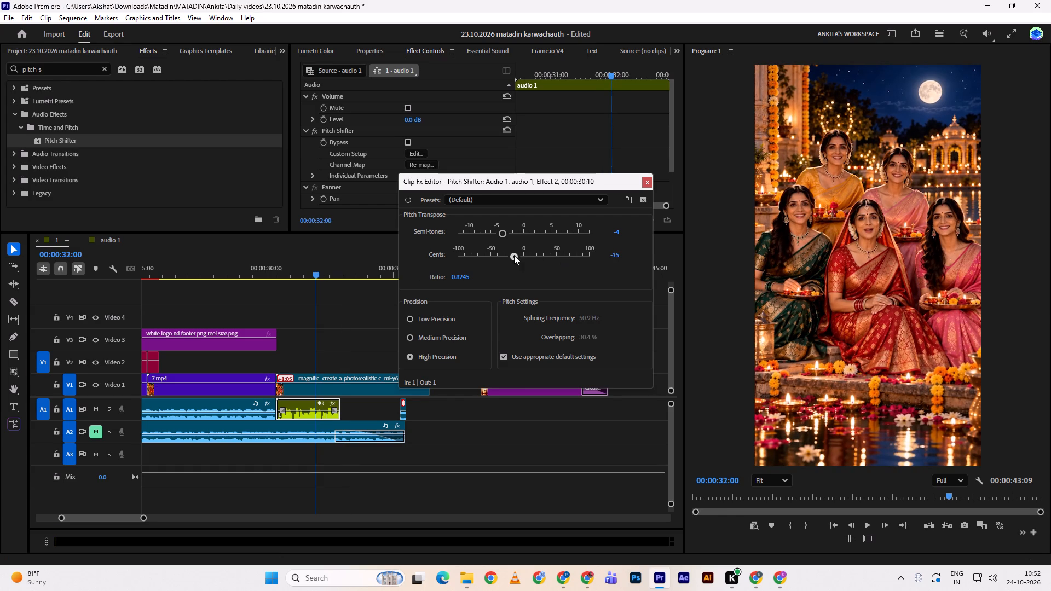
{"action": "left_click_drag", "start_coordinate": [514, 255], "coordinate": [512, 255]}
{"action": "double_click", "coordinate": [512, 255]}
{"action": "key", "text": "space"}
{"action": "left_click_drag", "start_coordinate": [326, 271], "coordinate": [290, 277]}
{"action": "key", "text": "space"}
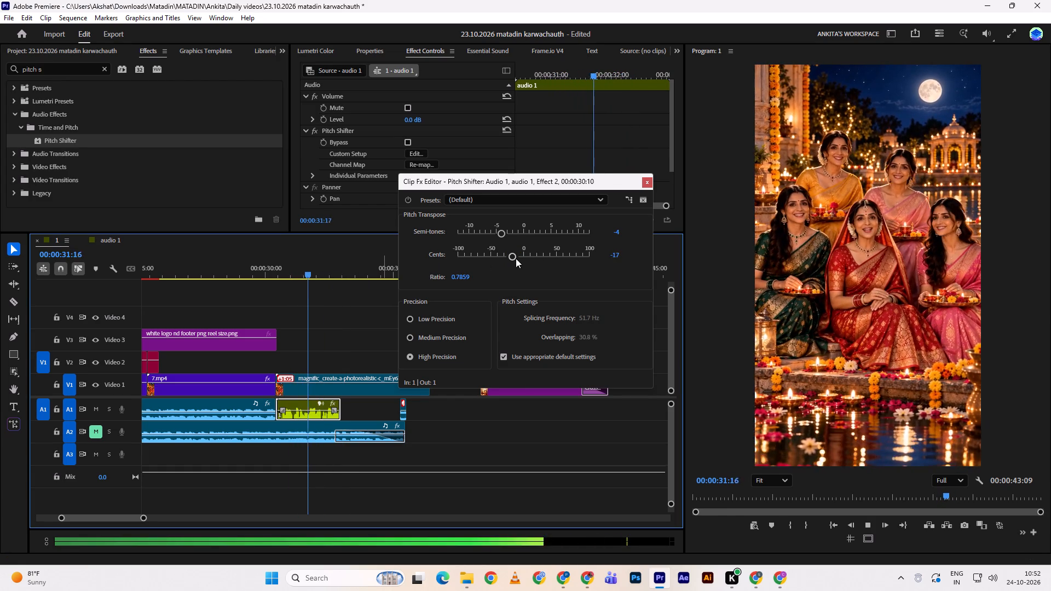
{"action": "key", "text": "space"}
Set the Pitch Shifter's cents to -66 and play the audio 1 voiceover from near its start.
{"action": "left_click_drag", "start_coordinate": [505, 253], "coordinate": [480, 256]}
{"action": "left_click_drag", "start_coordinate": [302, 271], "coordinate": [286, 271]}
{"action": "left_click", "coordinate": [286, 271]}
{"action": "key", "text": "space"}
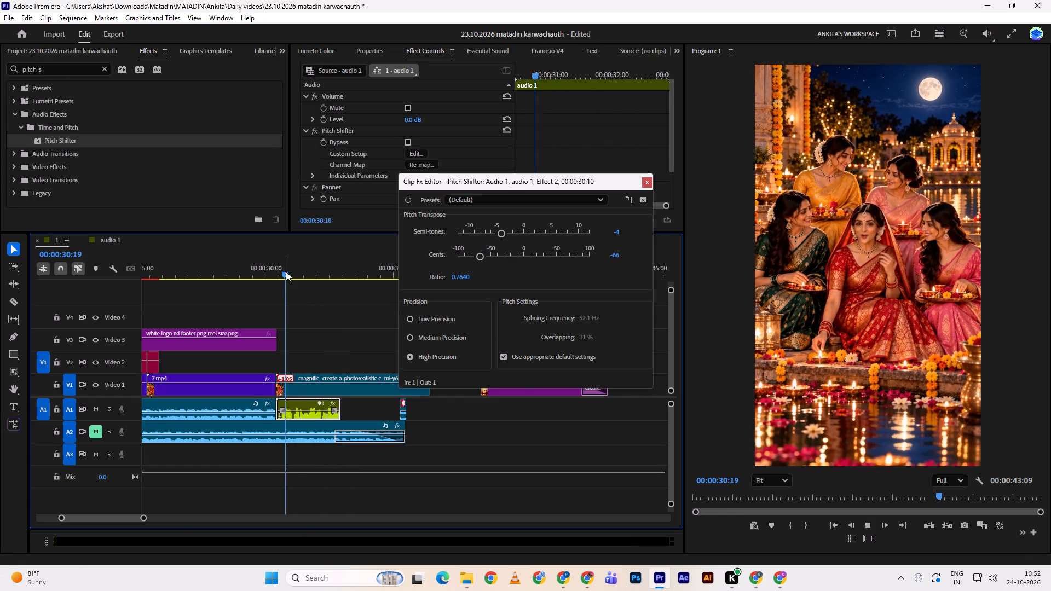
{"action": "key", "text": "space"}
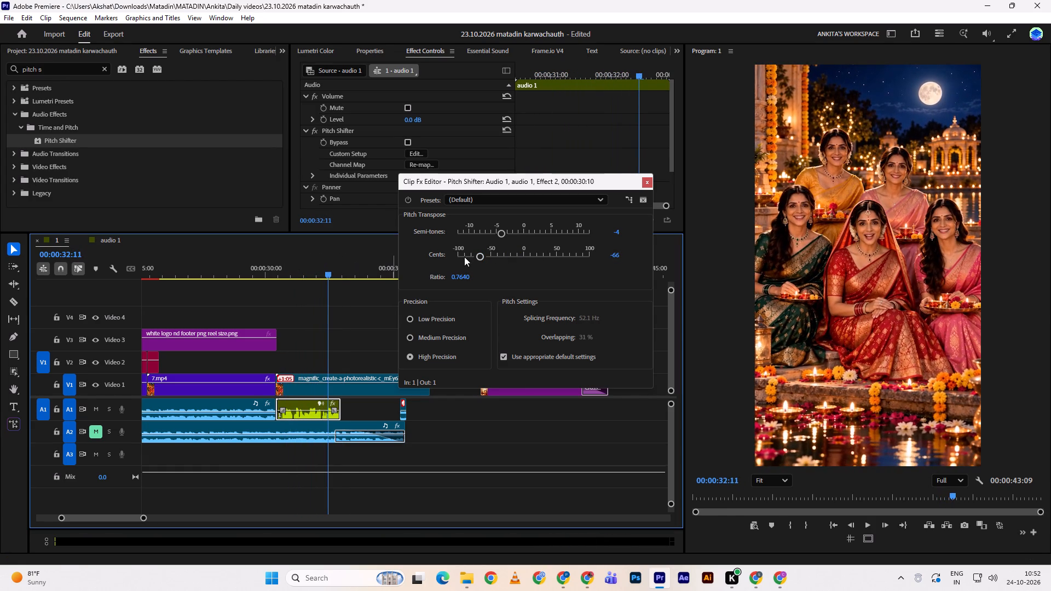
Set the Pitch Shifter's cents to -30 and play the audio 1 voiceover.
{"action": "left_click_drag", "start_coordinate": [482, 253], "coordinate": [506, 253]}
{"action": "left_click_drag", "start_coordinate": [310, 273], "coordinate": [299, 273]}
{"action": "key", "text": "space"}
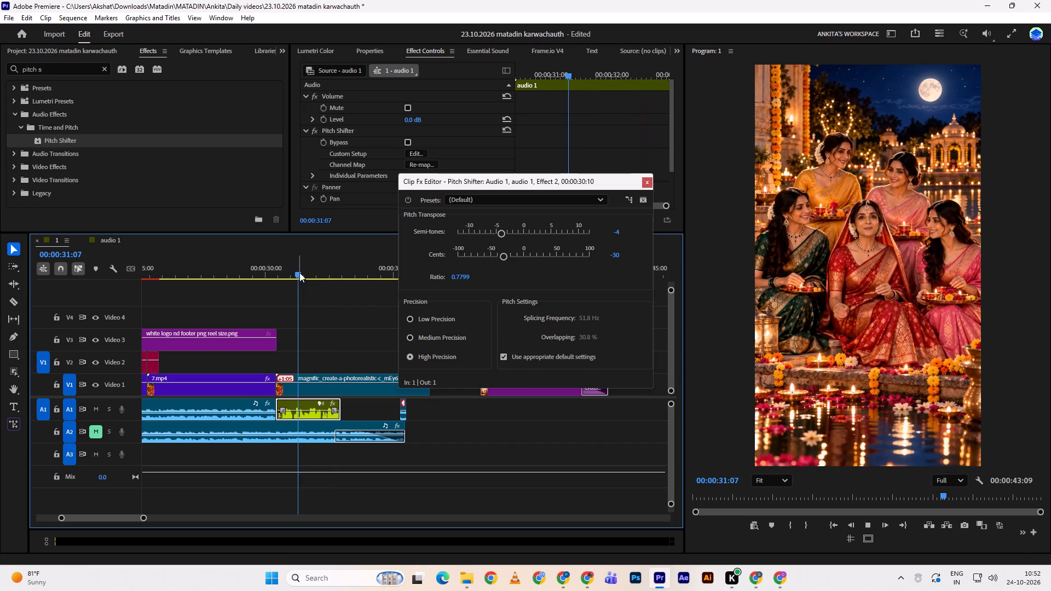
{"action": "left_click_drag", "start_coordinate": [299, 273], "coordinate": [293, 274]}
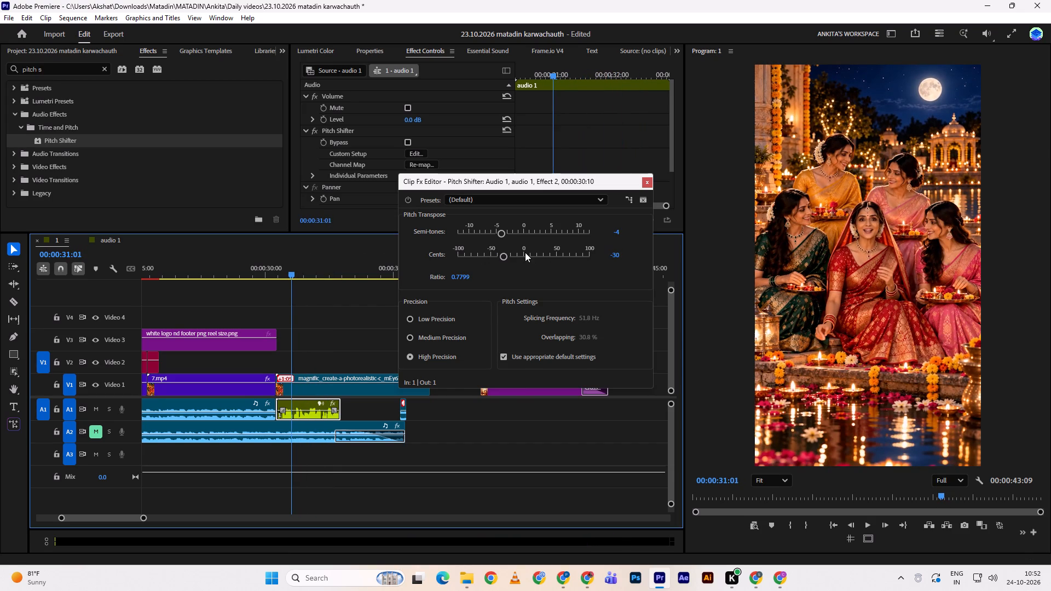
Set the Pitch Shifter's cents to 35, play the audio 1 voiceover from its start and close the effect editor.
{"action": "left_click_drag", "start_coordinate": [528, 252], "coordinate": [548, 252]}
{"action": "left_click", "coordinate": [537, 254]}
{"action": "left_click_drag", "start_coordinate": [540, 254], "coordinate": [547, 256]}
{"action": "key", "text": "space"}
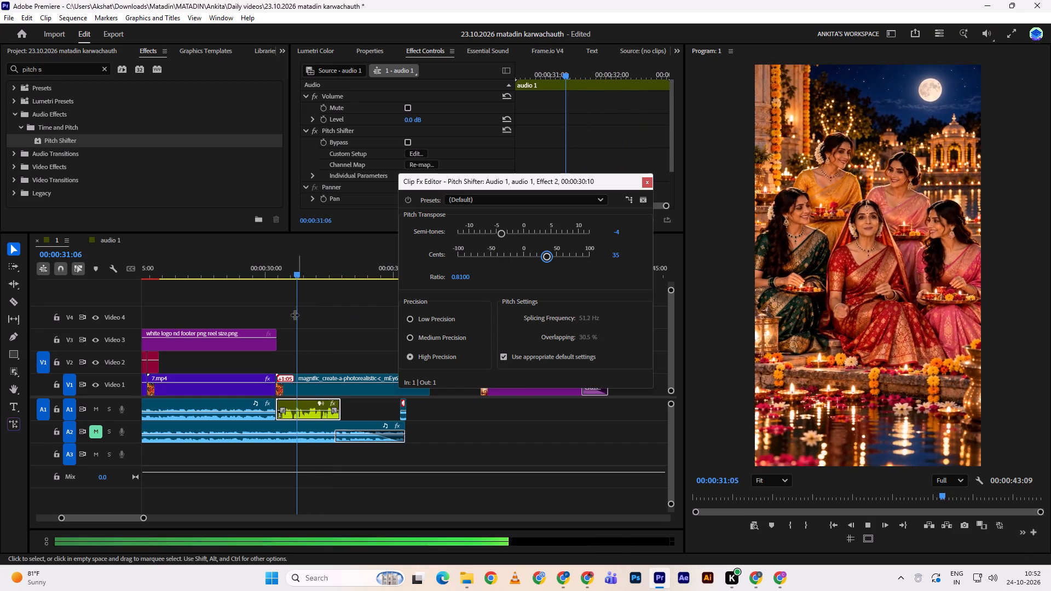
{"action": "left_click_drag", "start_coordinate": [317, 273], "coordinate": [310, 270]}
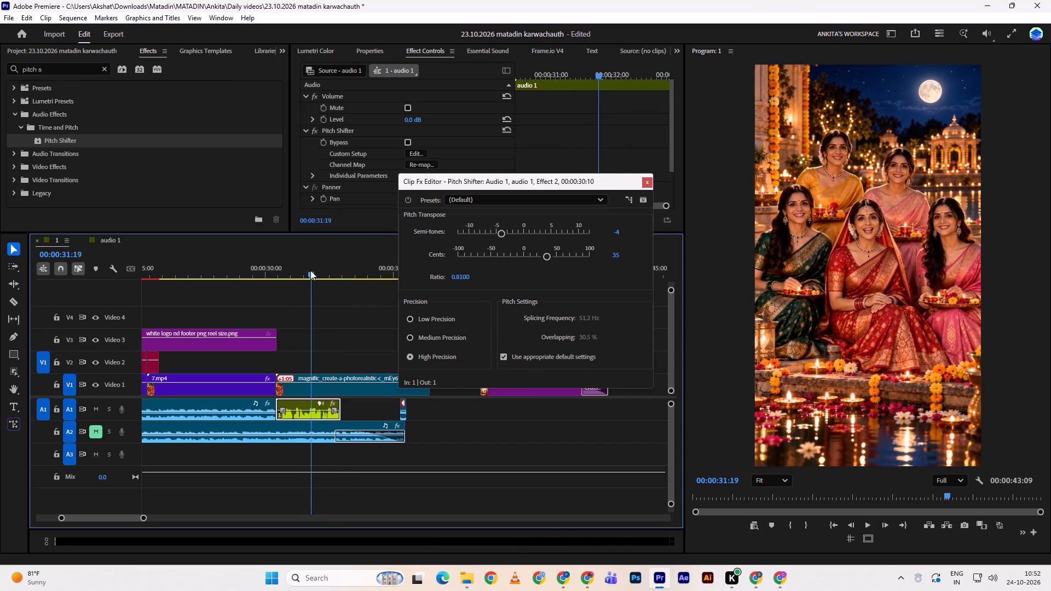
{"action": "left_click_drag", "start_coordinate": [310, 270], "coordinate": [279, 275]}
{"action": "key", "text": "space"}
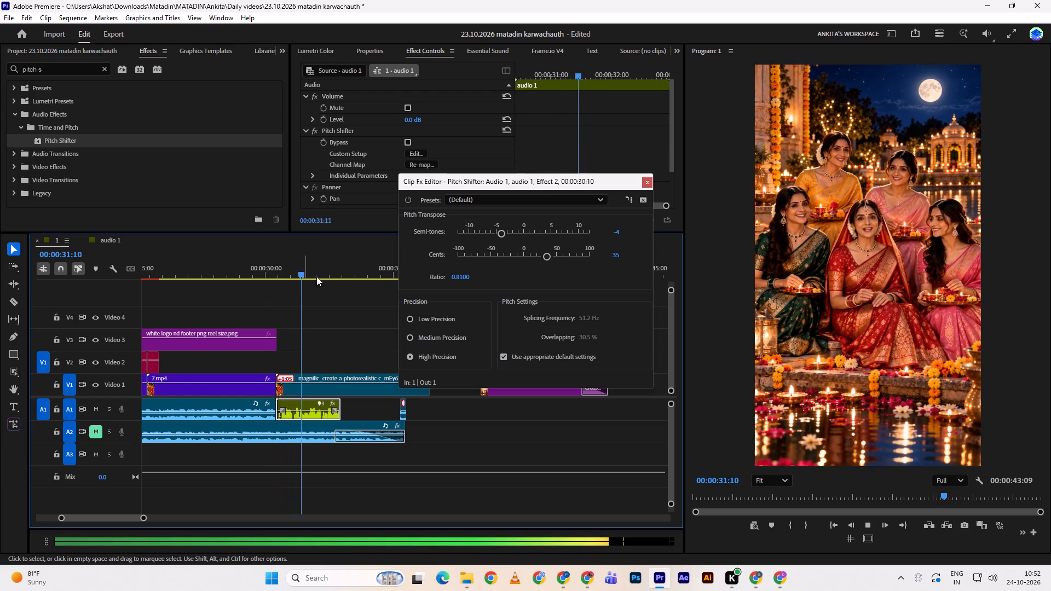
{"action": "key", "text": "space"}
{"action": "left_click", "coordinate": [647, 183]}
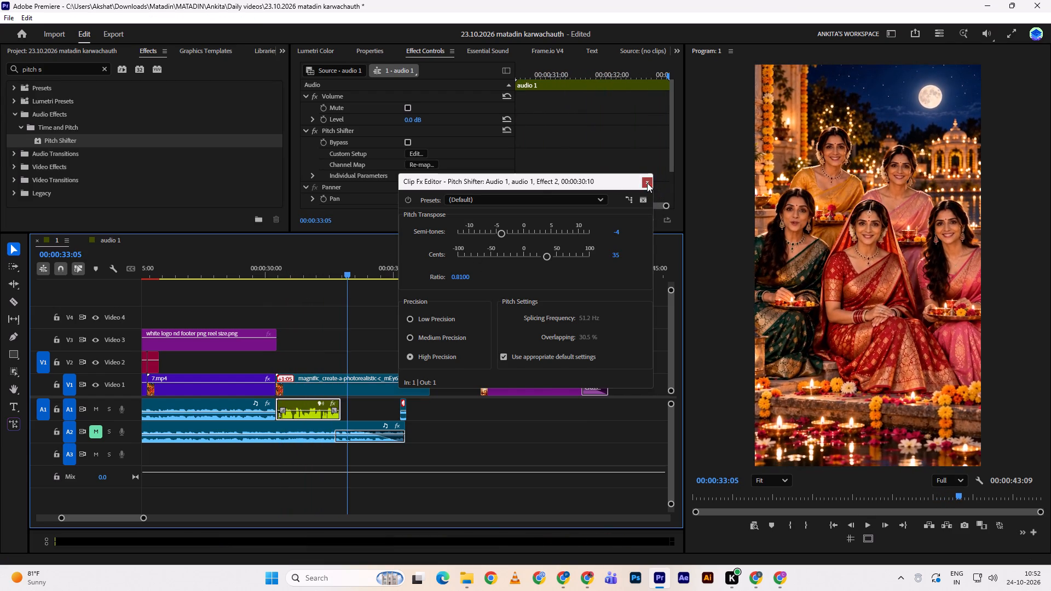
Play the Magnific clip with the voiceover from its start, continuing past the end of the audio 1 nest.
{"action": "left_click_drag", "start_coordinate": [324, 268], "coordinate": [280, 273]}
{"action": "double_click", "coordinate": [280, 273]}
{"action": "left_click", "coordinate": [294, 296]}
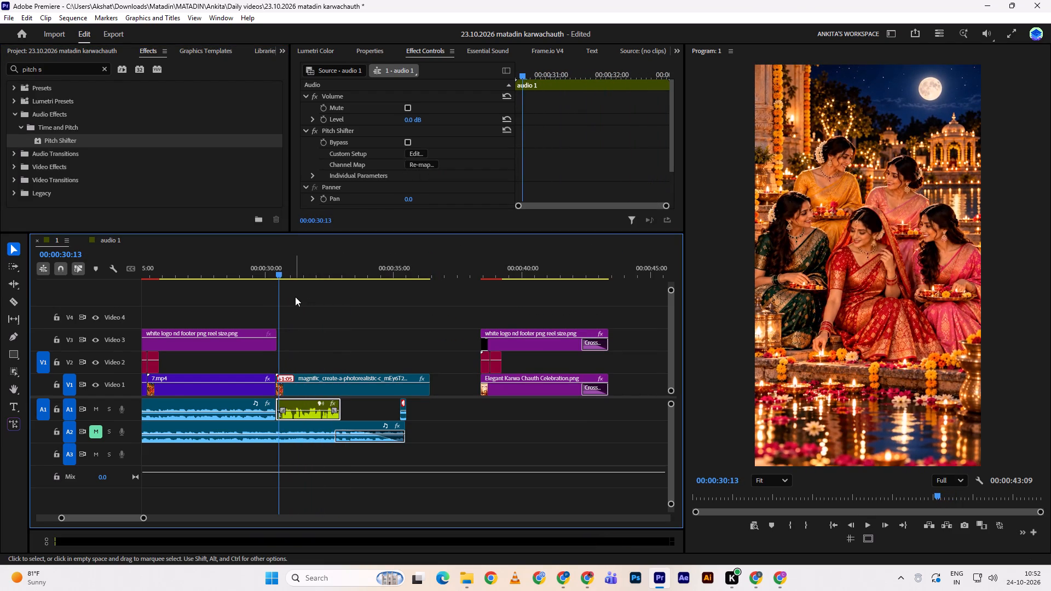
{"action": "left_click", "coordinate": [322, 316]}
{"action": "key", "text": "space"}
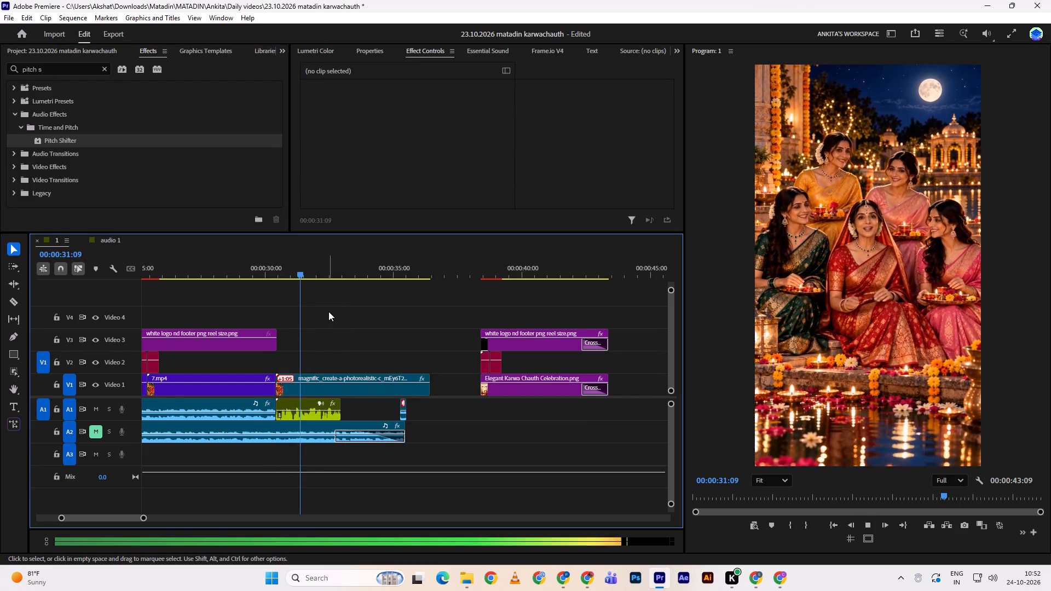
{"action": "key", "text": "space"}
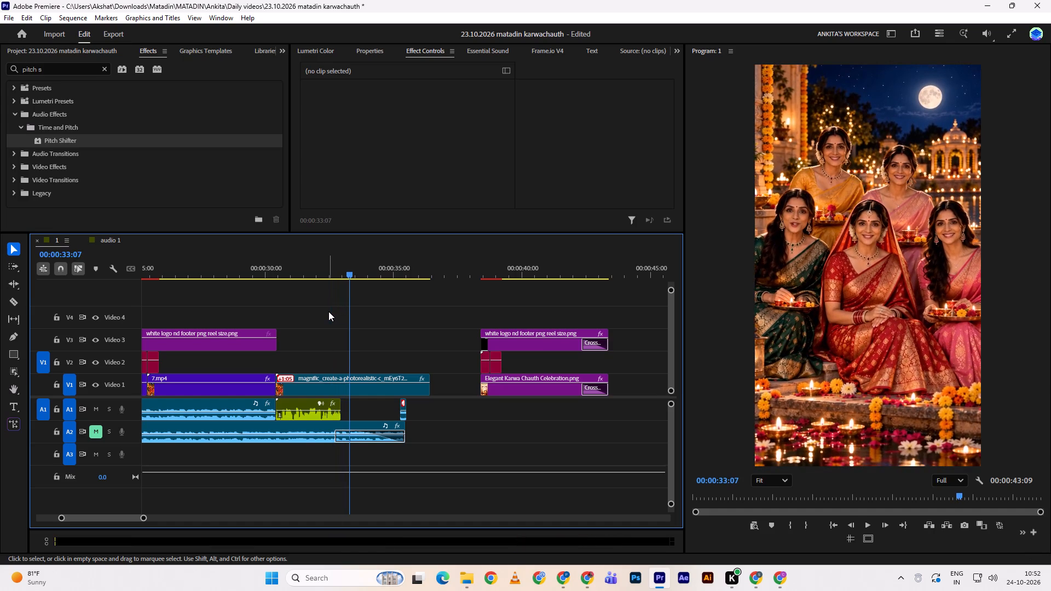
{"action": "key", "text": "space"}
{"action": "key", "text": "space"}
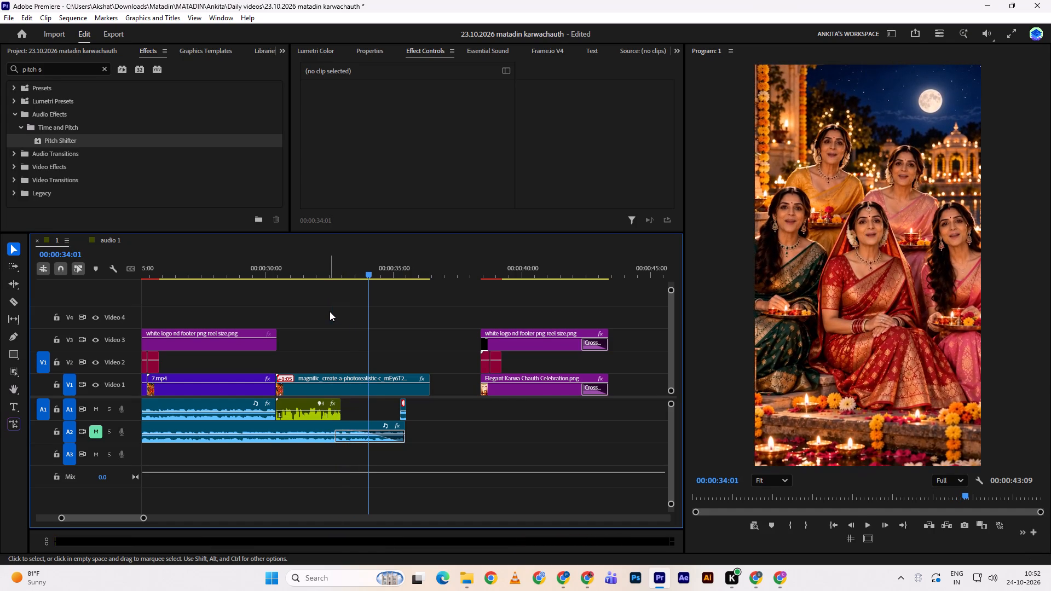
{"action": "key", "text": "alt+Tab"}
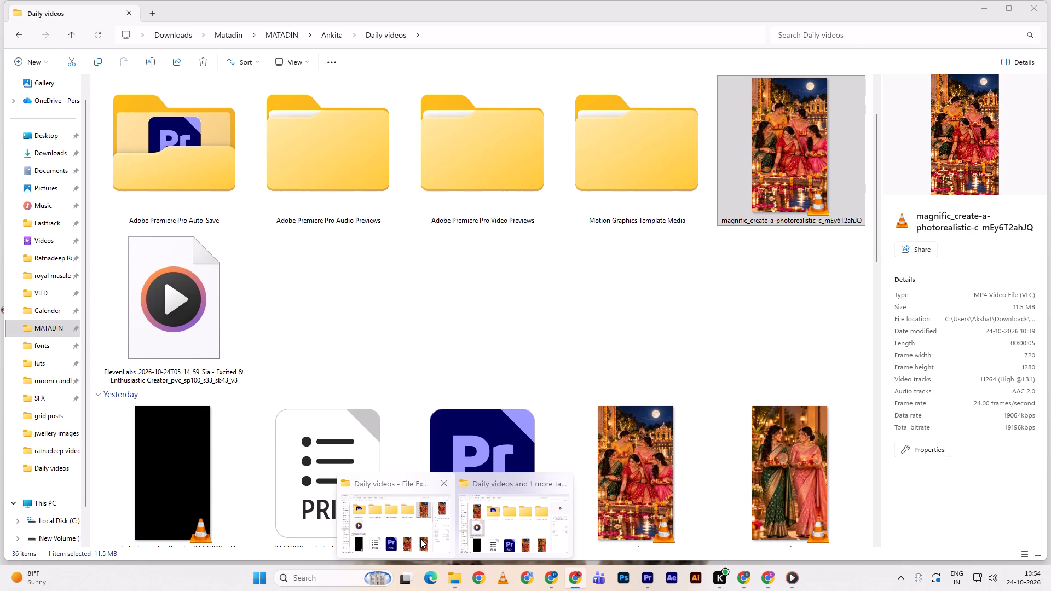
{"action": "left_click", "coordinate": [506, 519]}
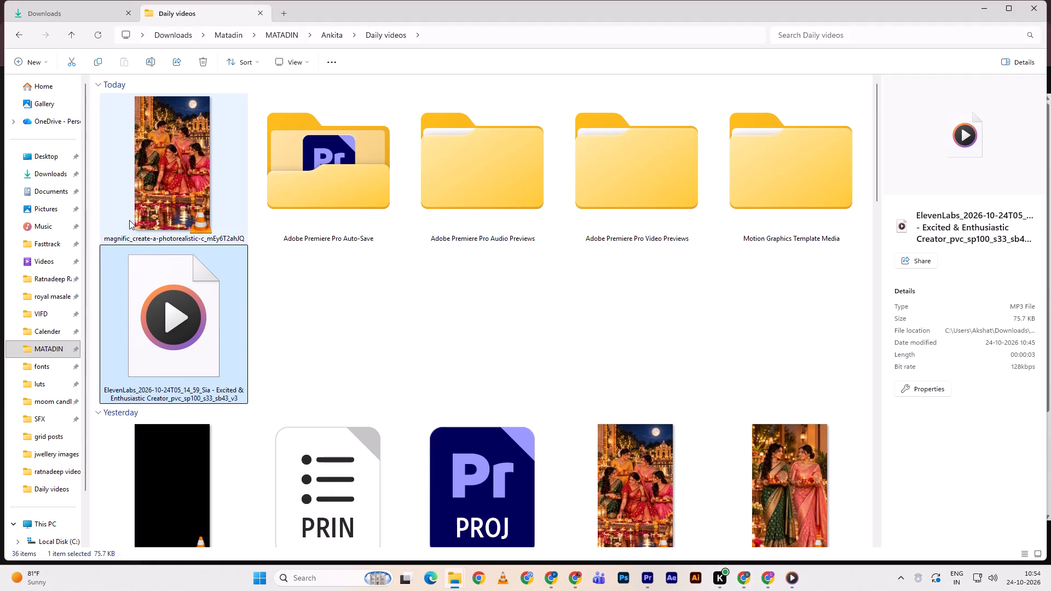
{"action": "left_click", "coordinate": [60, 10]}
{"action": "left_click", "coordinate": [148, 143]}
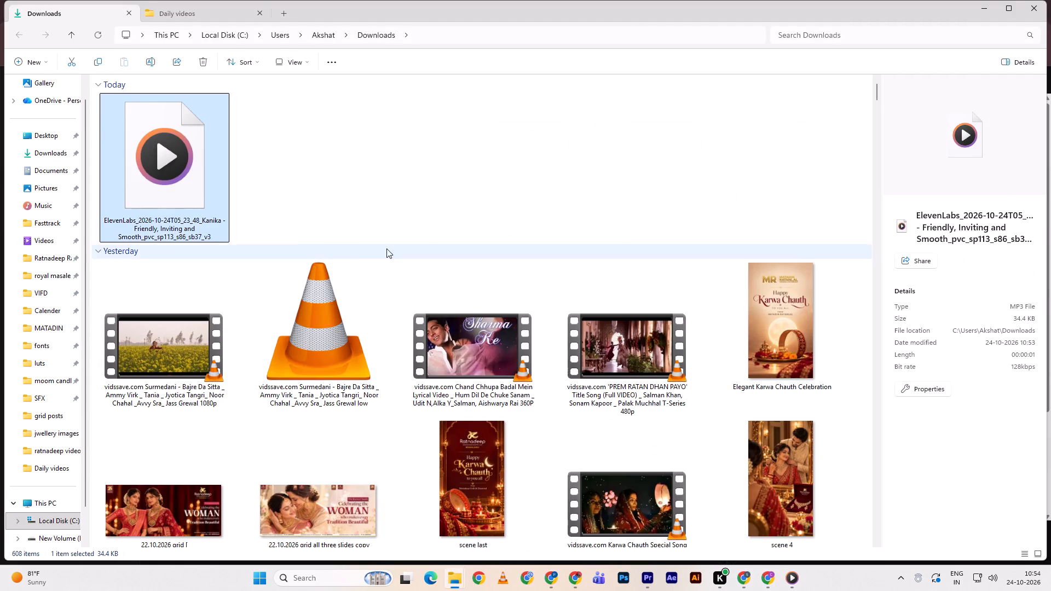
{"action": "scroll", "coordinate": [386, 248], "scroll_direction": "down", "scroll_amount": 2}
{"action": "scroll", "coordinate": [407, 240], "scroll_direction": "up", "scroll_amount": 9}
{"action": "scroll", "coordinate": [477, 278], "scroll_direction": "down", "scroll_amount": 4}
{"action": "scroll", "coordinate": [484, 284], "scroll_direction": "up", "scroll_amount": 5}
{"action": "key", "text": "alt+Tab"}
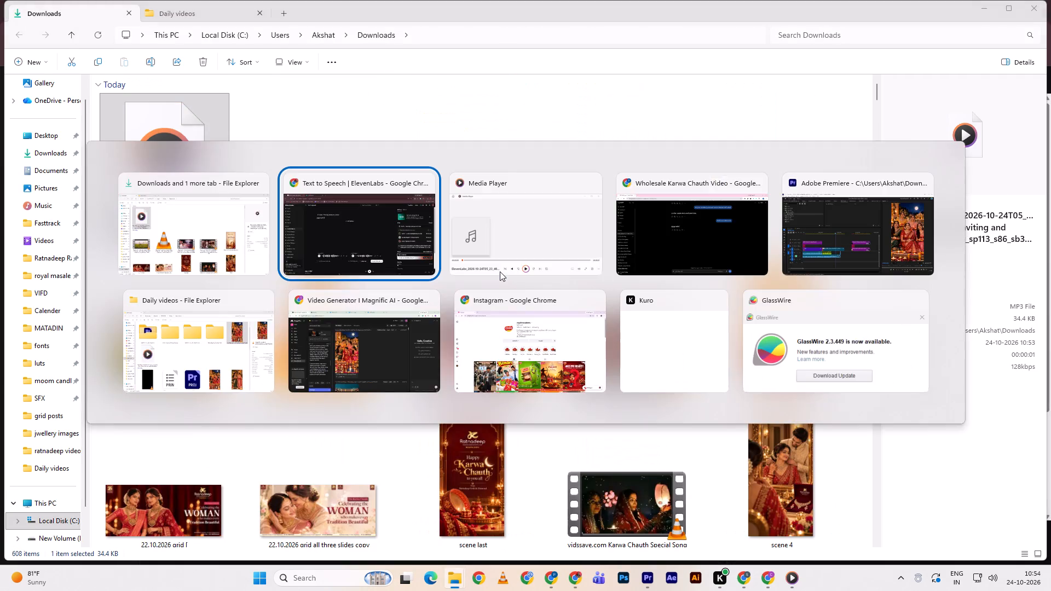
{"action": "double_click", "coordinate": [998, 35]}
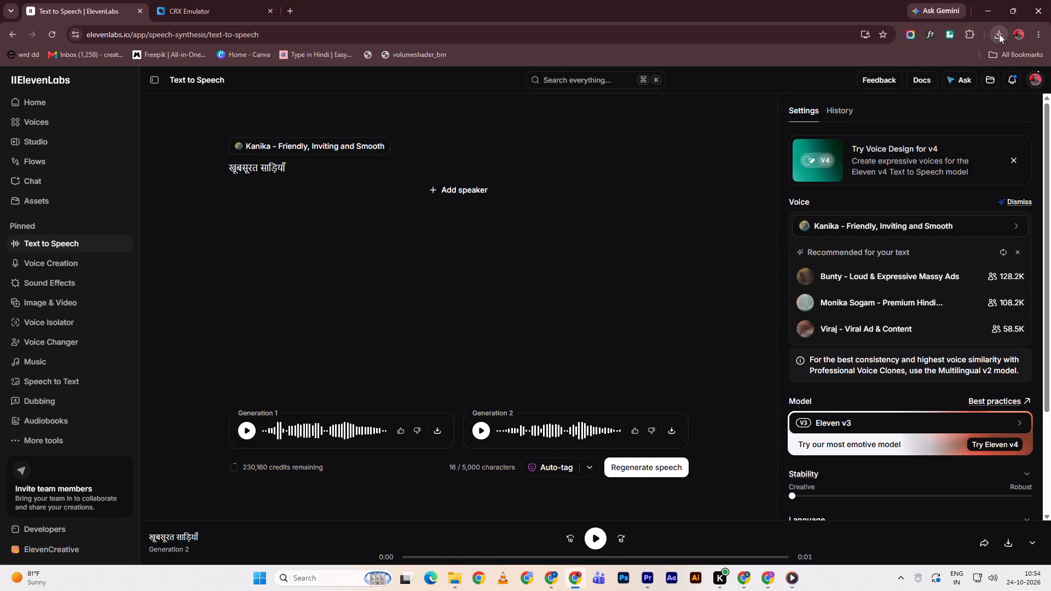
{"action": "left_click", "coordinate": [1000, 30]}
{"action": "left_click", "coordinate": [971, 82]}
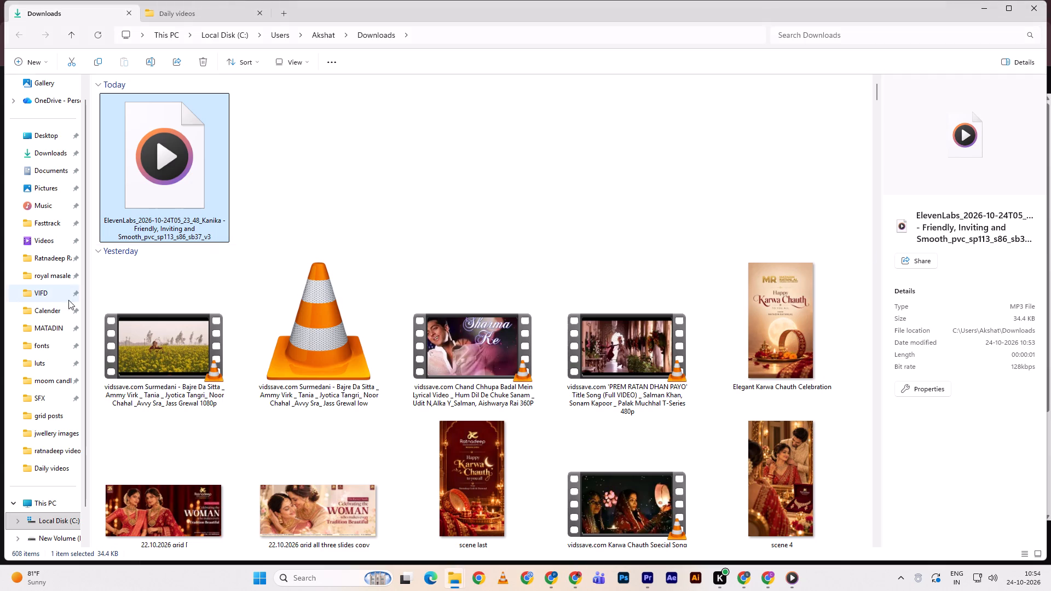
{"action": "key", "text": "ctrl+x"}
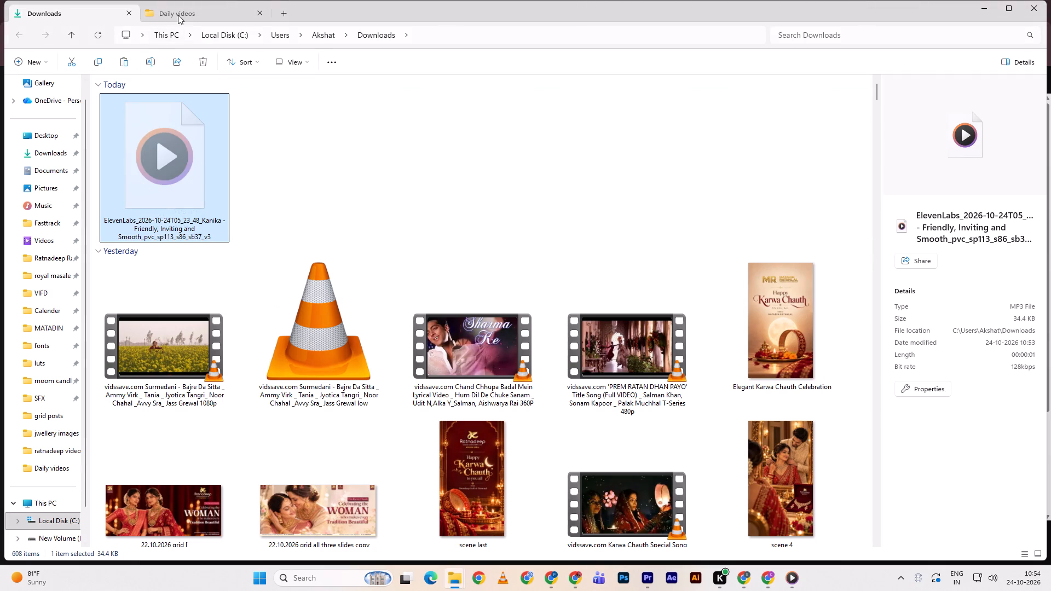
{"action": "left_click", "coordinate": [178, 15]}
{"action": "key", "text": "ctrl+v"}
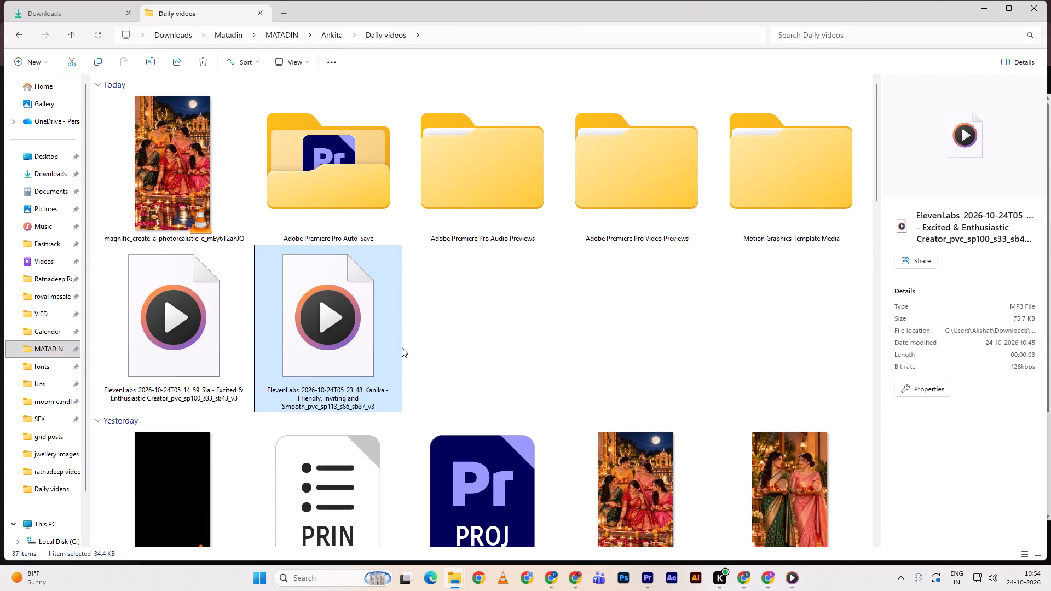
Import the Kanika ElevenLabs MP3 from the Daily videos folder into the Premiere project.
{"action": "double_click", "coordinate": [440, 344]}
{"action": "left_click_drag", "start_coordinate": [337, 322], "coordinate": [382, 372]}
{"action": "key", "text": "alt+Tab"}
{"action": "key", "text": "alt+Tab"}
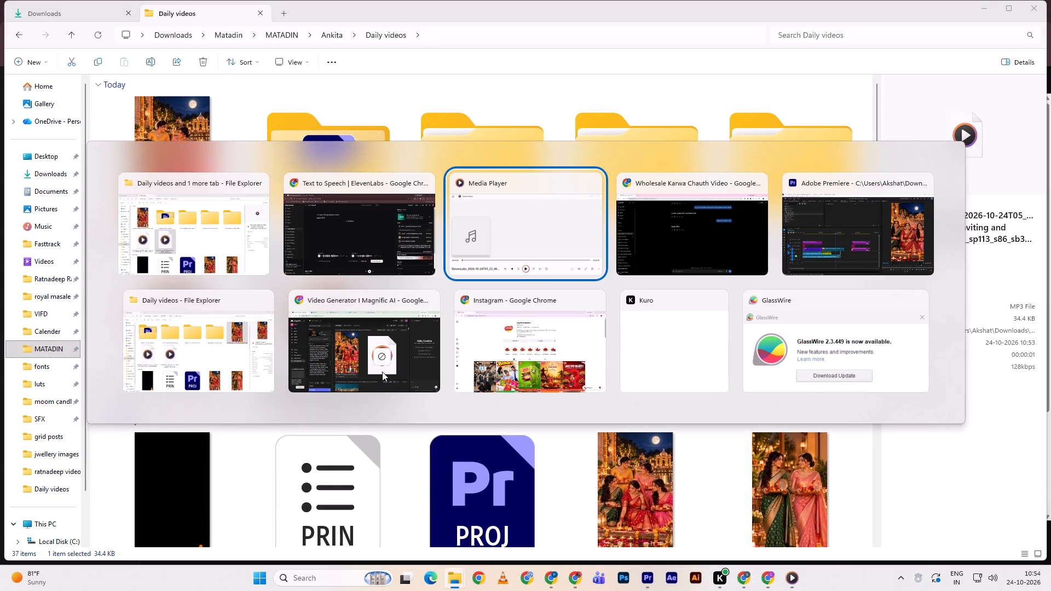
{"action": "left_click_drag", "start_coordinate": [382, 372], "coordinate": [48, 80]}
{"action": "key", "text": "alt+Tab"}
{"action": "key", "text": "alt+Tab"}
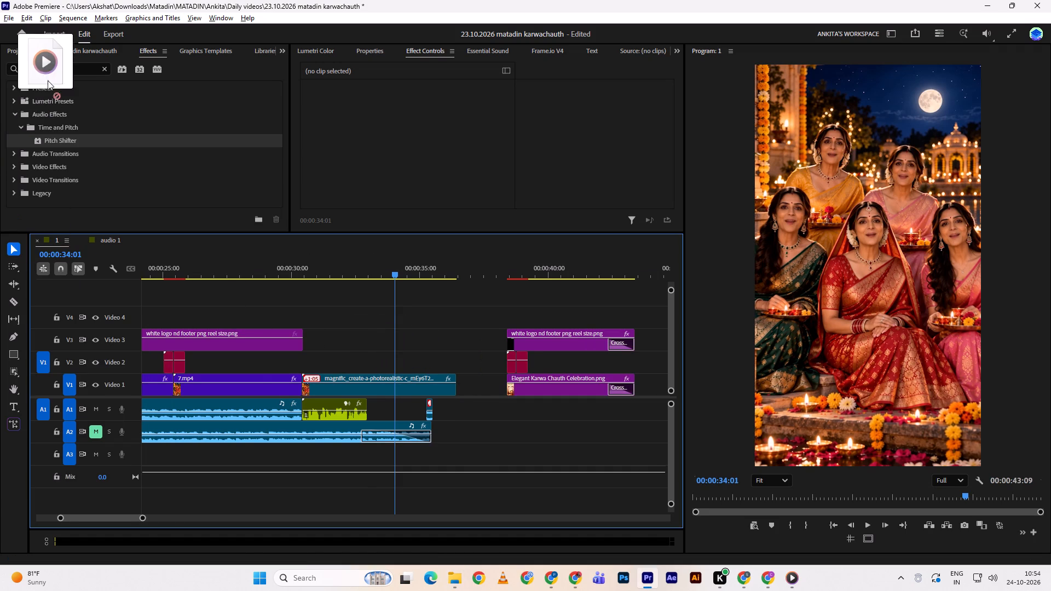
{"action": "left_click_drag", "start_coordinate": [48, 80], "coordinate": [166, 184]}
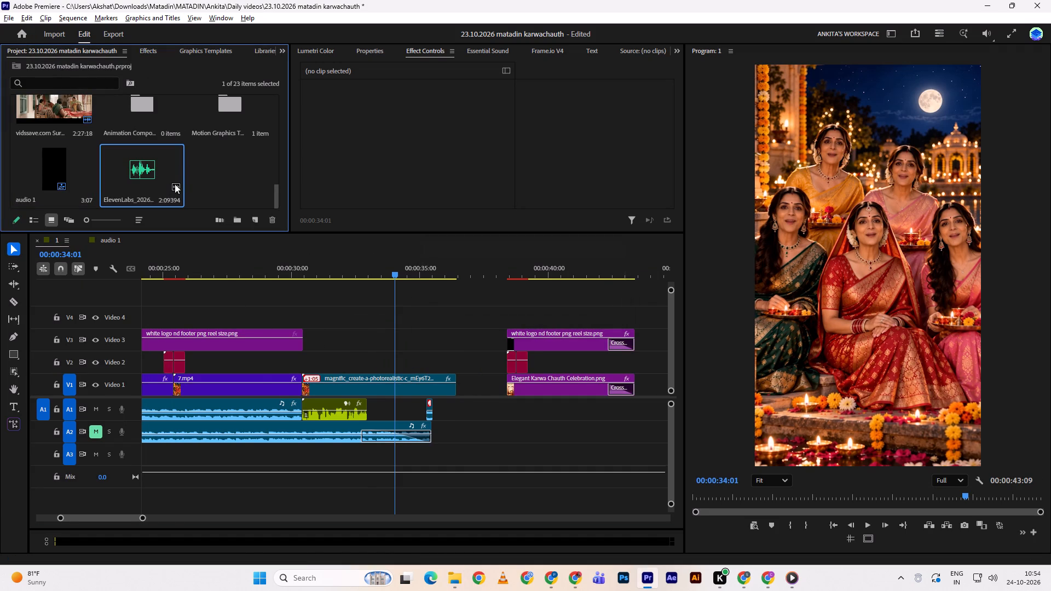
Place the Kanika voiceover on track A1 directly after the audio 1 nest and trim its end to about 34 seconds on the timeline.
{"action": "left_click_drag", "start_coordinate": [147, 164], "coordinate": [372, 410]}
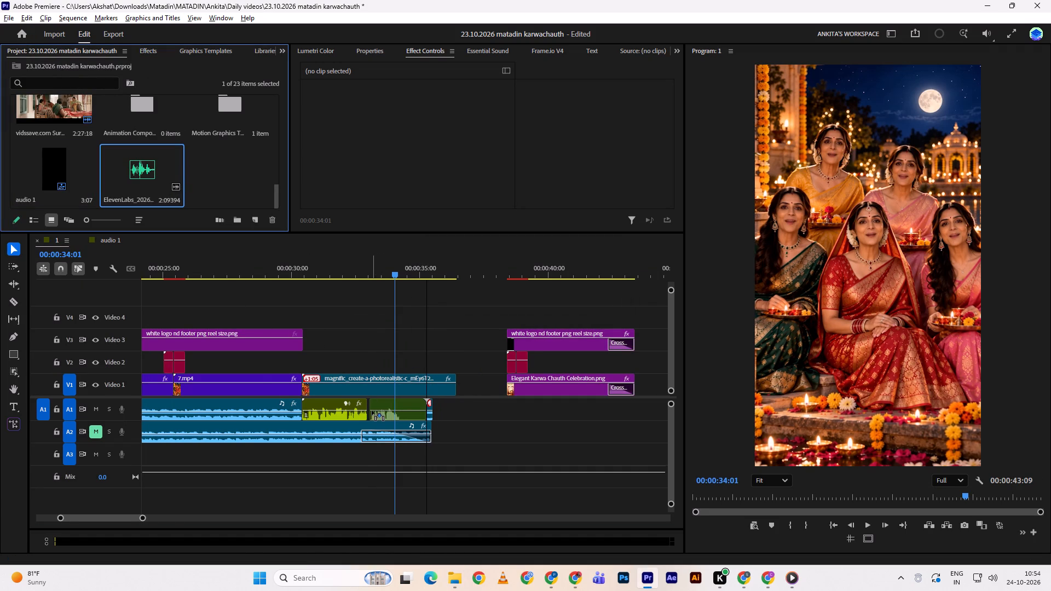
{"action": "left_click_drag", "start_coordinate": [372, 410], "coordinate": [366, 410]}
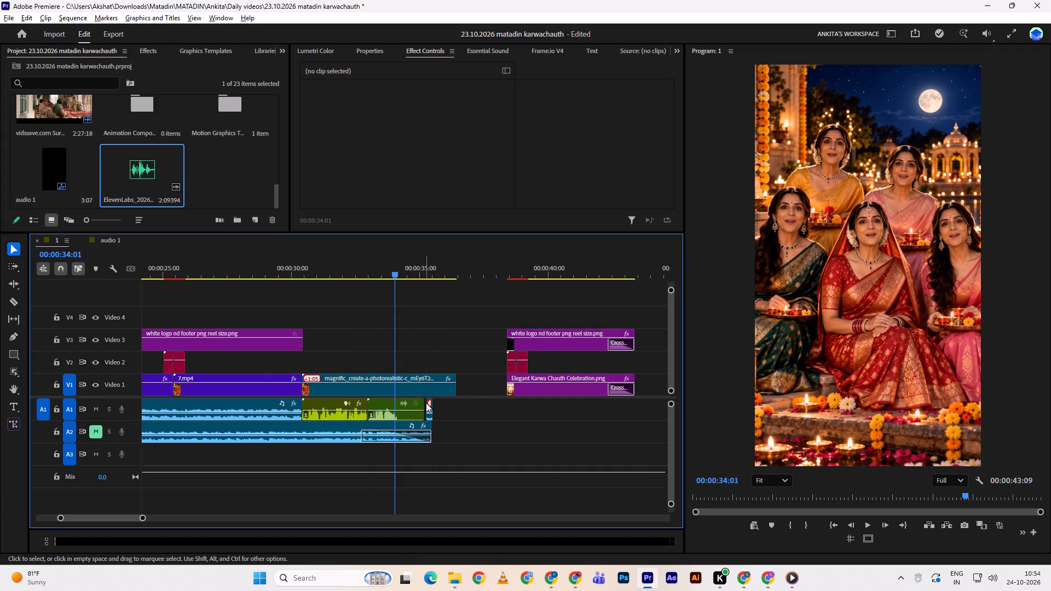
{"action": "left_click_drag", "start_coordinate": [423, 402], "coordinate": [401, 403]}
Play the Kanika voiceover clip on A1 against the Magnific video and set the clip's speed to 110%.
{"action": "left_click_drag", "start_coordinate": [371, 268], "coordinate": [354, 270]}
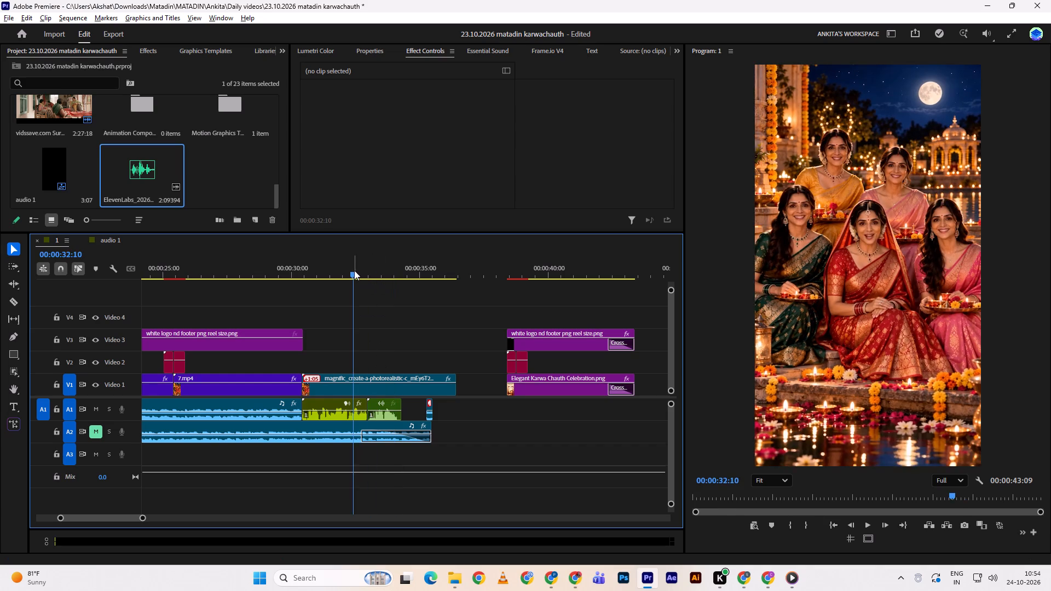
{"action": "key", "text": "space"}
{"action": "key", "text": "space"}
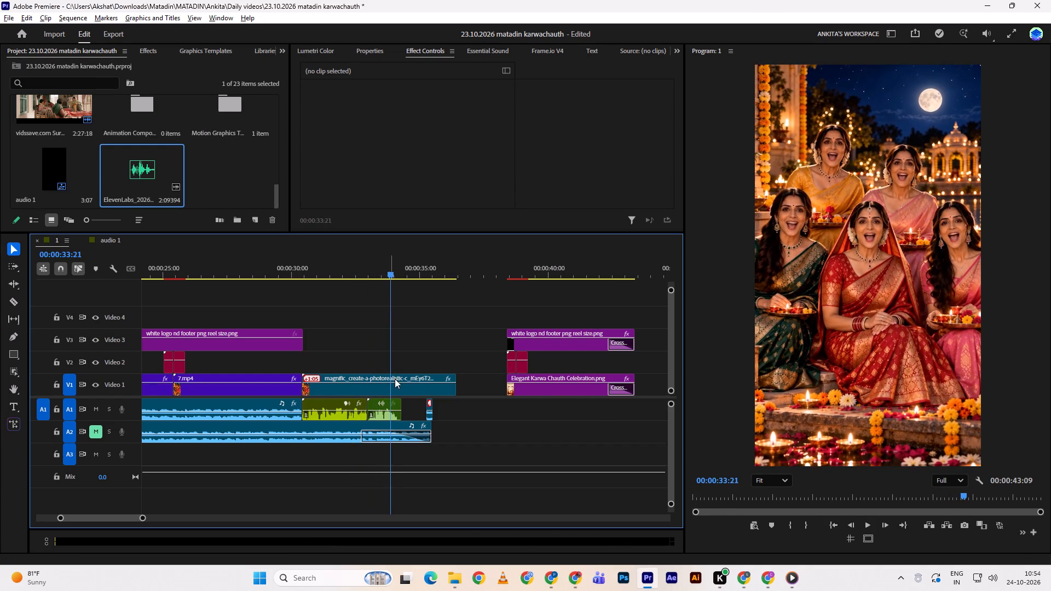
{"action": "left_click", "coordinate": [384, 399]}
{"action": "right_click", "coordinate": [384, 399]}
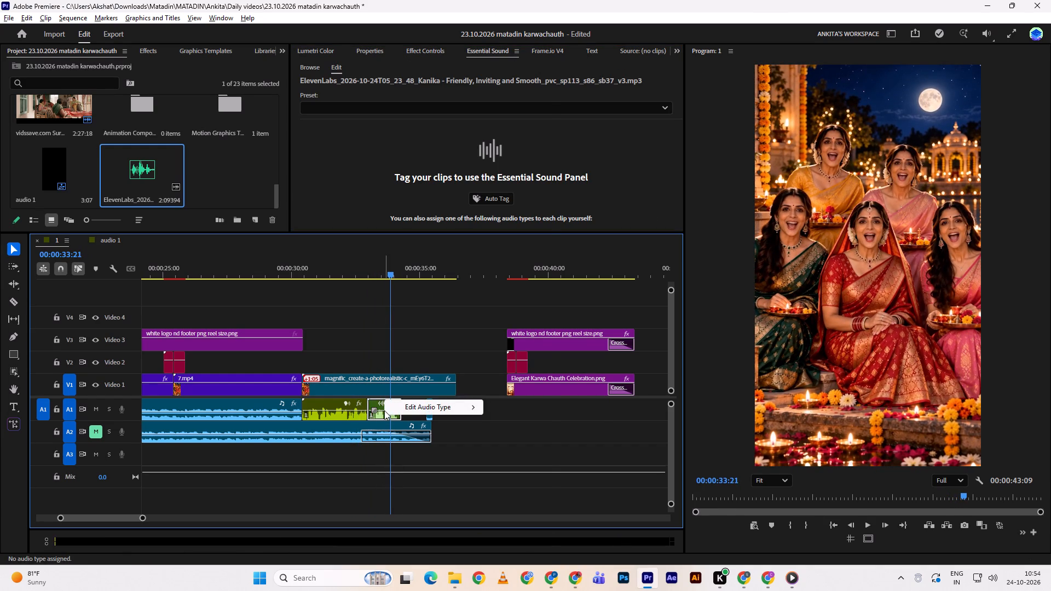
{"action": "right_click", "coordinate": [384, 418]}
{"action": "left_click", "coordinate": [426, 379]}
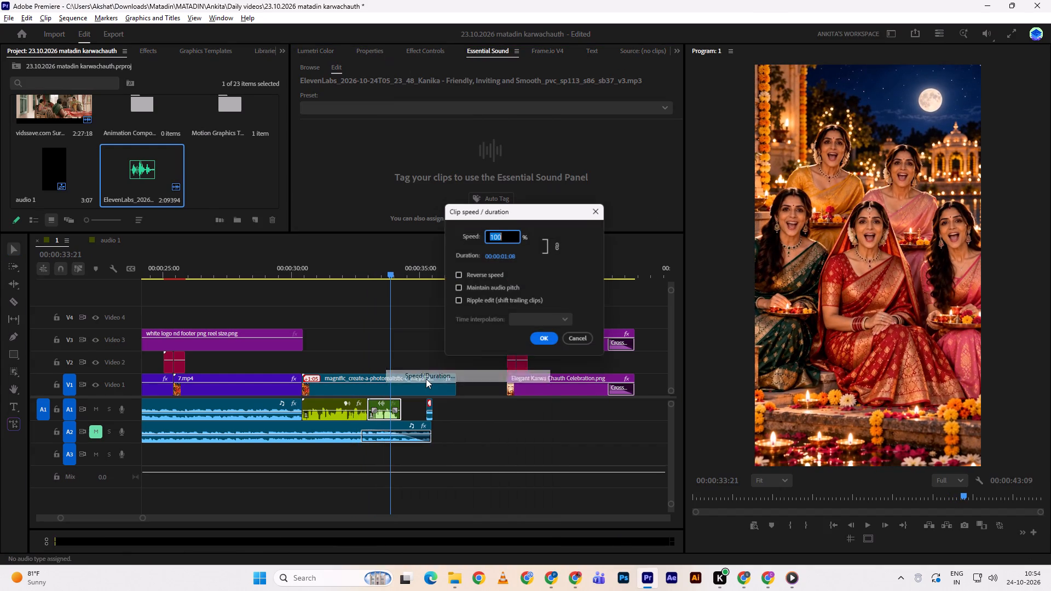
{"action": "key", "text": "1"}
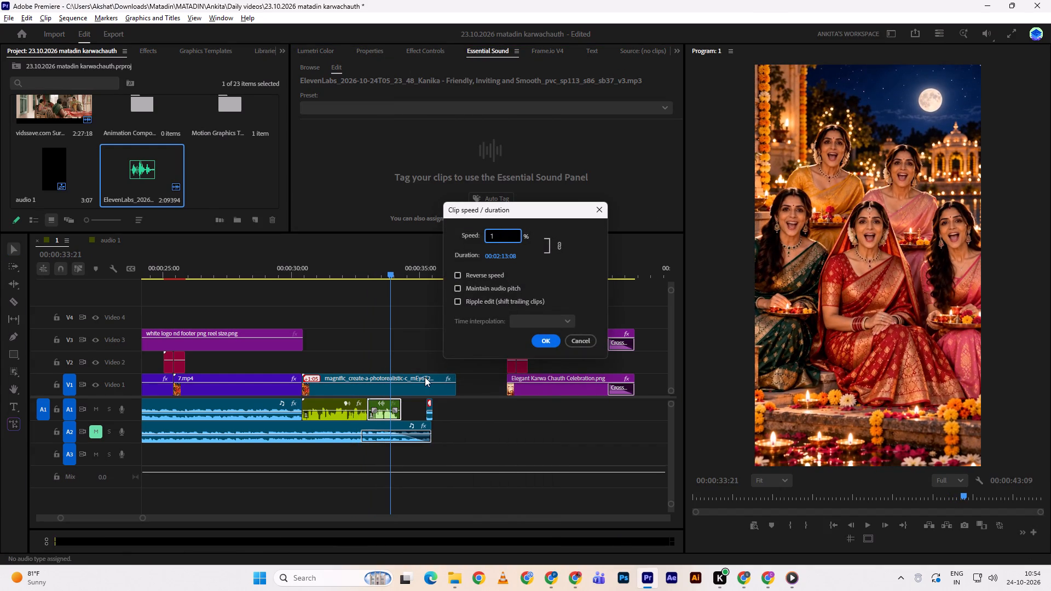
{"action": "type", "text": "10"}
{"action": "left_click", "coordinate": [538, 346]}
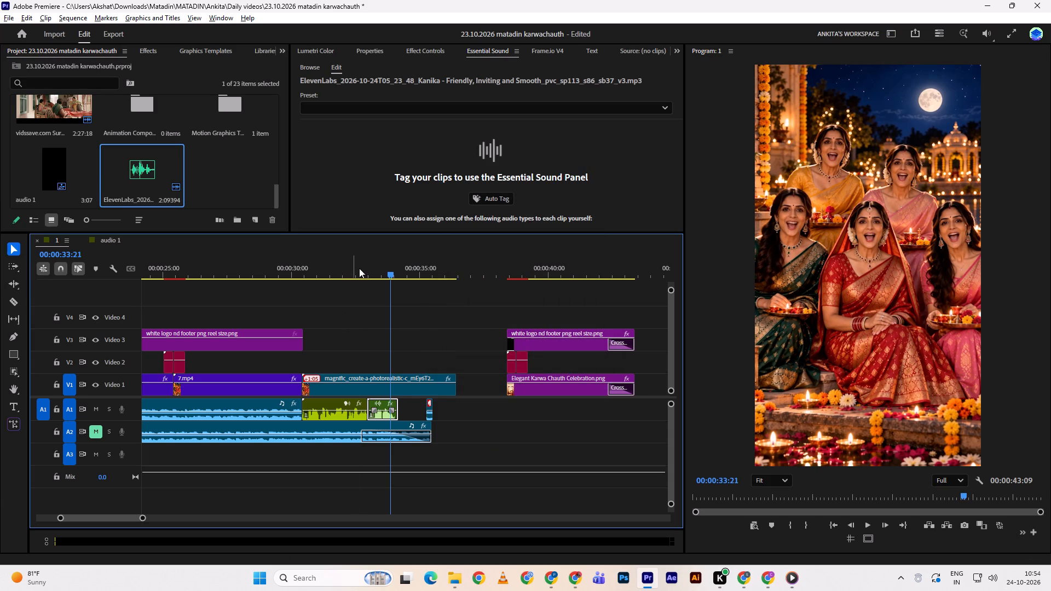
Trim the end of the sped-up Kanika voiceover to just before 00:00:34:00 and play back the result.
{"action": "left_click", "coordinate": [359, 268]}
{"action": "key", "text": "space"}
{"action": "key", "text": "space"}
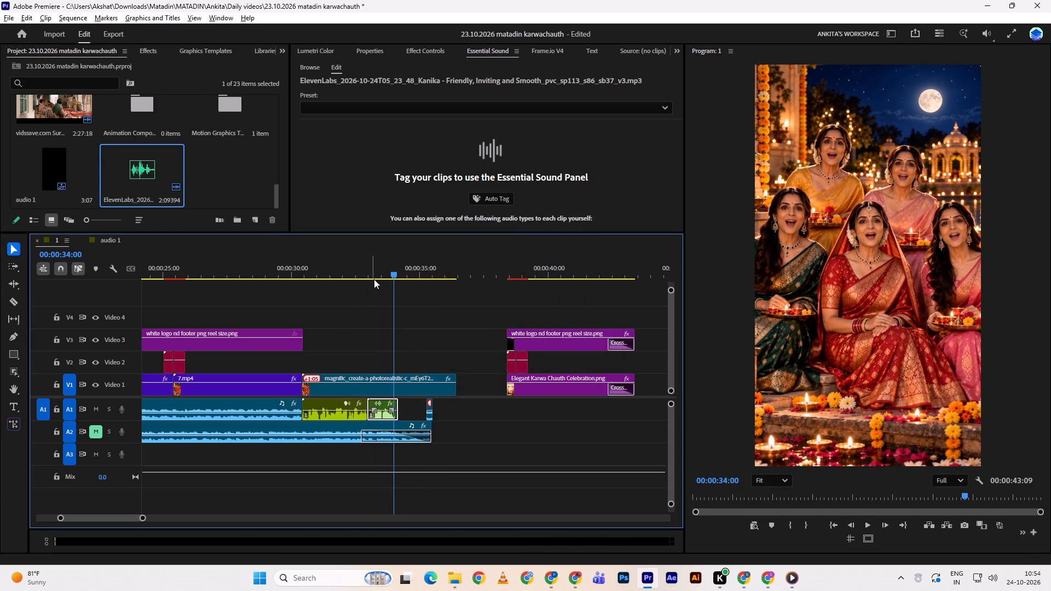
{"action": "left_click", "coordinate": [400, 403]}
{"action": "key", "text": "space"}
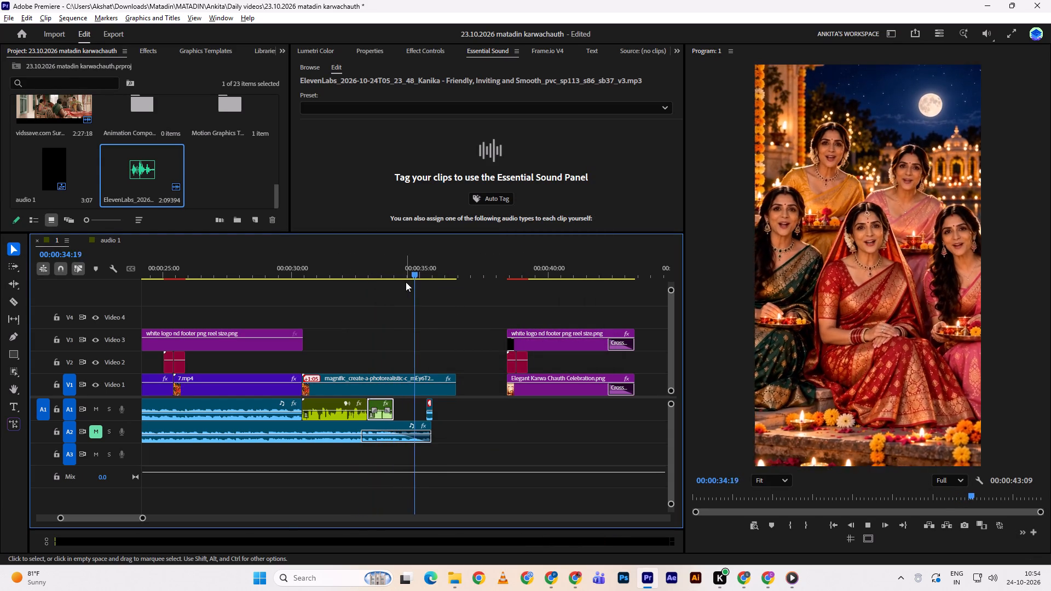
{"action": "left_click_drag", "start_coordinate": [402, 281], "coordinate": [360, 293]}
{"action": "left_click", "coordinate": [360, 293]}
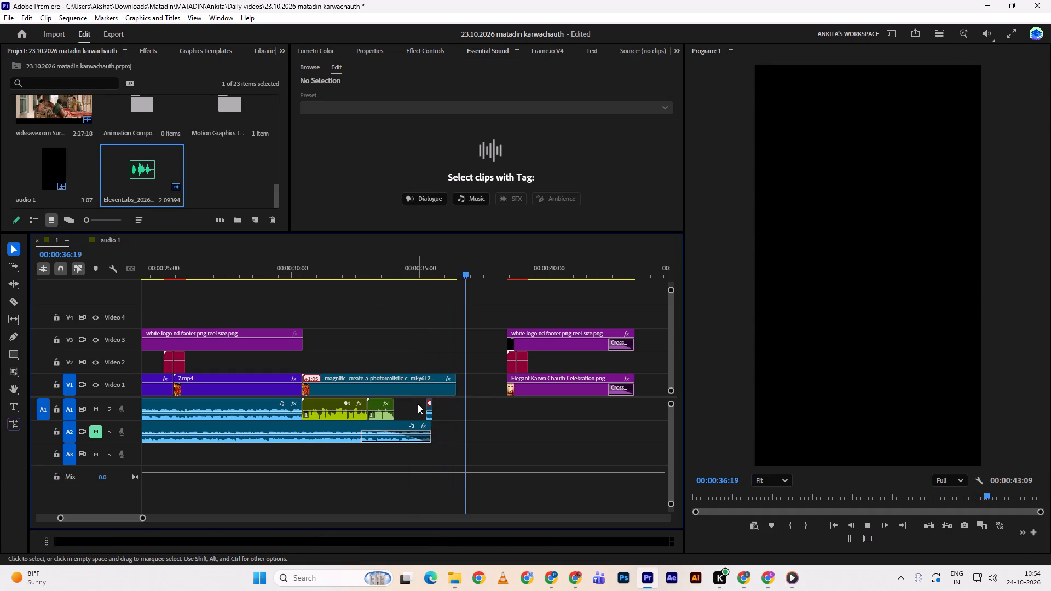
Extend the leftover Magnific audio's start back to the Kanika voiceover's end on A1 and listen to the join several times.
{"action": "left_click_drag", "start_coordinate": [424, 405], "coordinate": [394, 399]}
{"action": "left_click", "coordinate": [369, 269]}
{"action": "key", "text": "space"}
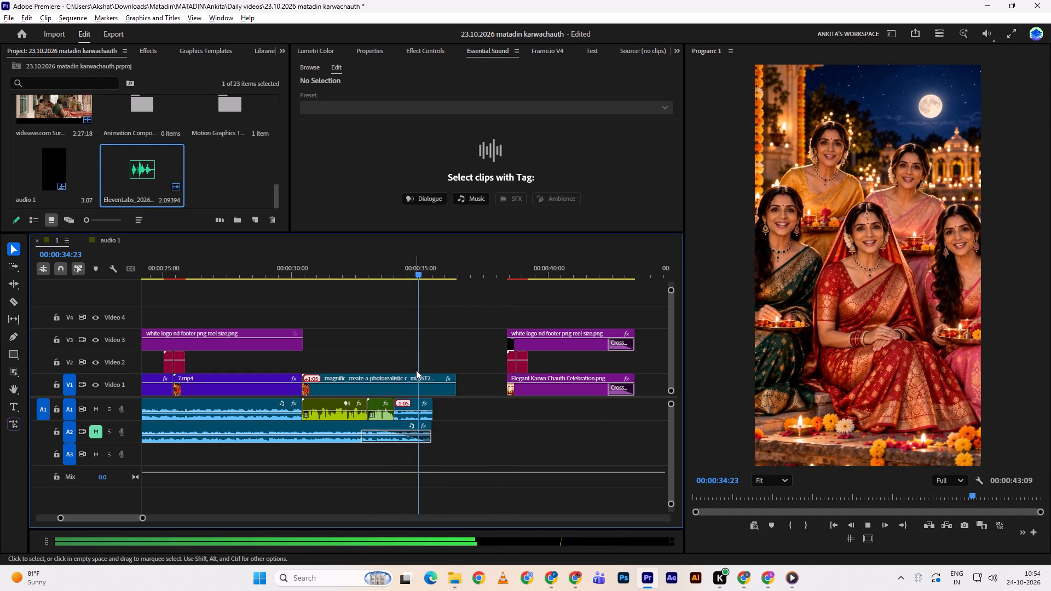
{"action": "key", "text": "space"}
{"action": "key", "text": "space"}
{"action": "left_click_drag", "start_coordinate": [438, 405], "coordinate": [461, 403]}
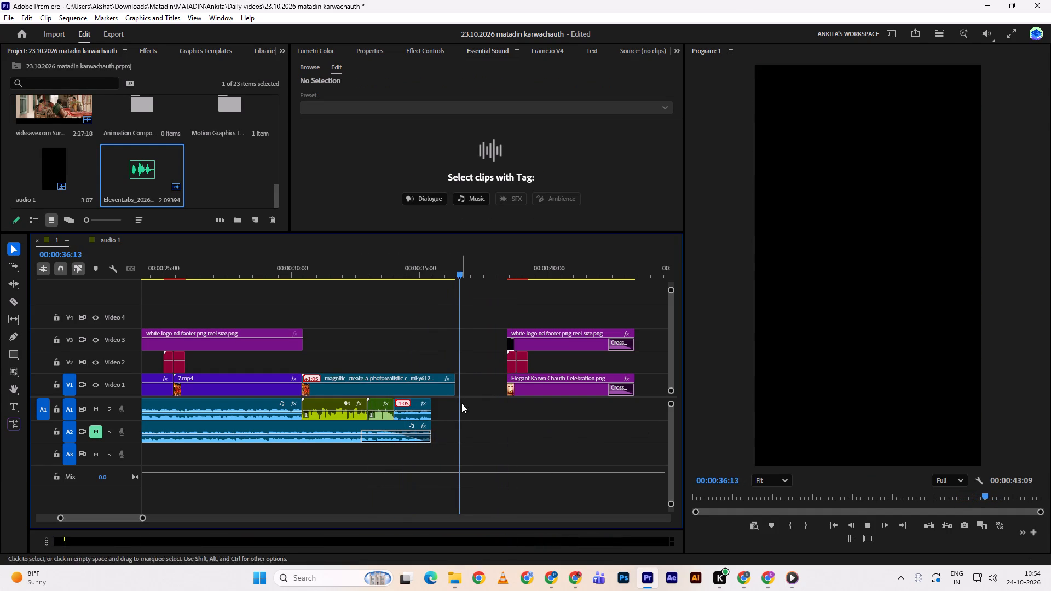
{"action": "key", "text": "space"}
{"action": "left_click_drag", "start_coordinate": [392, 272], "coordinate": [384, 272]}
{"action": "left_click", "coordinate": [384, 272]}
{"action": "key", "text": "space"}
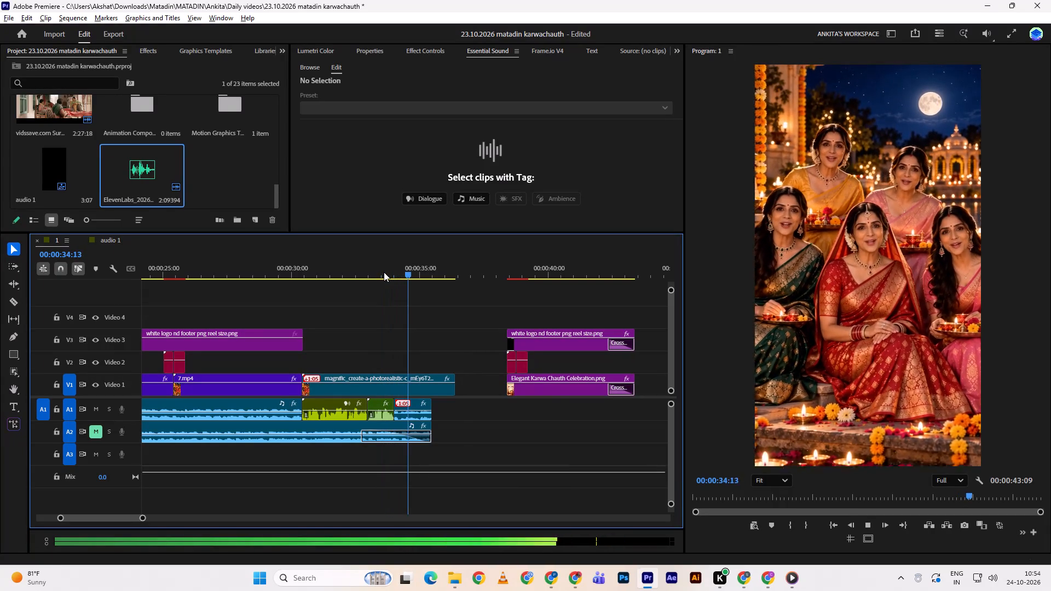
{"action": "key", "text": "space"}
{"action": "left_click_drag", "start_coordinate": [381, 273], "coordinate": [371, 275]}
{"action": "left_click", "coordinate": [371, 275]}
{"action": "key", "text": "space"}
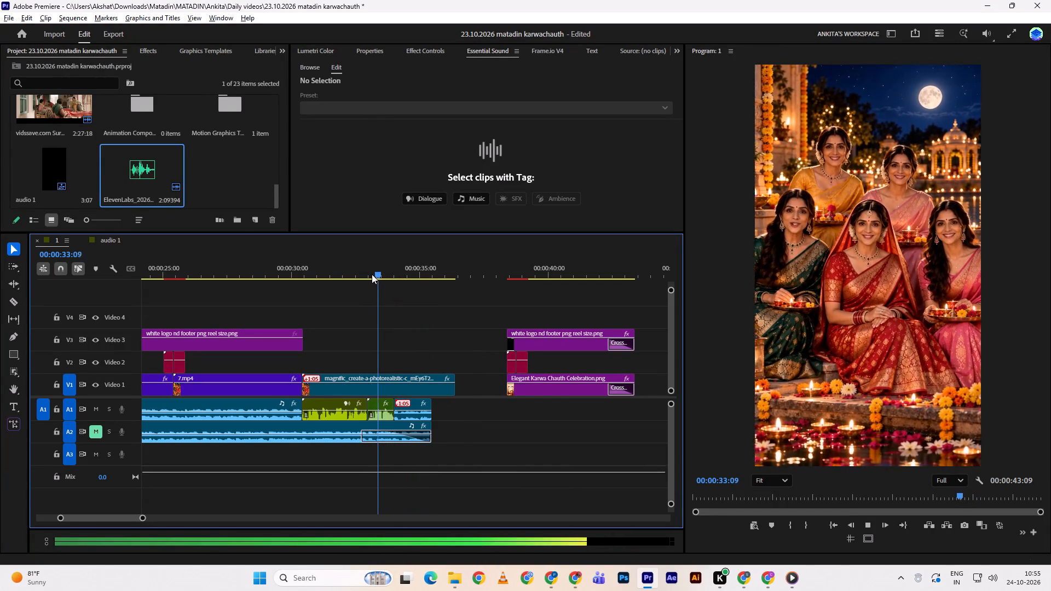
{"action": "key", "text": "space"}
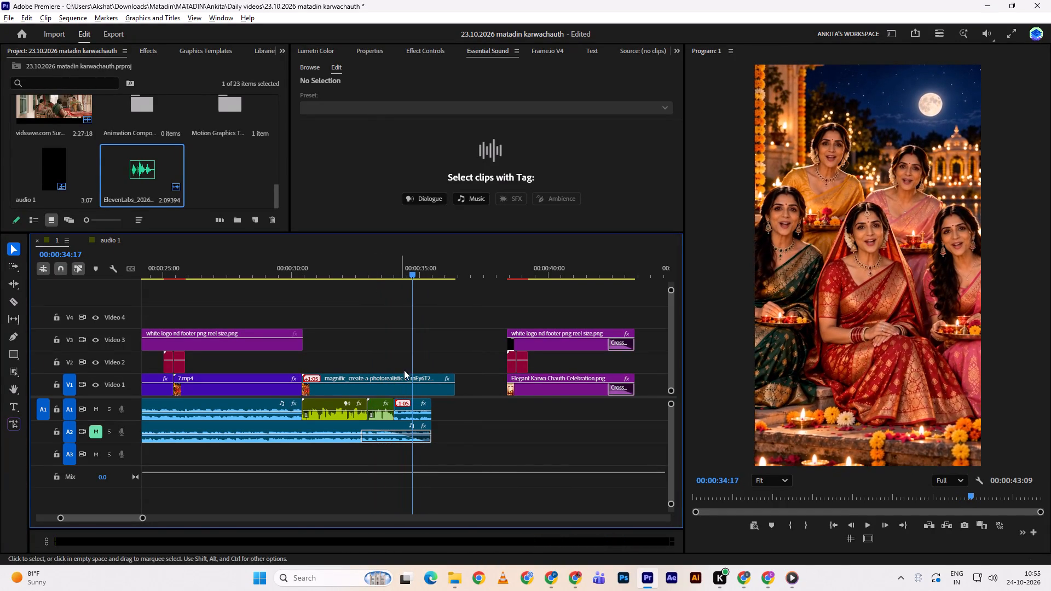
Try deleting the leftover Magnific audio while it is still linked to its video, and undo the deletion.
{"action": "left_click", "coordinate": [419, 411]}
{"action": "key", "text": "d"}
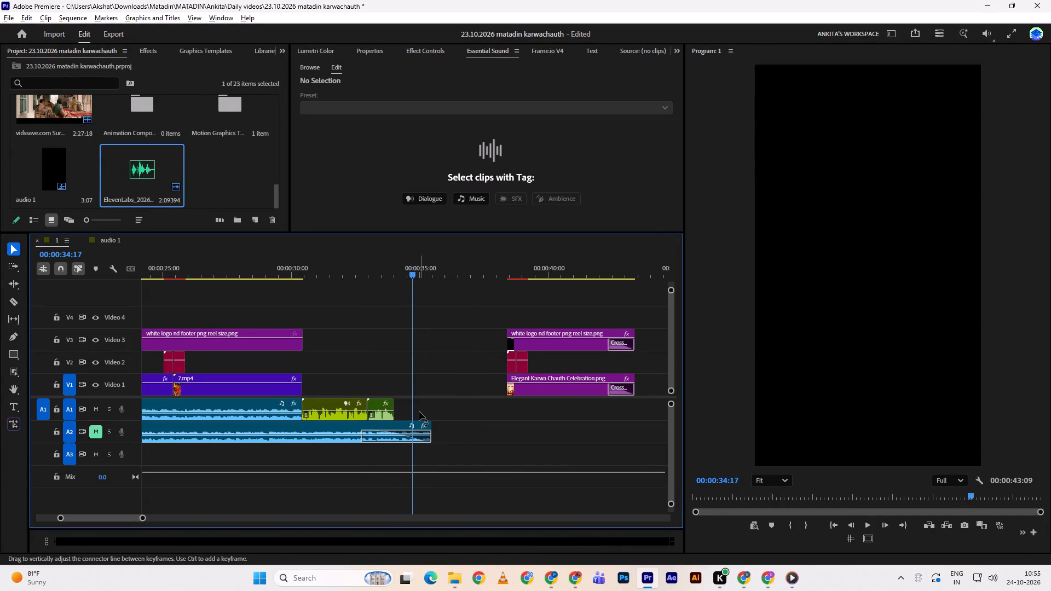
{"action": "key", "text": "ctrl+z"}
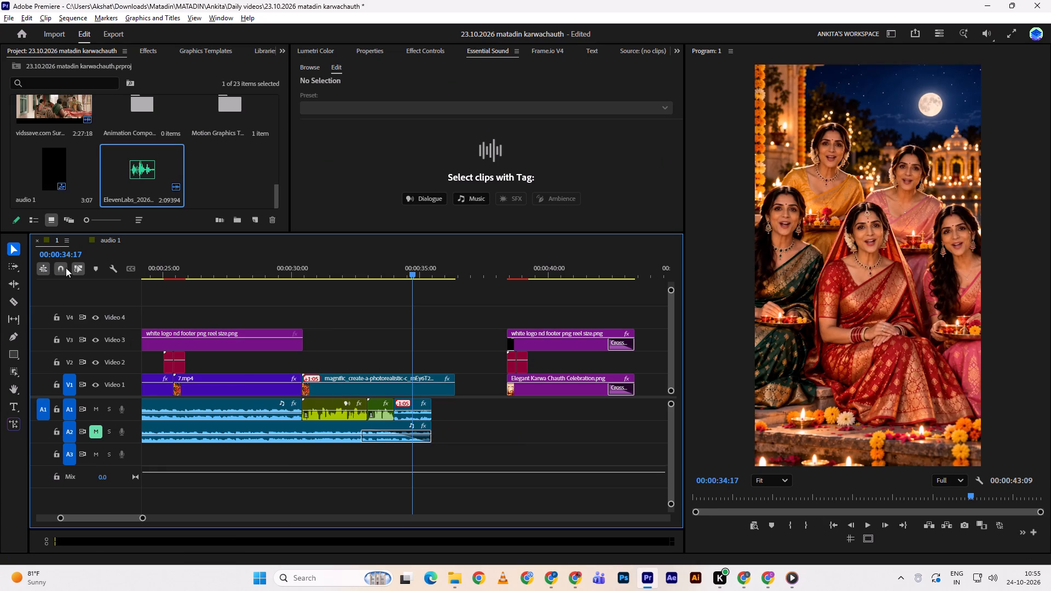
Turn off linked selection, delete only the Magnific audio after the Kanika voiceover on A1, and play the section back.
{"action": "left_click", "coordinate": [77, 268]}
{"action": "left_click", "coordinate": [533, 428]}
{"action": "double_click", "coordinate": [417, 405]}
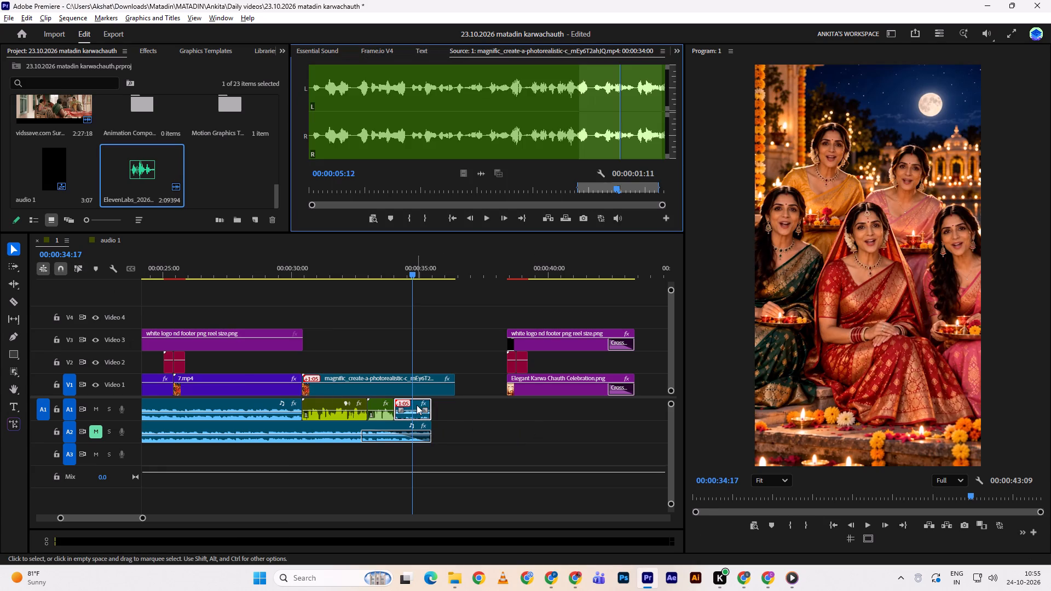
{"action": "key", "text": "d"}
{"action": "key", "text": "d"}
{"action": "left_click", "coordinate": [486, 419]}
{"action": "left_click", "coordinate": [415, 418]}
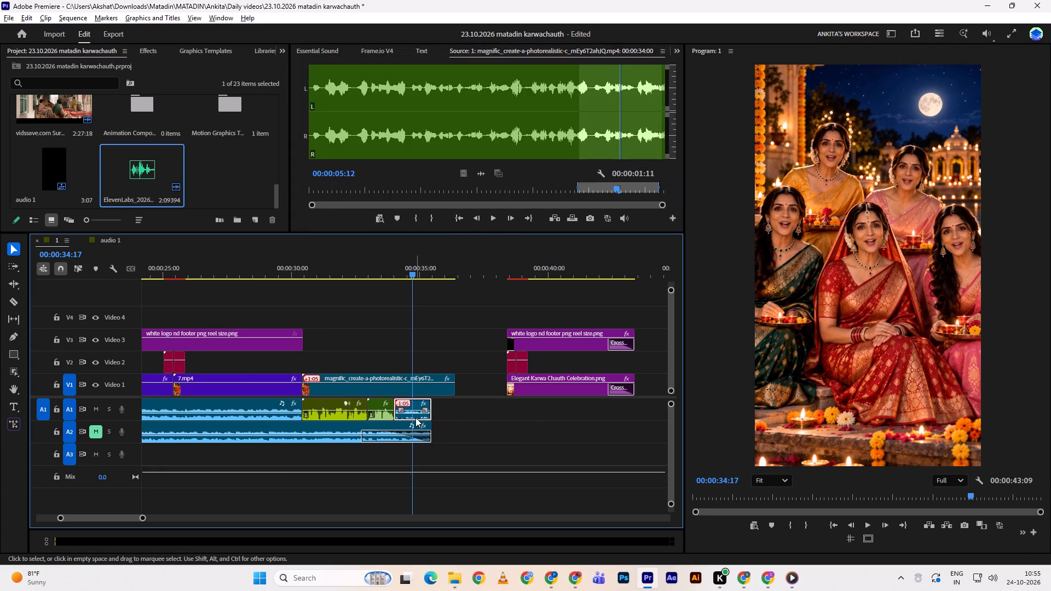
{"action": "key", "text": "d"}
{"action": "left_click_drag", "start_coordinate": [387, 259], "coordinate": [347, 270]}
{"action": "key", "text": "space"}
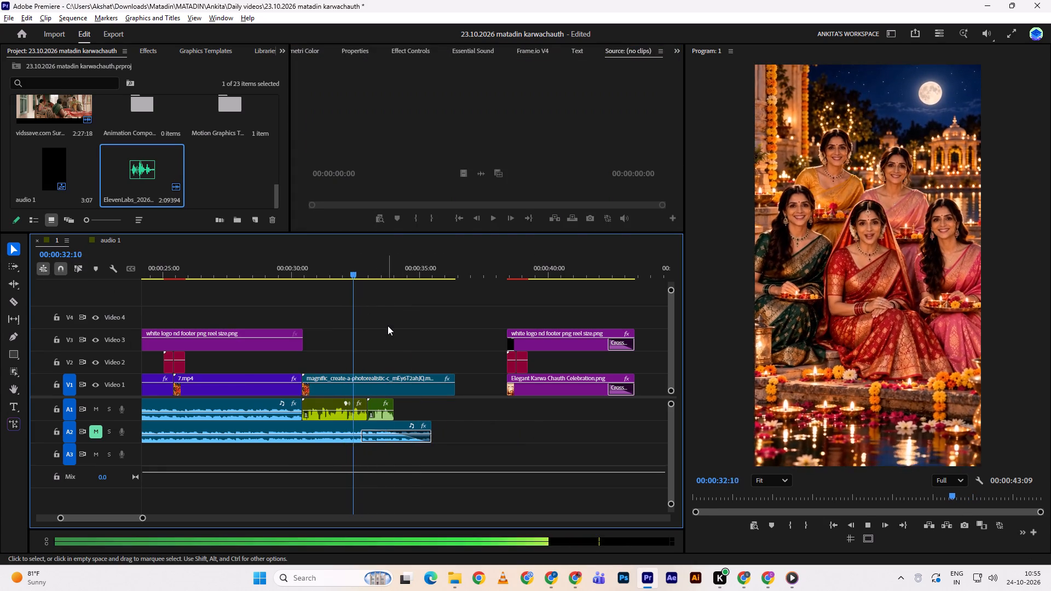
{"action": "left_click", "coordinate": [376, 274]}
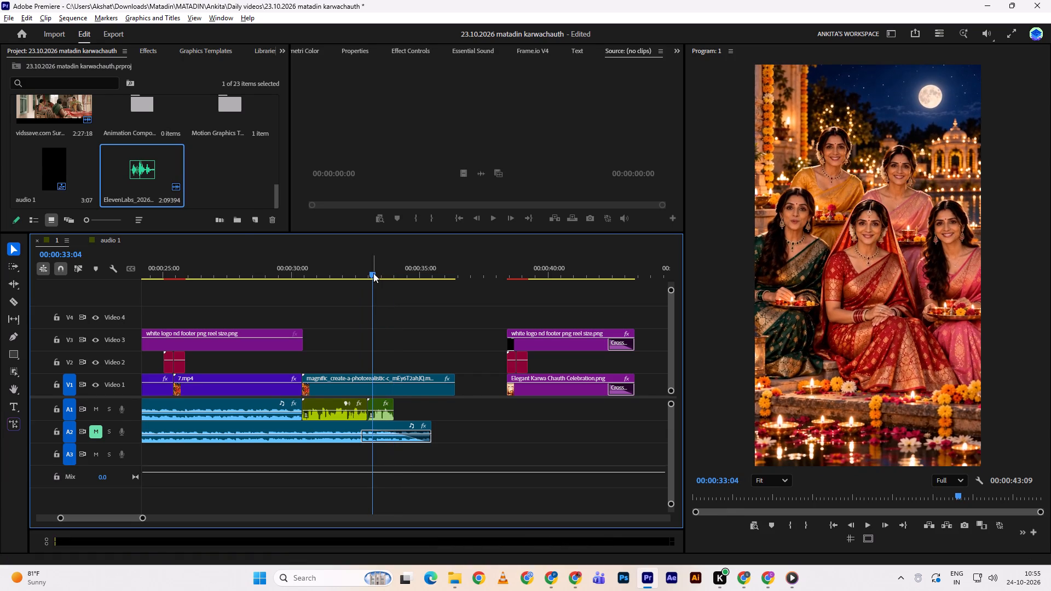
Apply the Pitch Shifter audio effect to the Kanika voiceover clip and open its custom setup editor.
{"action": "left_click", "coordinate": [145, 47]}
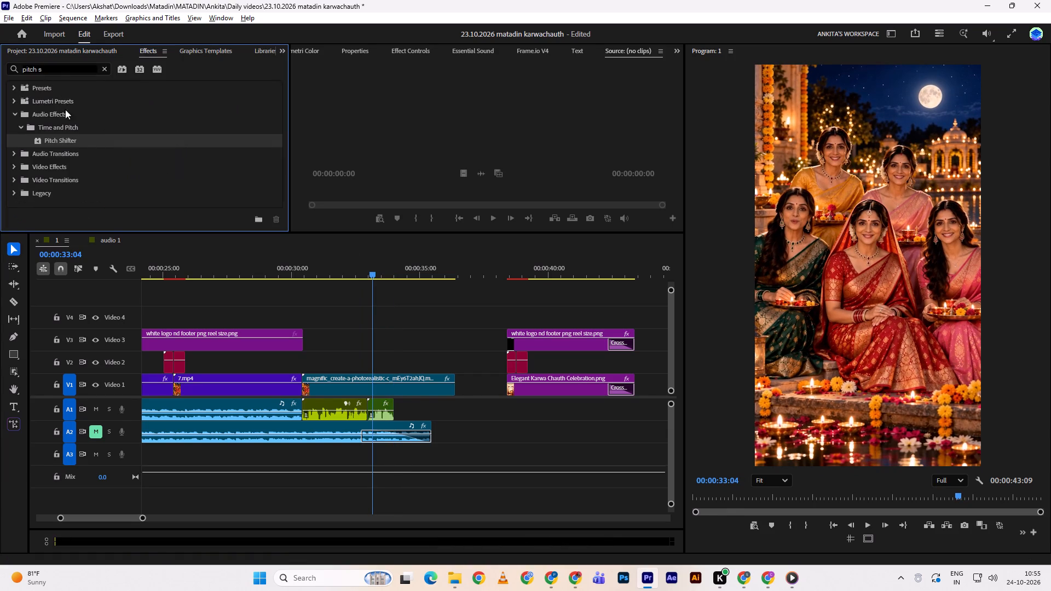
{"action": "left_click_drag", "start_coordinate": [73, 136], "coordinate": [390, 412]}
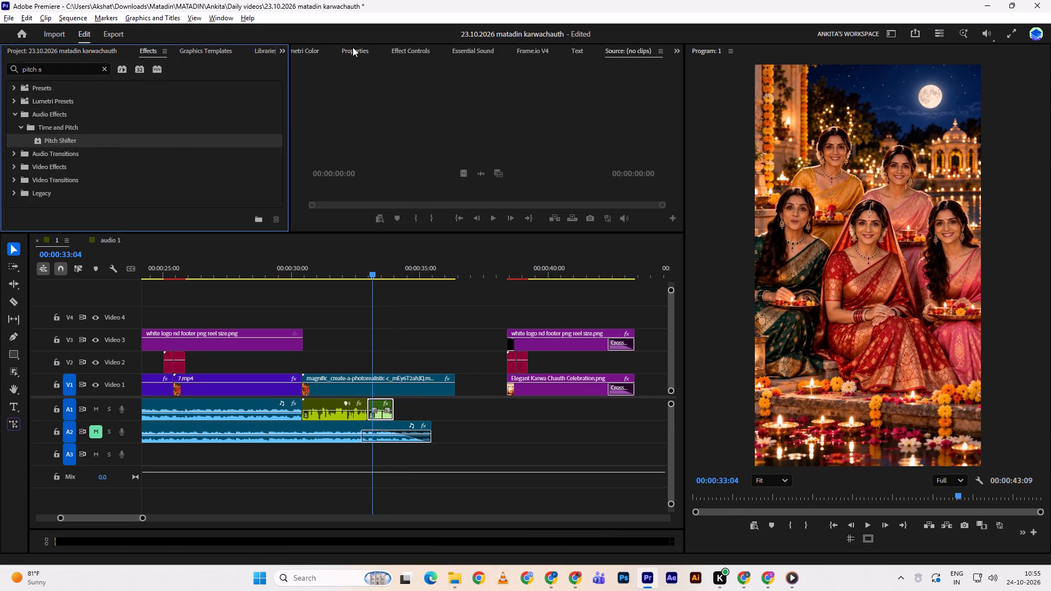
{"action": "double_click", "coordinate": [399, 51]}
{"action": "left_click", "coordinate": [419, 150]}
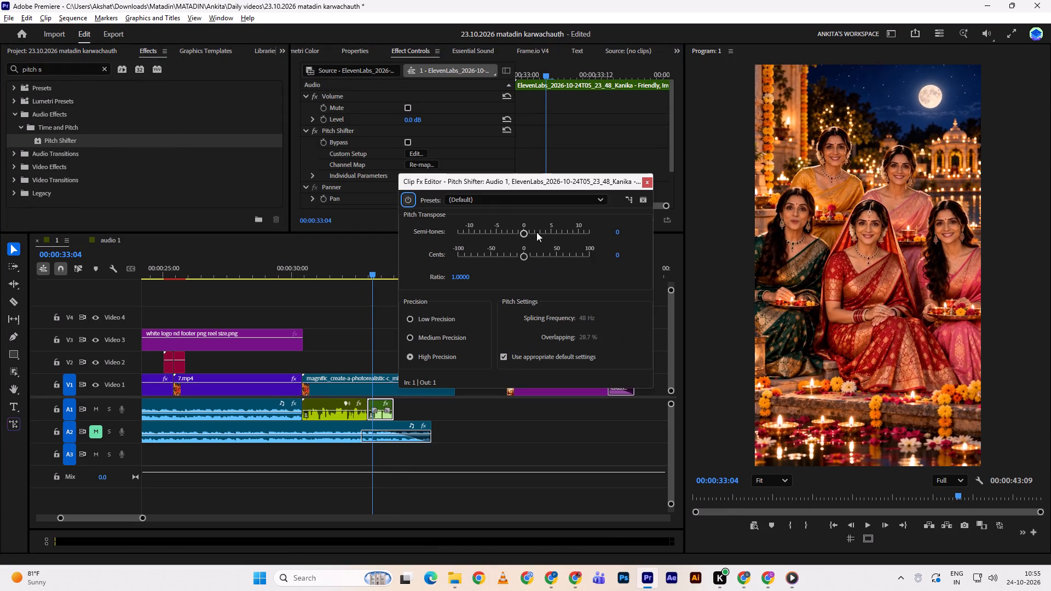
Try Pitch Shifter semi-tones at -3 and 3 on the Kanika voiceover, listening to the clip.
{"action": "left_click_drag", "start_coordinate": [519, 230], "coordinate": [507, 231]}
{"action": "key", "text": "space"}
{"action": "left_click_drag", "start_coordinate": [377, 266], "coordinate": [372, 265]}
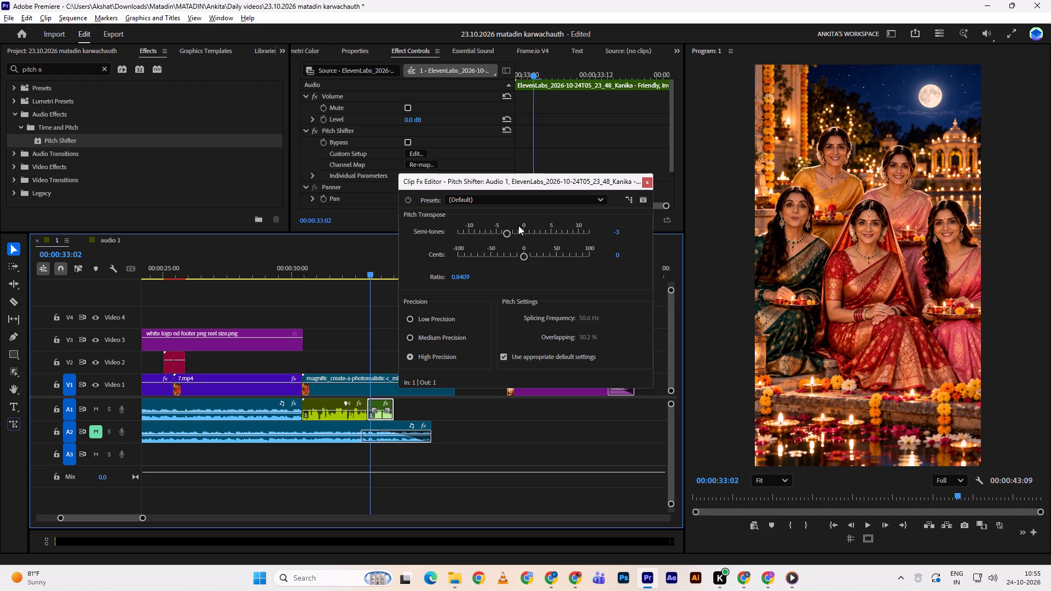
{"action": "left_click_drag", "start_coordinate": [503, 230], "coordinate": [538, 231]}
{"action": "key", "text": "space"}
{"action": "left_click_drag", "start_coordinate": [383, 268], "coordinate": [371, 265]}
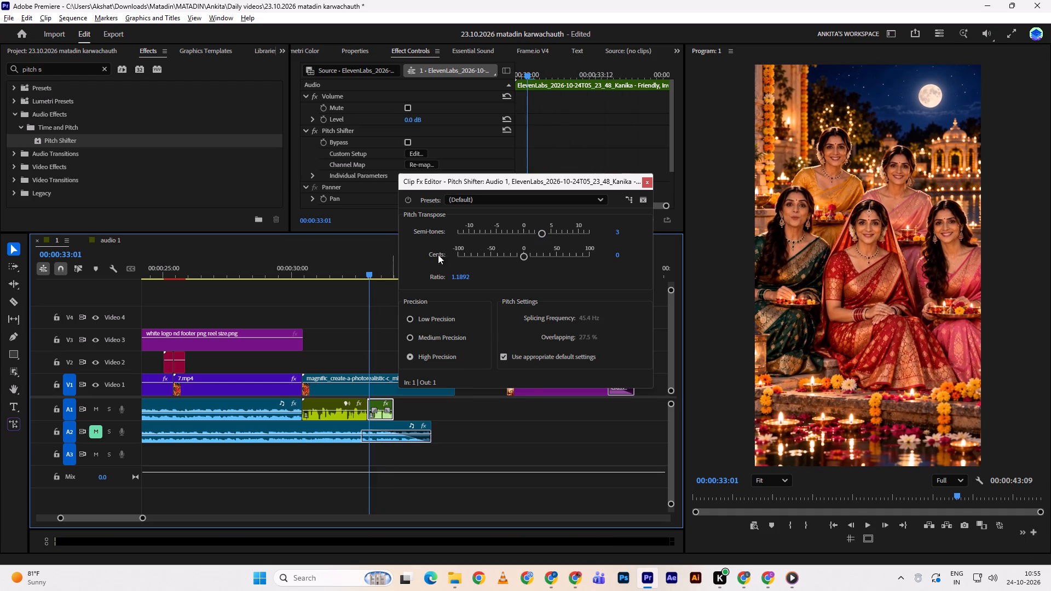
Try the Pitch Shifter's cents at -41, set them to 43, and audition the Kanika voiceover.
{"action": "left_click_drag", "start_coordinate": [523, 252], "coordinate": [495, 254]}
{"action": "key", "text": "space"}
{"action": "key", "text": "space"}
{"action": "left_click_drag", "start_coordinate": [528, 256], "coordinate": [496, 257]}
{"action": "left_click", "coordinate": [496, 257]}
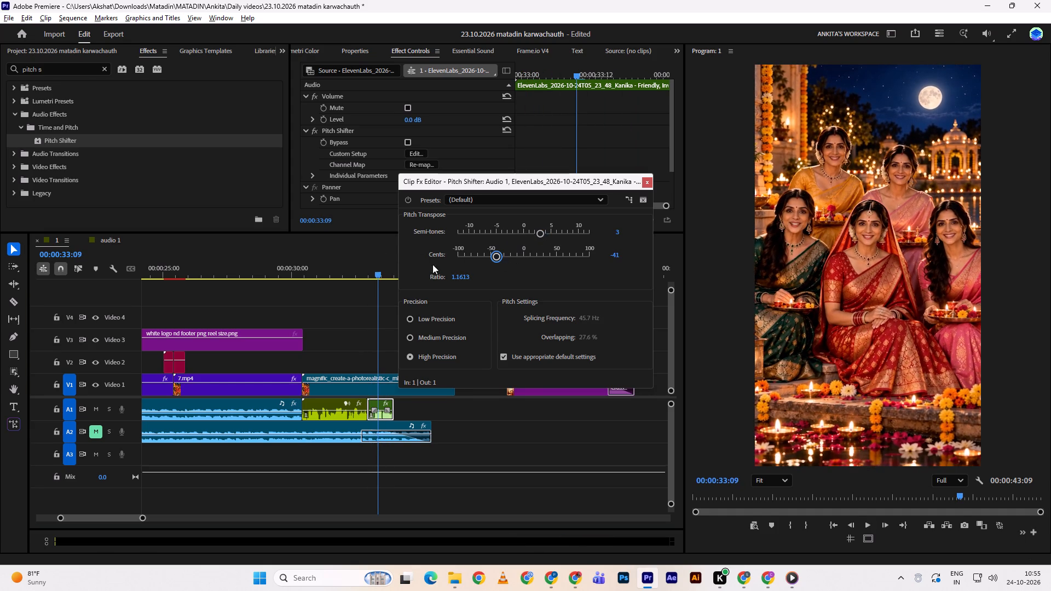
{"action": "left_click_drag", "start_coordinate": [372, 275], "coordinate": [365, 277]}
{"action": "key", "text": "space"}
{"action": "left_click", "coordinate": [381, 271]}
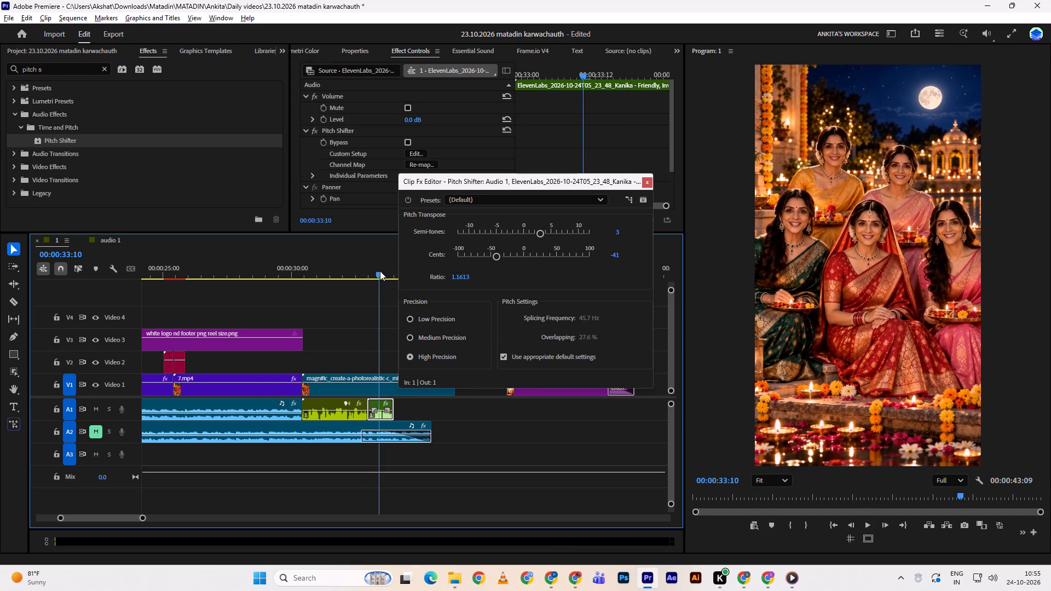
{"action": "left_click_drag", "start_coordinate": [519, 250], "coordinate": [555, 253]}
{"action": "left_click", "coordinate": [550, 255]}
{"action": "key", "text": "space"}
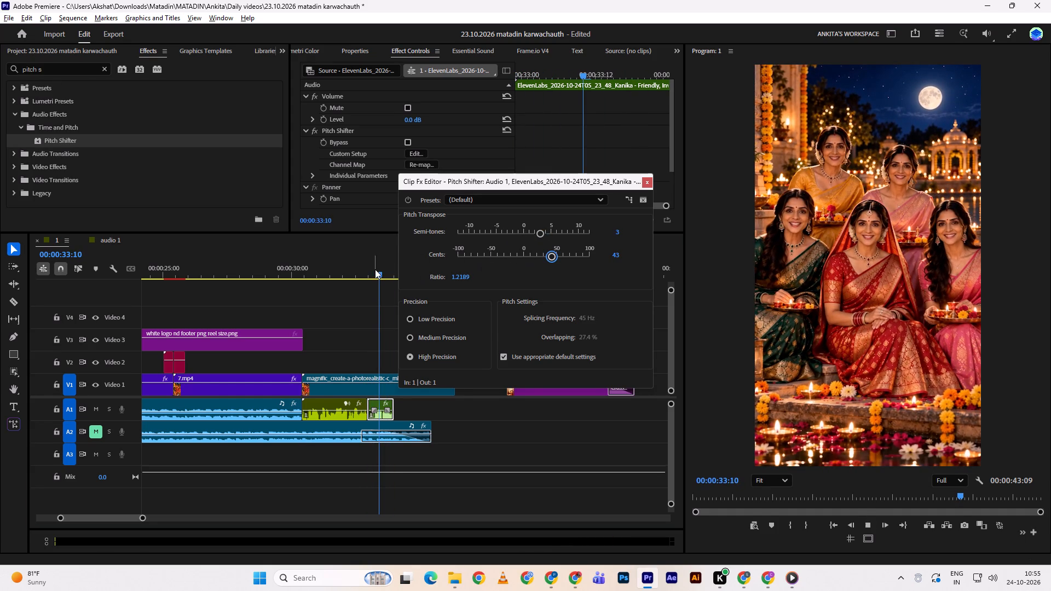
{"action": "left_click_drag", "start_coordinate": [374, 271], "coordinate": [369, 270]}
{"action": "key", "text": "space"}
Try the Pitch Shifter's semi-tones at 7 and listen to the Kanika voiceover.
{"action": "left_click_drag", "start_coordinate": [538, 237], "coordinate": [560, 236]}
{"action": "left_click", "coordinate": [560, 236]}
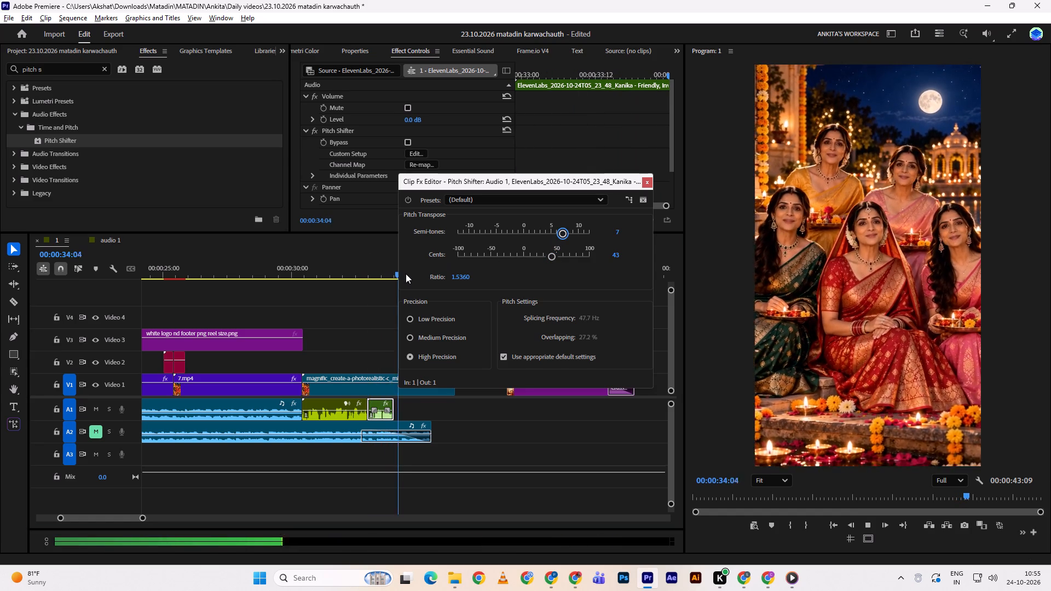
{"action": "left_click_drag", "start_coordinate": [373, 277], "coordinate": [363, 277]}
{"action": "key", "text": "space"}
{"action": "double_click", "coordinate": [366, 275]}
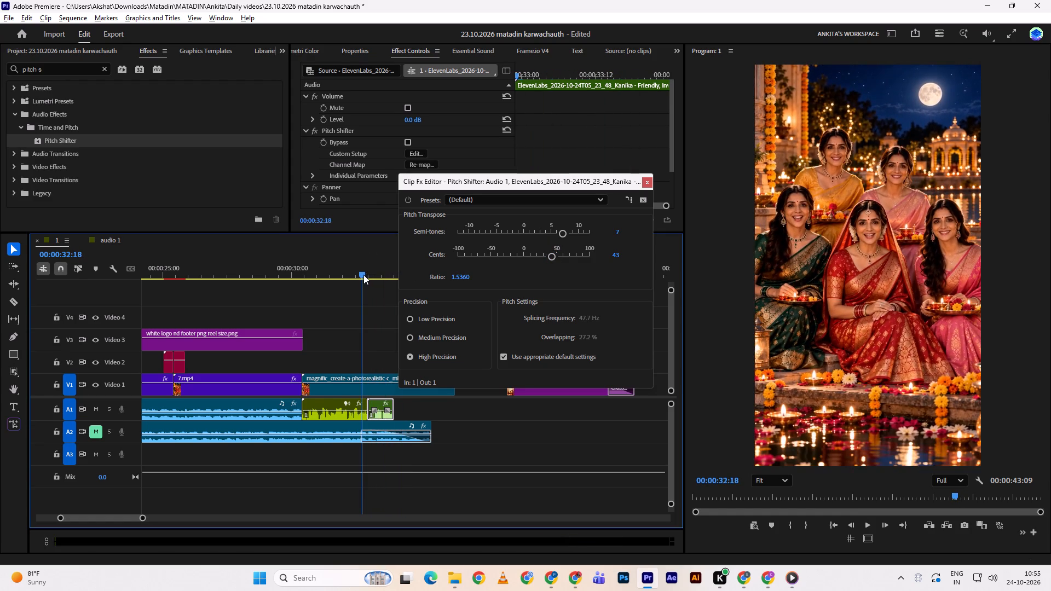
{"action": "left_click_drag", "start_coordinate": [557, 232], "coordinate": [540, 233]}
{"action": "key", "text": "space"}
{"action": "left_click_drag", "start_coordinate": [376, 274], "coordinate": [371, 273]}
{"action": "left_click", "coordinate": [371, 273]}
{"action": "key", "text": "space"}
{"action": "key", "text": "space"}
{"action": "left_click_drag", "start_coordinate": [532, 232], "coordinate": [524, 232]}
{"action": "key", "text": "space"}
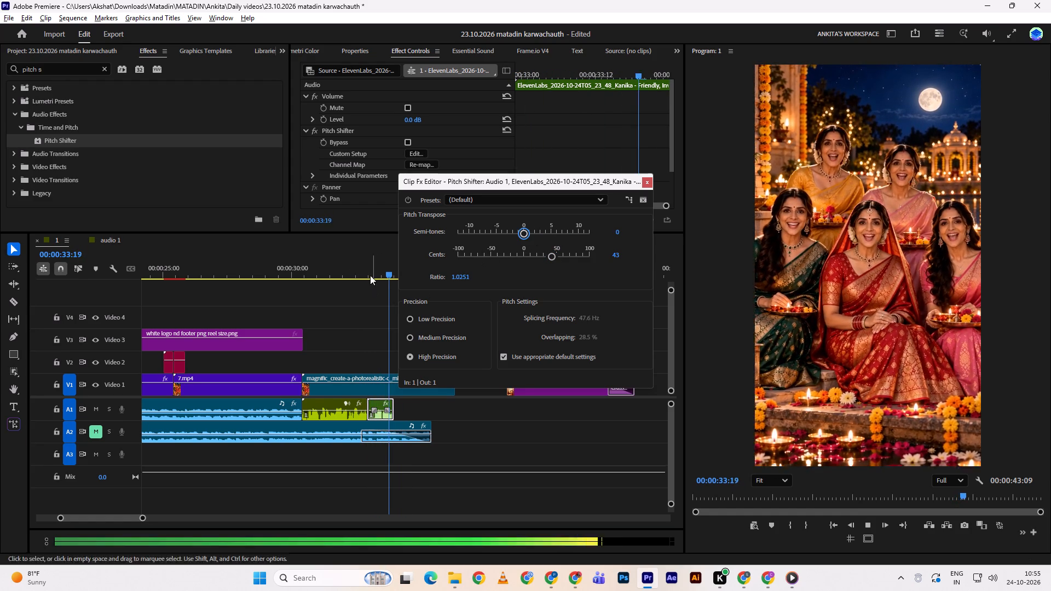
{"action": "double_click", "coordinate": [370, 270]}
{"action": "key", "text": "space"}
{"action": "left_click_drag", "start_coordinate": [378, 272], "coordinate": [344, 272]}
{"action": "key", "text": "space"}
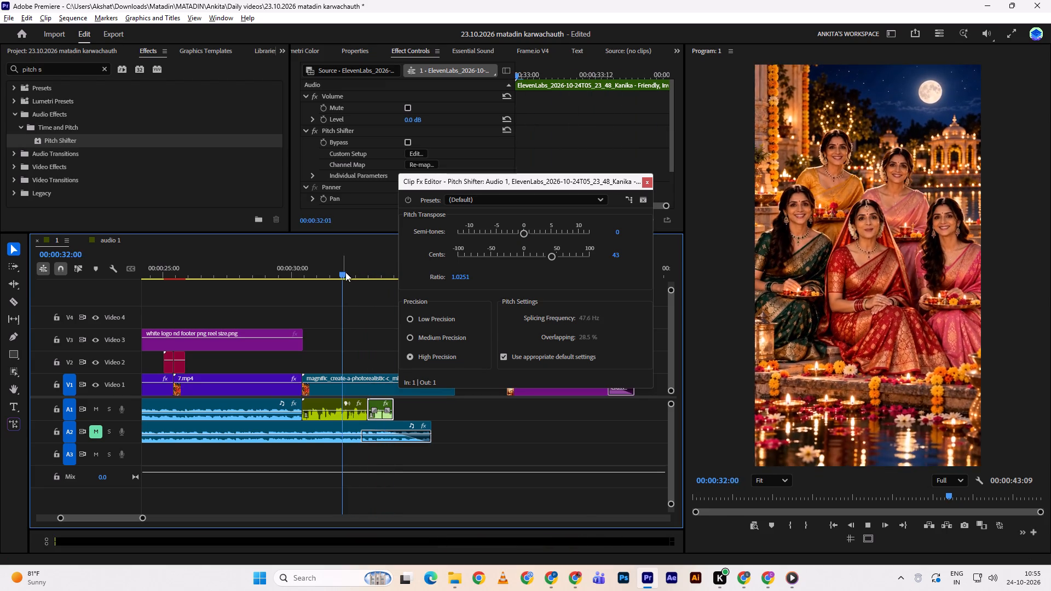
{"action": "key", "text": "space"}
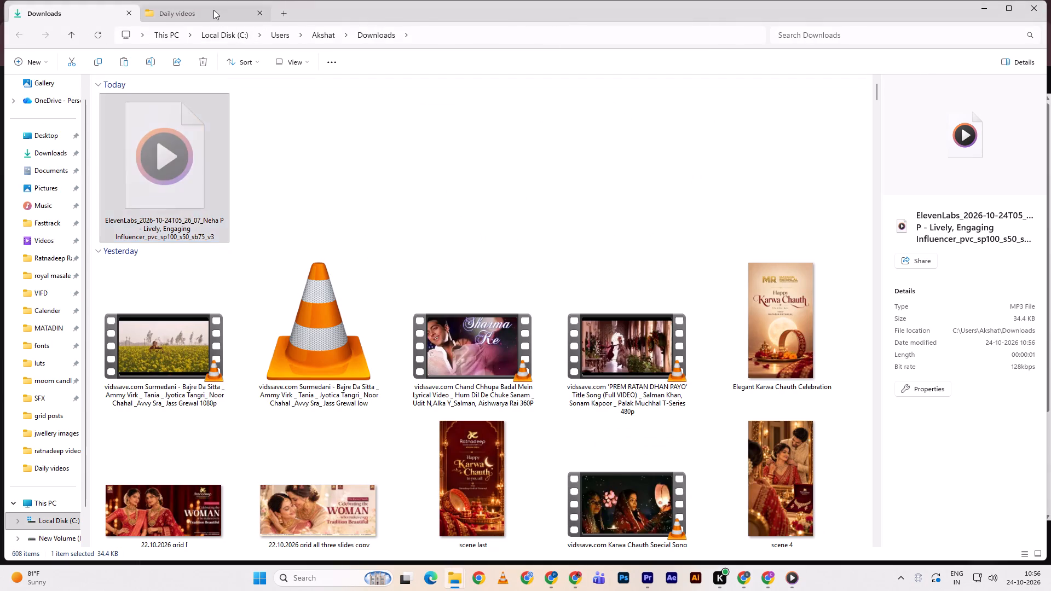
{"action": "key", "text": "ctrl+v"}
{"action": "left_click_drag", "start_coordinate": [493, 317], "coordinate": [501, 321]}
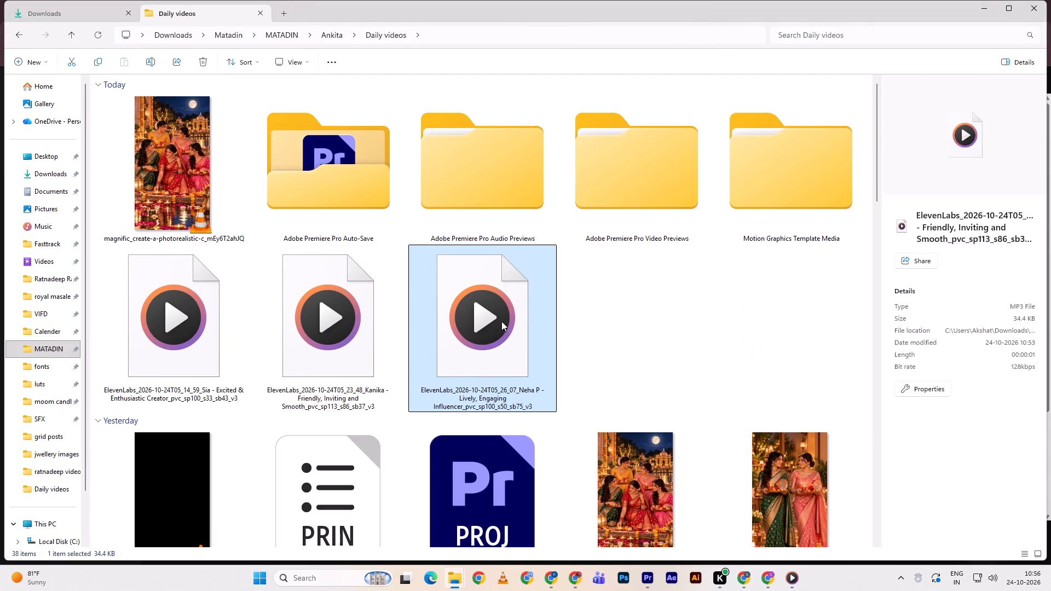
{"action": "left_click_drag", "start_coordinate": [501, 321], "coordinate": [77, 56]}
{"action": "key", "text": "alt+Tab"}
{"action": "key", "text": "alt+Tab"}
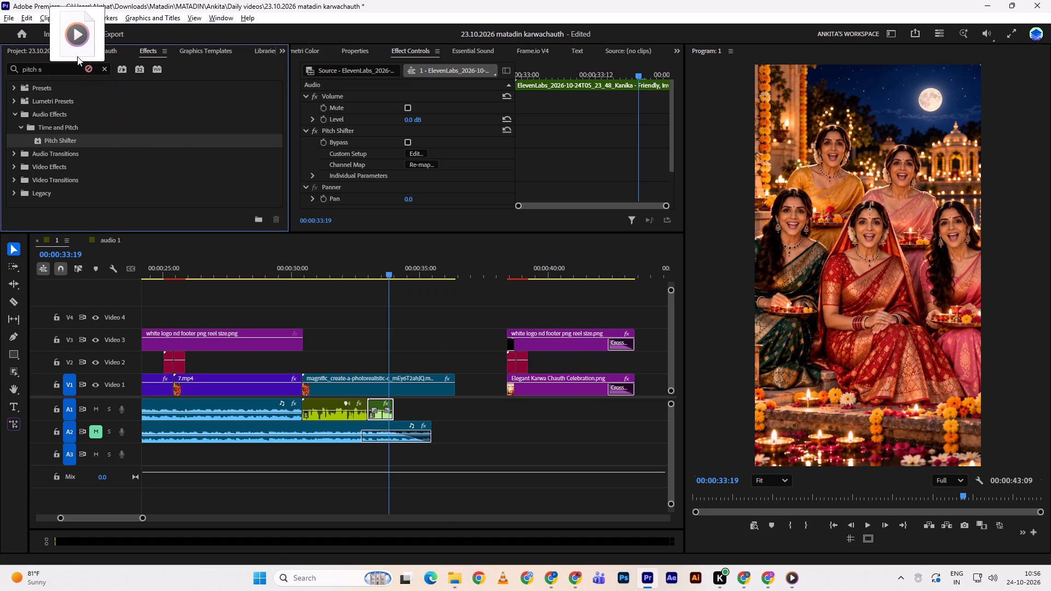
{"action": "left_click_drag", "start_coordinate": [77, 56], "coordinate": [229, 169]}
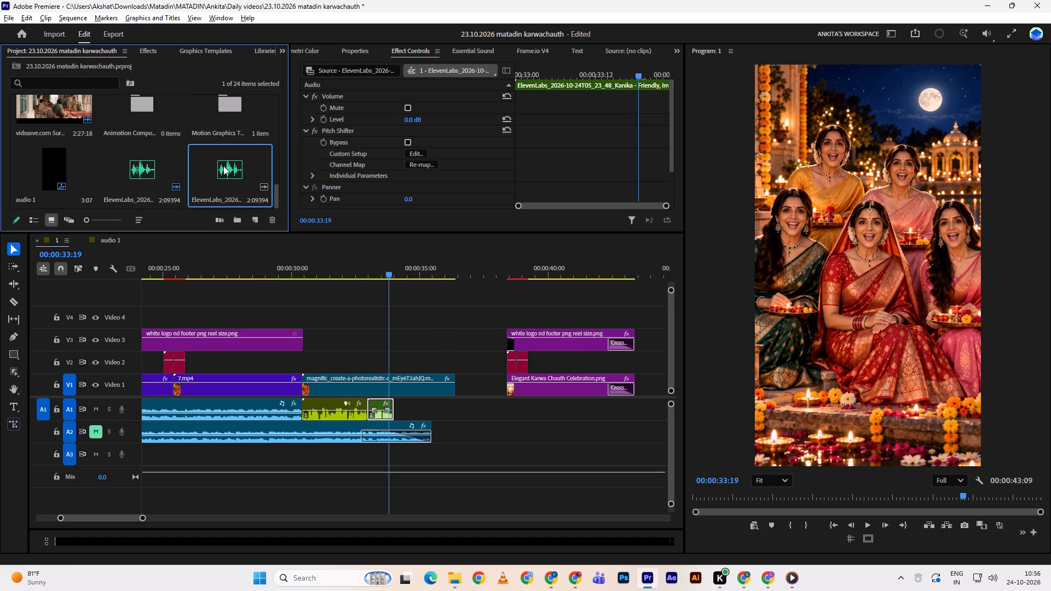
{"action": "left_click_drag", "start_coordinate": [226, 167], "coordinate": [368, 406]}
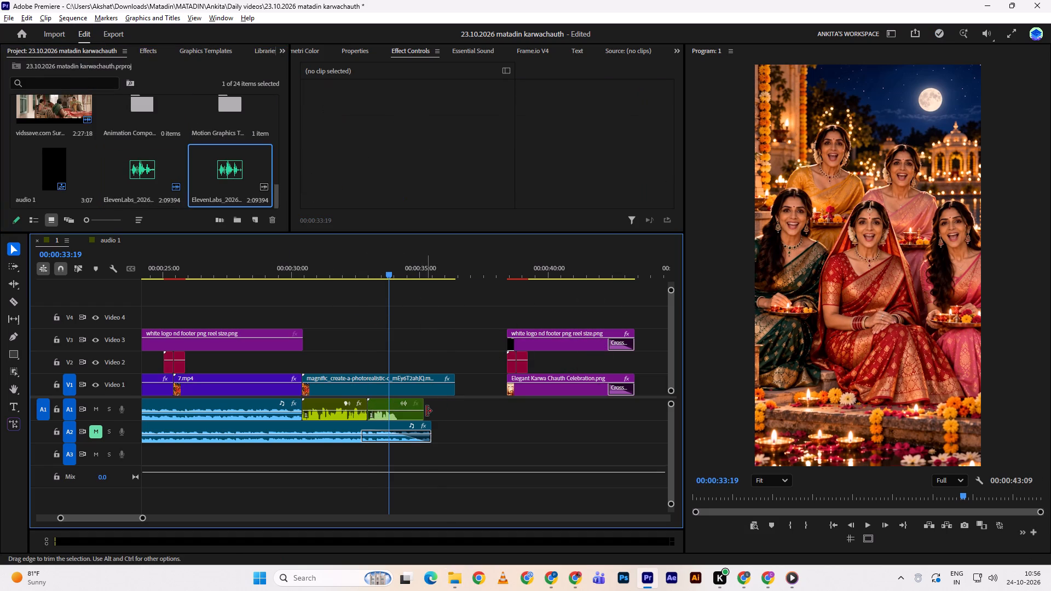
{"action": "left_click_drag", "start_coordinate": [426, 411], "coordinate": [401, 408]}
{"action": "left_click_drag", "start_coordinate": [371, 264], "coordinate": [355, 268]}
{"action": "left_click", "coordinate": [355, 268]}
{"action": "key", "text": "space"}
{"action": "key", "text": "space"}
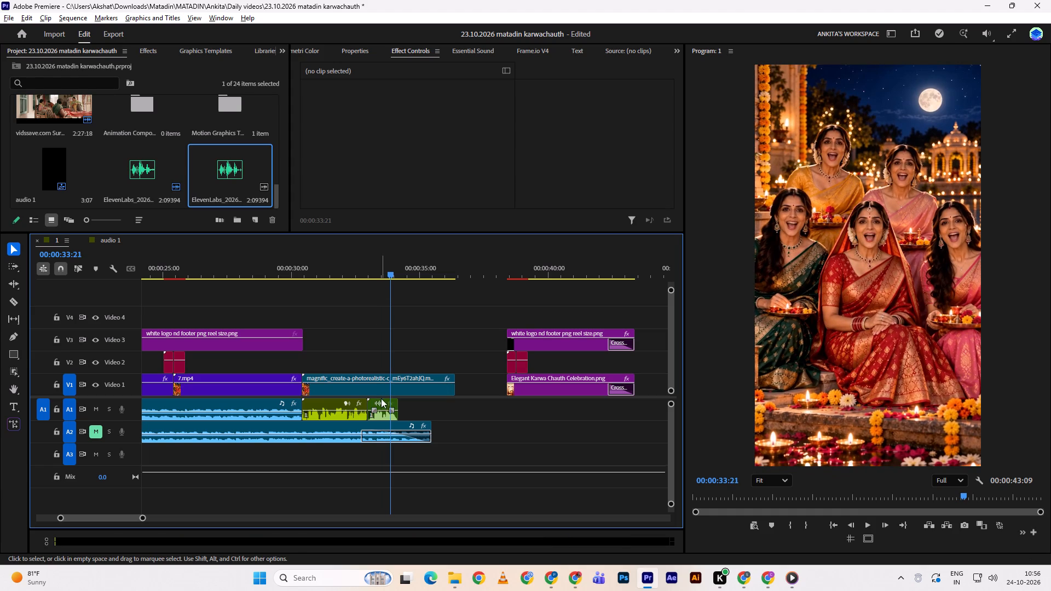
{"action": "right_click", "coordinate": [393, 398]}
{"action": "right_click", "coordinate": [377, 405]}
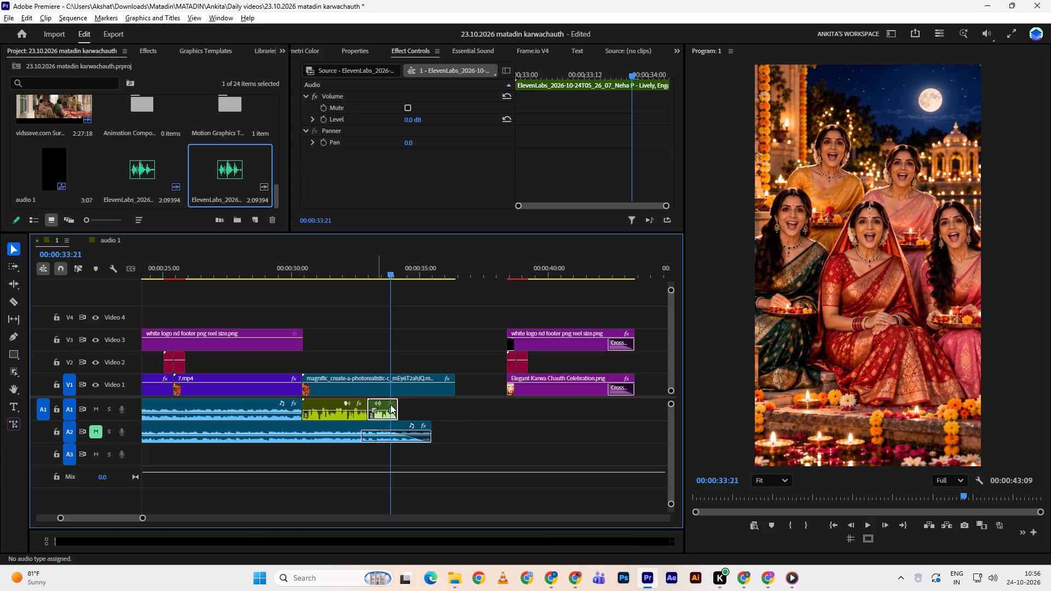
{"action": "right_click", "coordinate": [390, 404]}
{"action": "left_click", "coordinate": [384, 401]}
{"action": "right_click", "coordinate": [384, 401]}
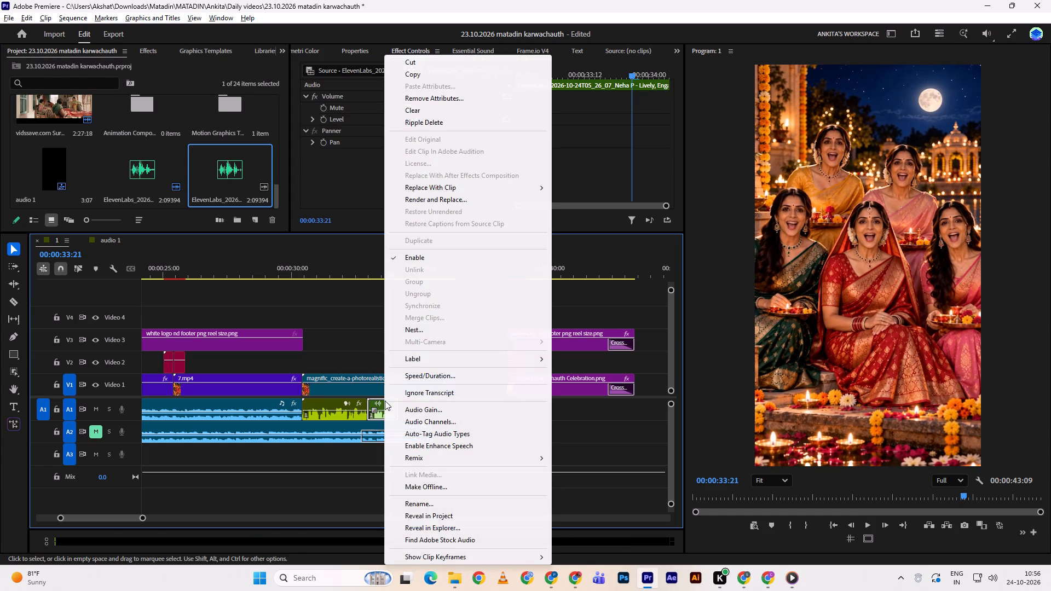
{"action": "left_click", "coordinate": [430, 376]}
{"action": "type", "text": "11"}
{"action": "key", "text": "5"}
{"action": "left_click", "coordinate": [546, 344]}
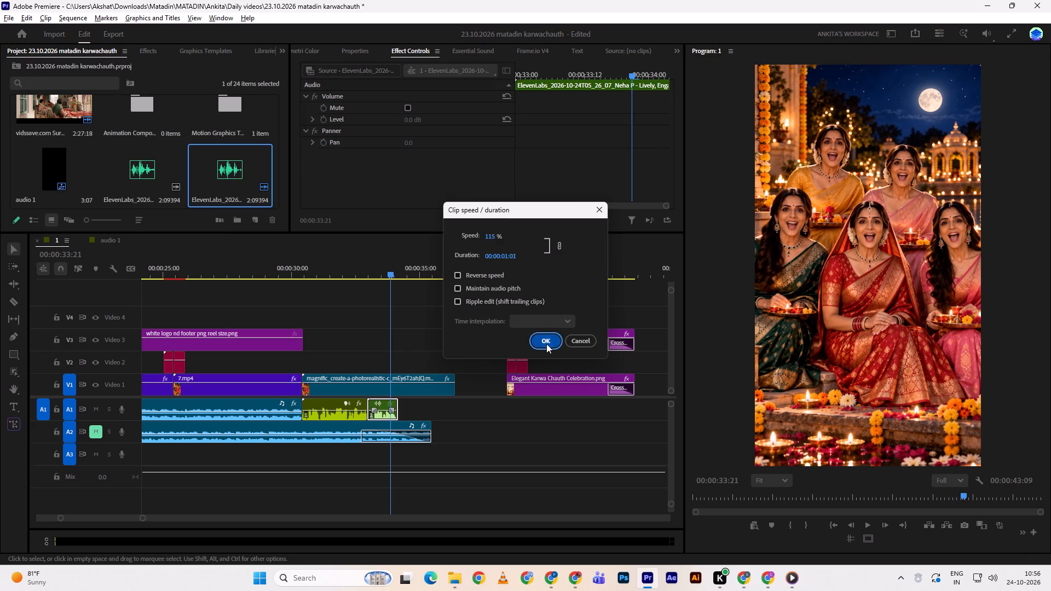
{"action": "left_click_drag", "start_coordinate": [372, 270], "coordinate": [357, 280]}
{"action": "key", "text": "space"}
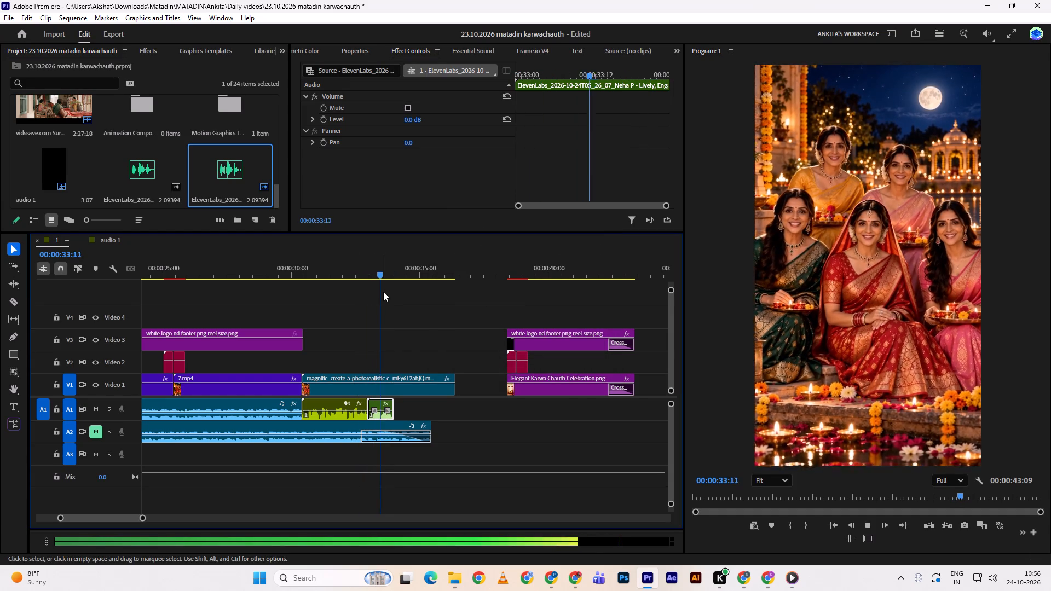
{"action": "left_click_drag", "start_coordinate": [383, 262], "coordinate": [362, 271]}
{"action": "key", "text": "space"}
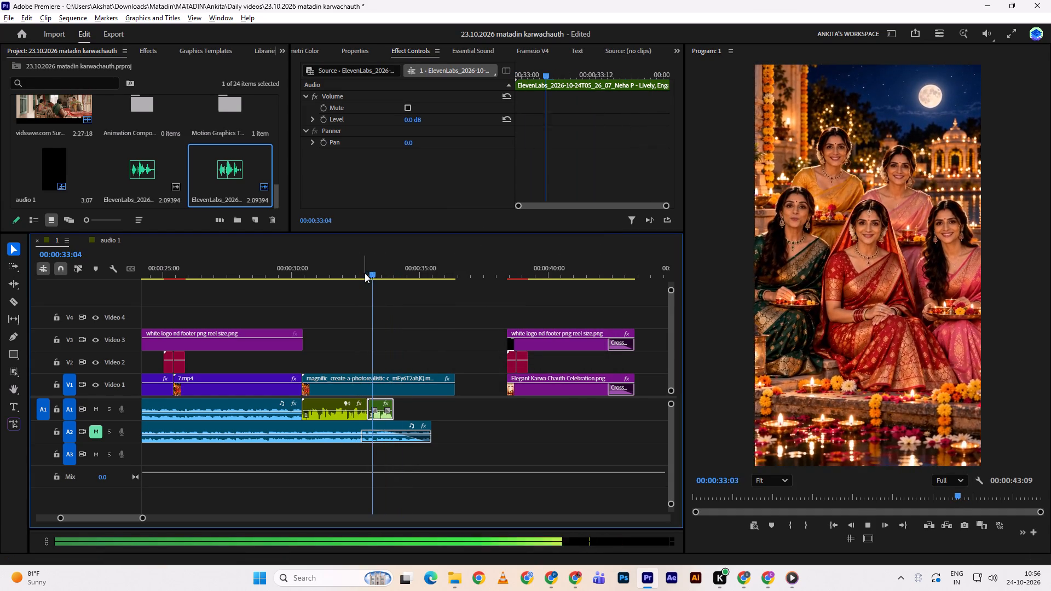
{"action": "left_click_drag", "start_coordinate": [371, 265], "coordinate": [293, 274]}
{"action": "key", "text": "space"}
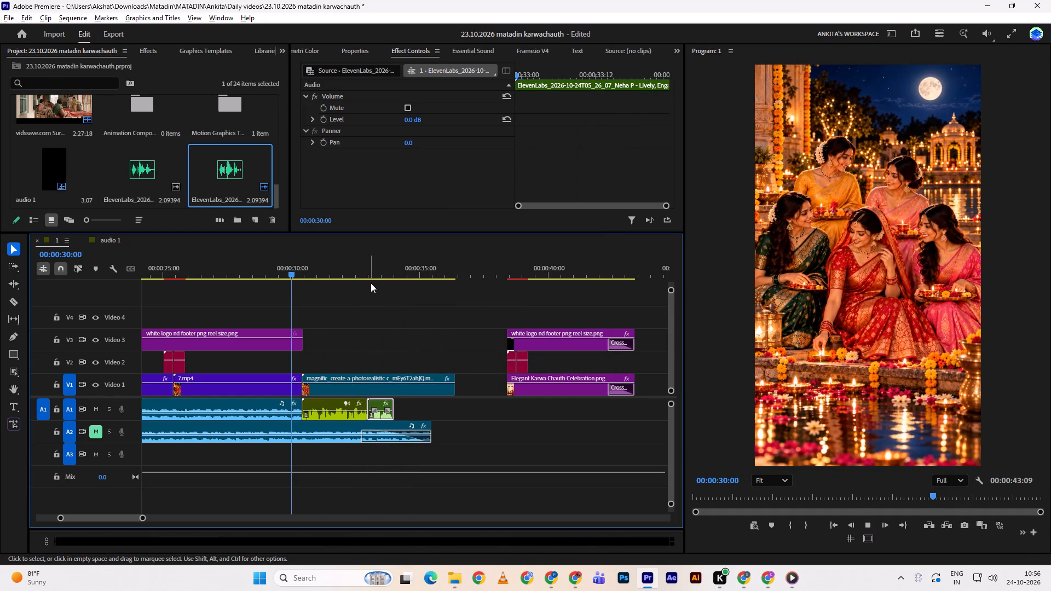
{"action": "key", "text": "space"}
{"action": "key", "text": "space"}
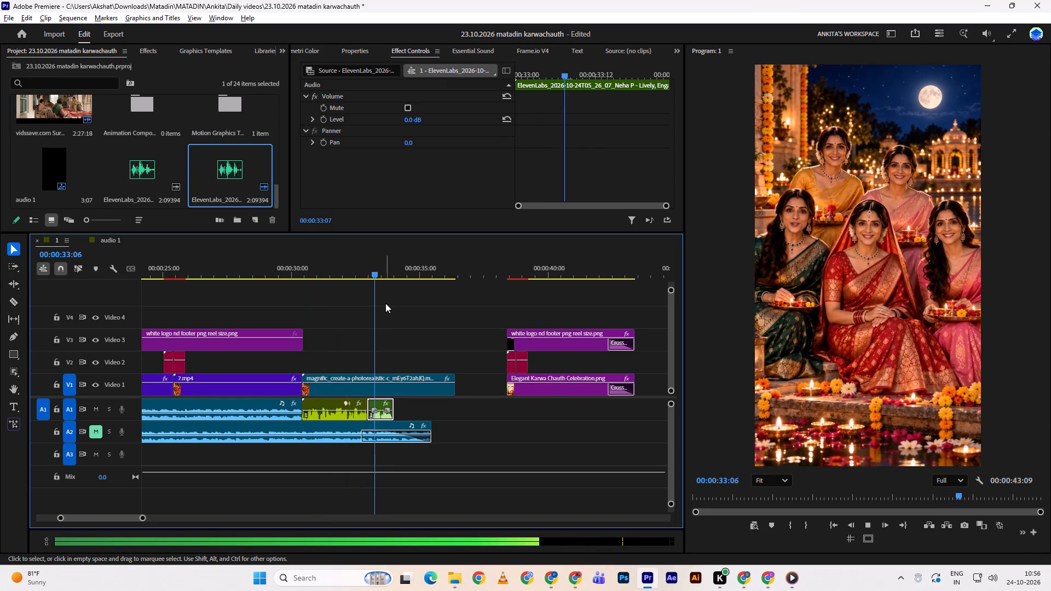
{"action": "key", "text": "space"}
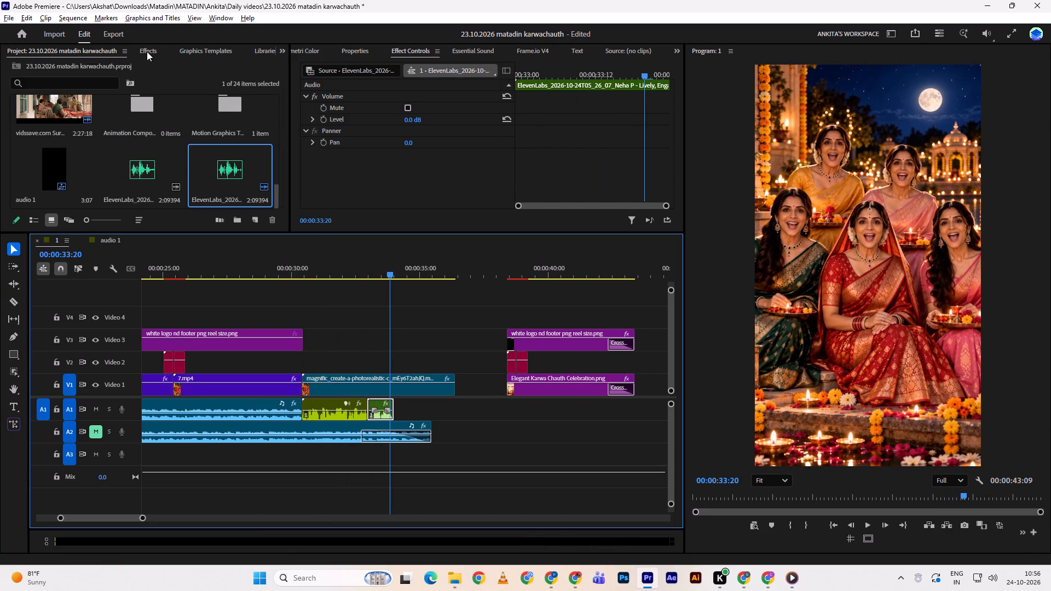
{"action": "left_click", "coordinate": [147, 51]}
{"action": "left_click_drag", "start_coordinate": [57, 140], "coordinate": [389, 416]}
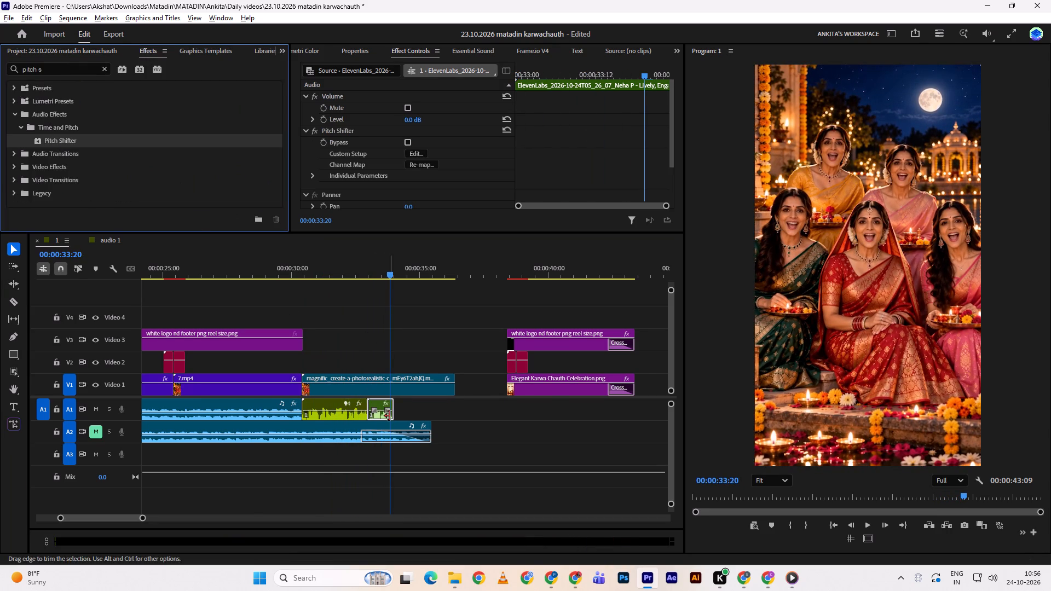
{"action": "double_click", "coordinate": [417, 154]}
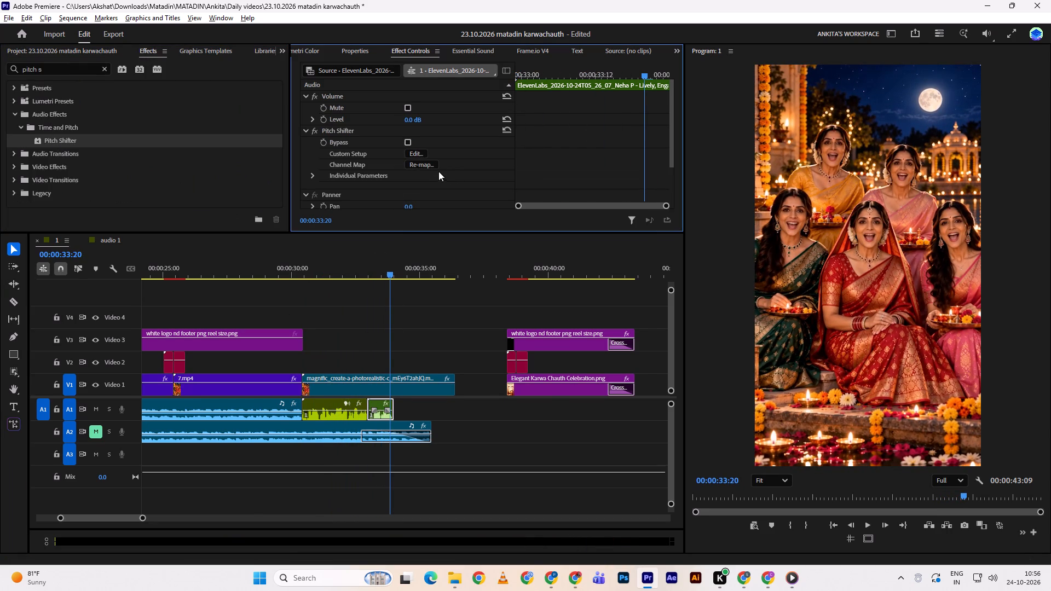
{"action": "double_click", "coordinate": [414, 150]}
{"action": "left_click", "coordinate": [414, 150]}
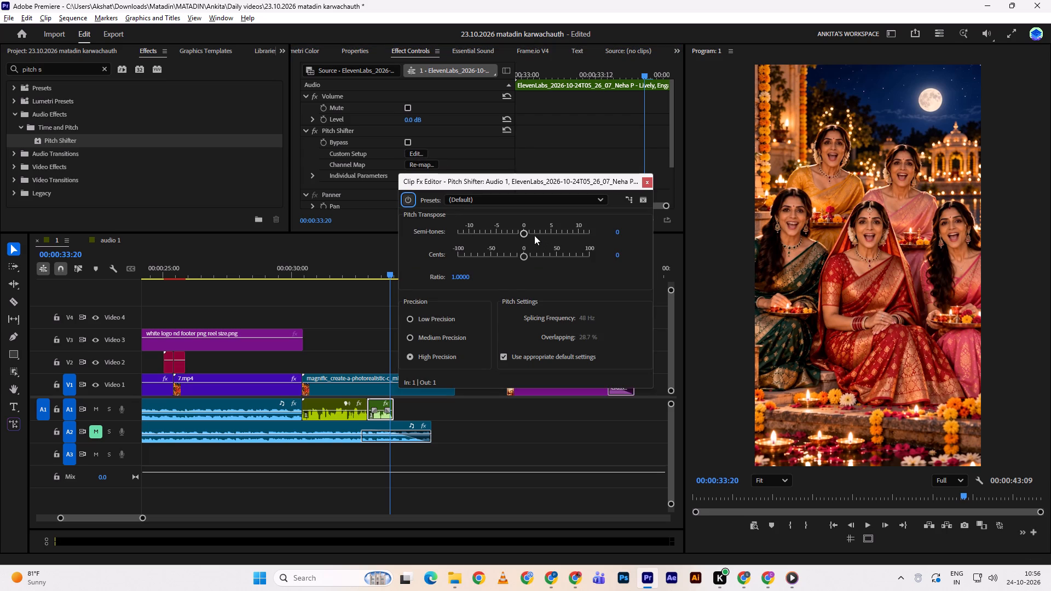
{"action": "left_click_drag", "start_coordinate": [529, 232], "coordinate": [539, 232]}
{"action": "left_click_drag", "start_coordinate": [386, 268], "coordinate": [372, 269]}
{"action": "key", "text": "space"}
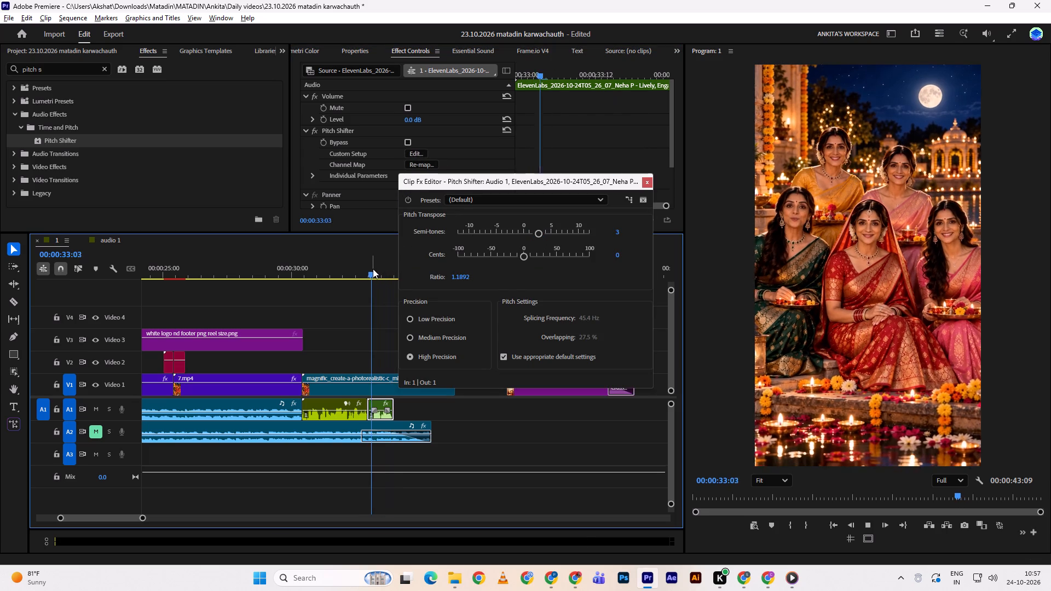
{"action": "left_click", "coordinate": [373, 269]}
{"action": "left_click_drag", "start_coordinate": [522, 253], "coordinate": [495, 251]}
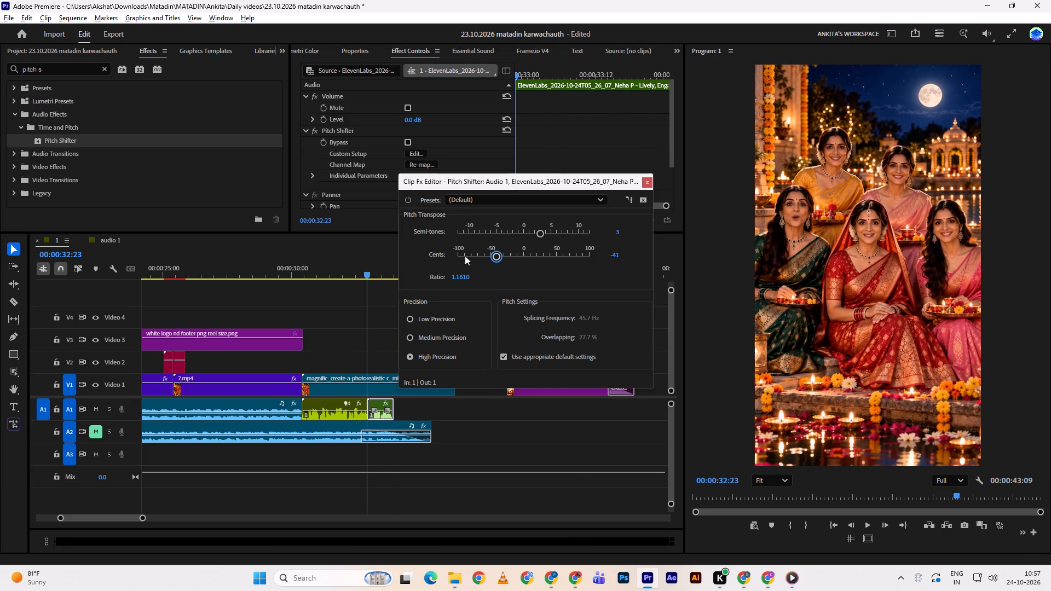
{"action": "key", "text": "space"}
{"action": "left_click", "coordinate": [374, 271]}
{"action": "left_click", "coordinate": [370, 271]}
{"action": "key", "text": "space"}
{"action": "left_click_drag", "start_coordinate": [500, 254], "coordinate": [537, 254]}
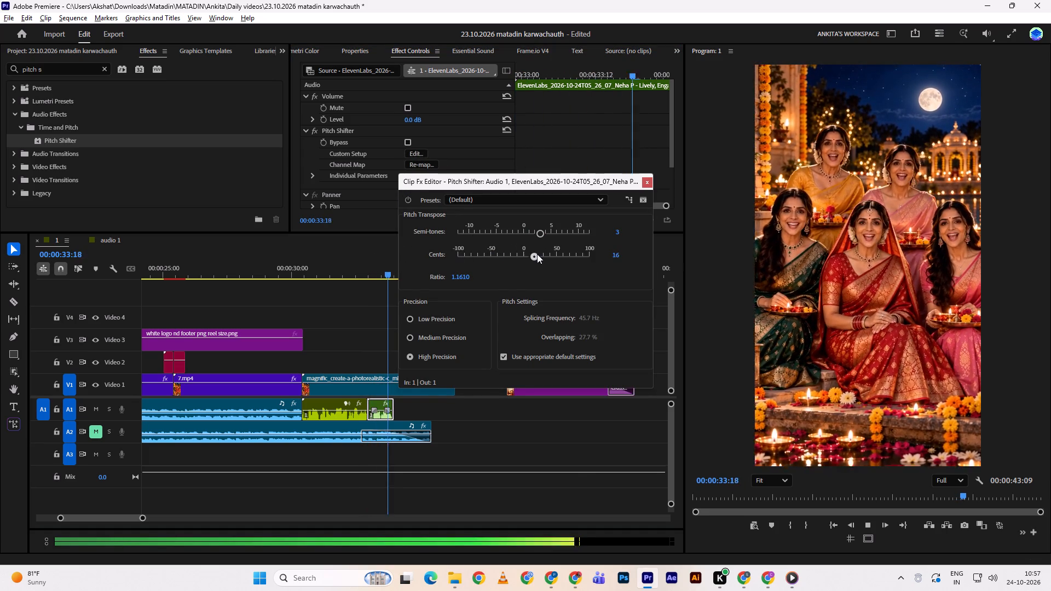
{"action": "left_click_drag", "start_coordinate": [537, 254], "coordinate": [542, 252]}
{"action": "left_click", "coordinate": [367, 271]}
{"action": "key", "text": "space"}
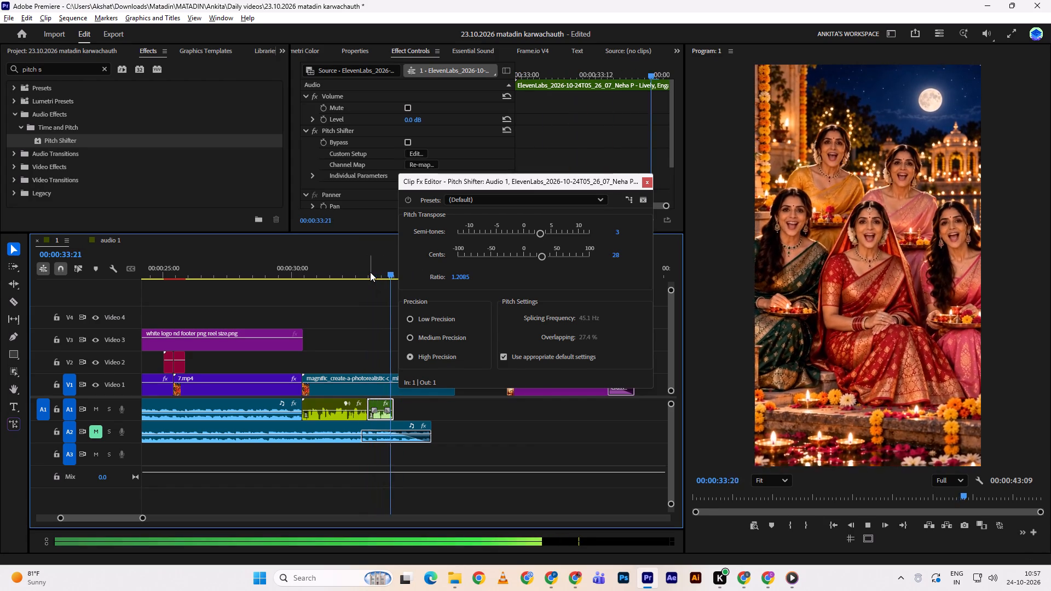
{"action": "left_click", "coordinate": [370, 272]}
{"action": "left_click_drag", "start_coordinate": [536, 230], "coordinate": [529, 231]}
{"action": "key", "text": "space"}
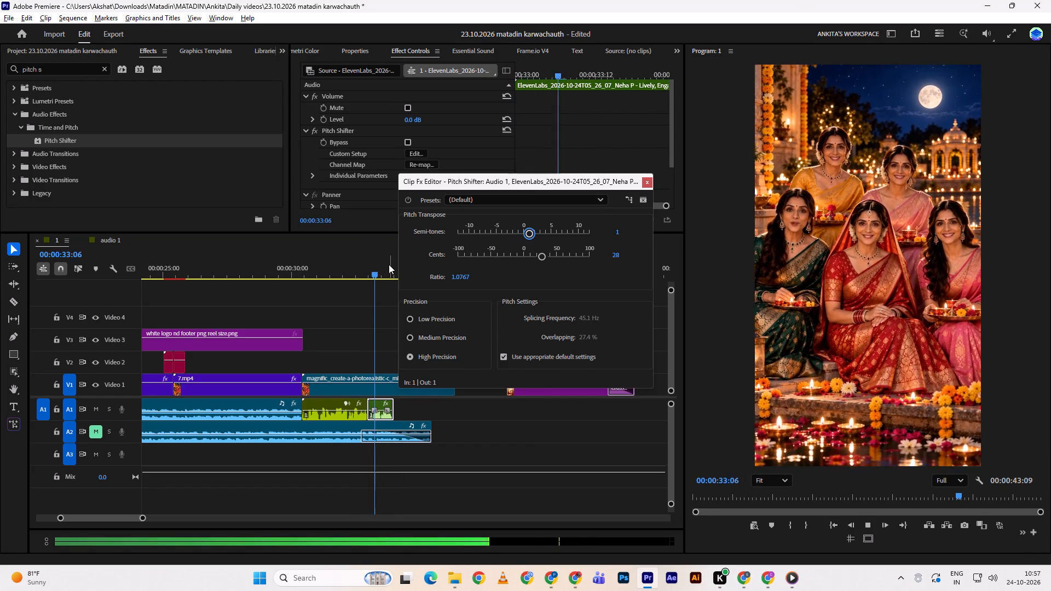
{"action": "left_click_drag", "start_coordinate": [379, 266], "coordinate": [366, 263]}
{"action": "left_click", "coordinate": [366, 263]}
{"action": "key", "text": "space"}
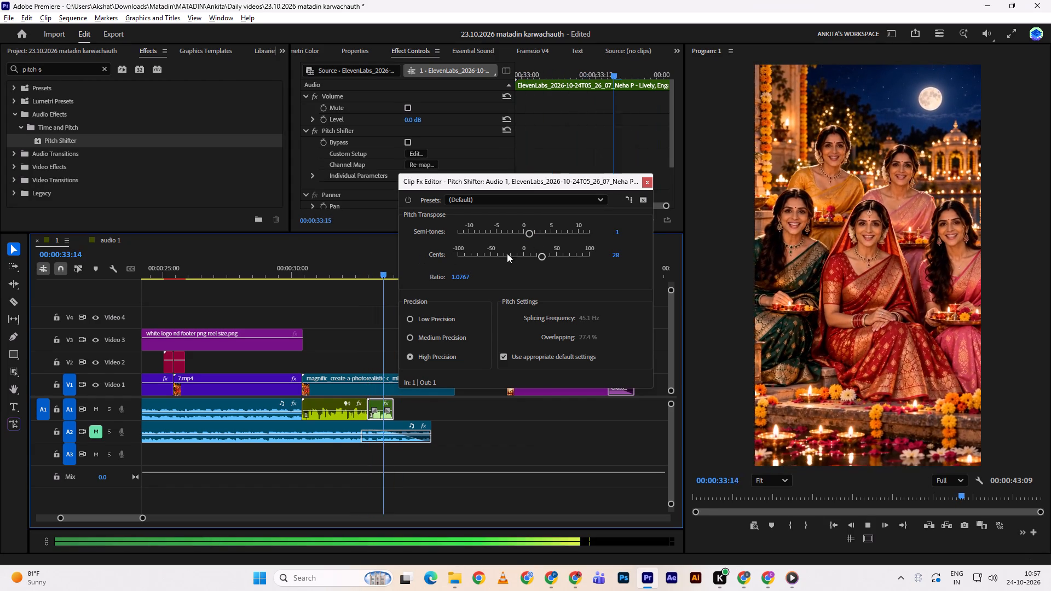
{"action": "key", "text": "space"}
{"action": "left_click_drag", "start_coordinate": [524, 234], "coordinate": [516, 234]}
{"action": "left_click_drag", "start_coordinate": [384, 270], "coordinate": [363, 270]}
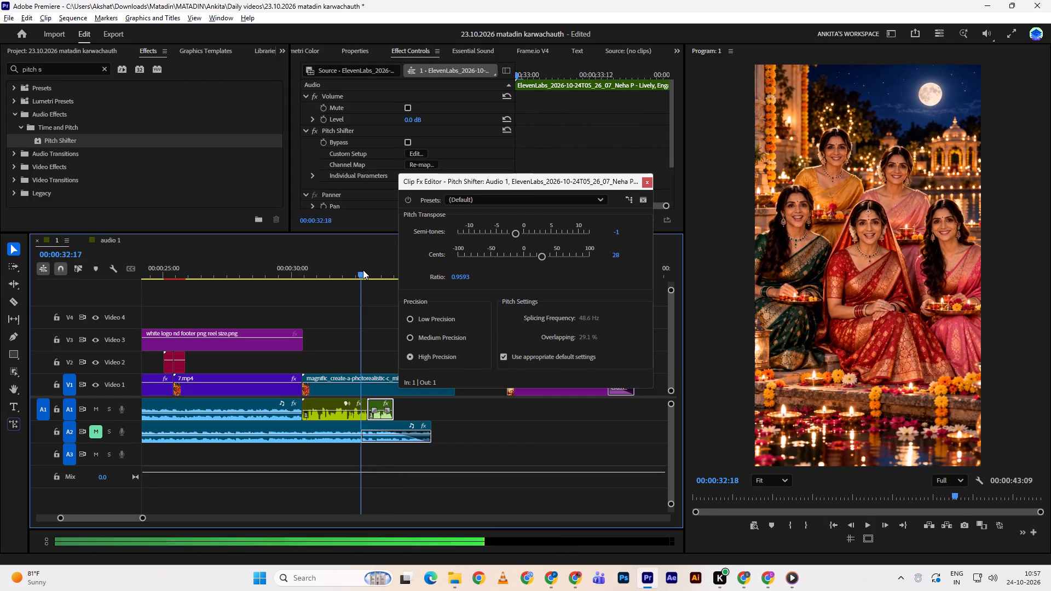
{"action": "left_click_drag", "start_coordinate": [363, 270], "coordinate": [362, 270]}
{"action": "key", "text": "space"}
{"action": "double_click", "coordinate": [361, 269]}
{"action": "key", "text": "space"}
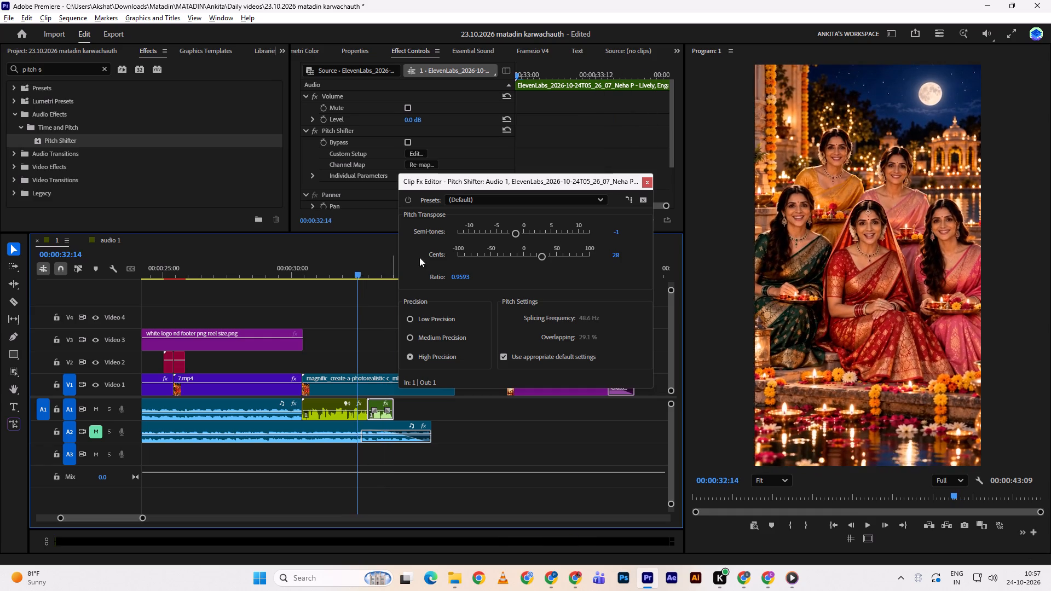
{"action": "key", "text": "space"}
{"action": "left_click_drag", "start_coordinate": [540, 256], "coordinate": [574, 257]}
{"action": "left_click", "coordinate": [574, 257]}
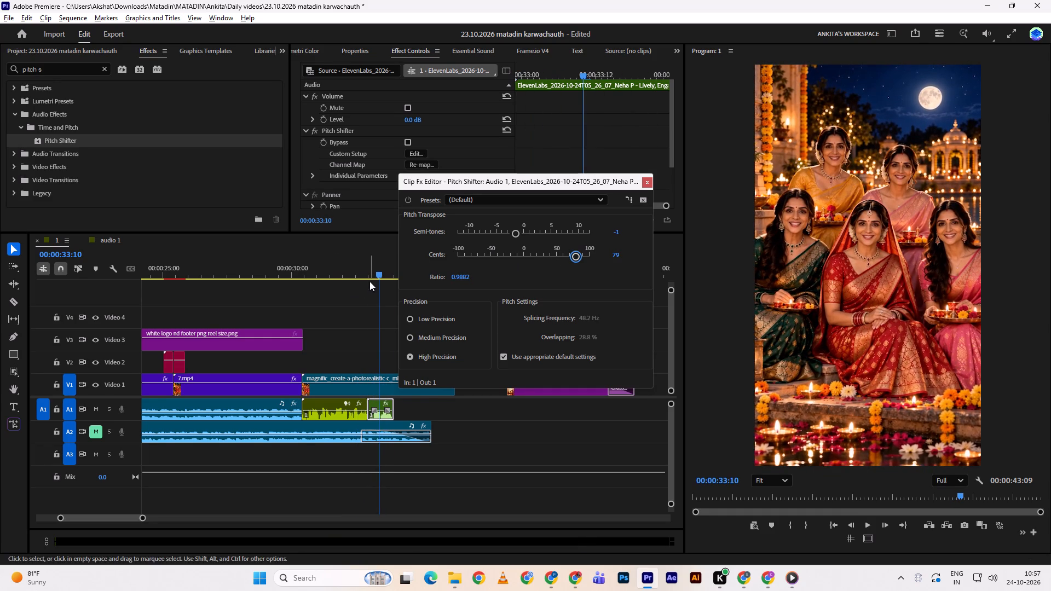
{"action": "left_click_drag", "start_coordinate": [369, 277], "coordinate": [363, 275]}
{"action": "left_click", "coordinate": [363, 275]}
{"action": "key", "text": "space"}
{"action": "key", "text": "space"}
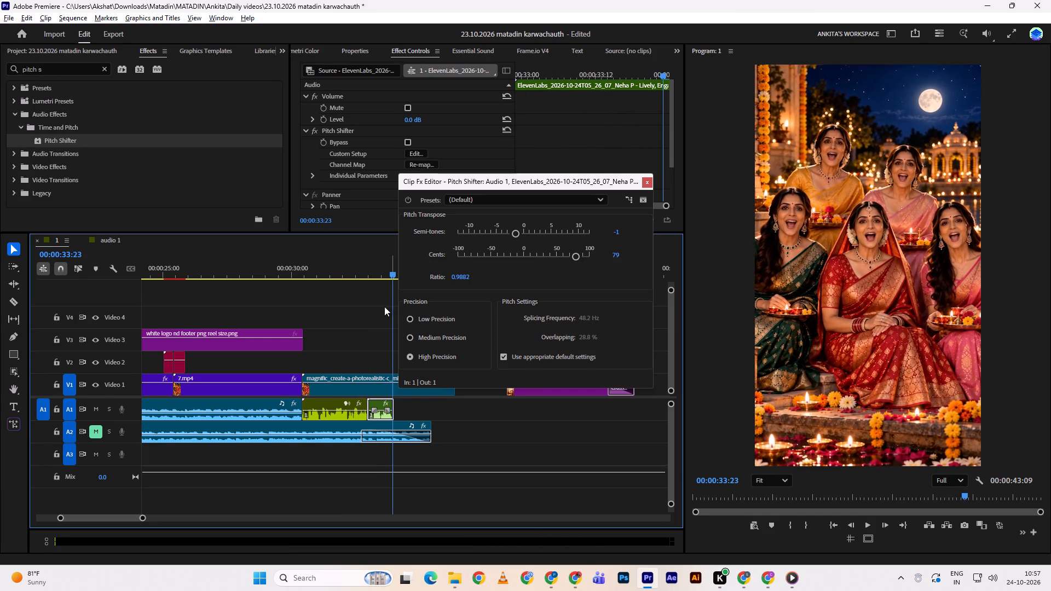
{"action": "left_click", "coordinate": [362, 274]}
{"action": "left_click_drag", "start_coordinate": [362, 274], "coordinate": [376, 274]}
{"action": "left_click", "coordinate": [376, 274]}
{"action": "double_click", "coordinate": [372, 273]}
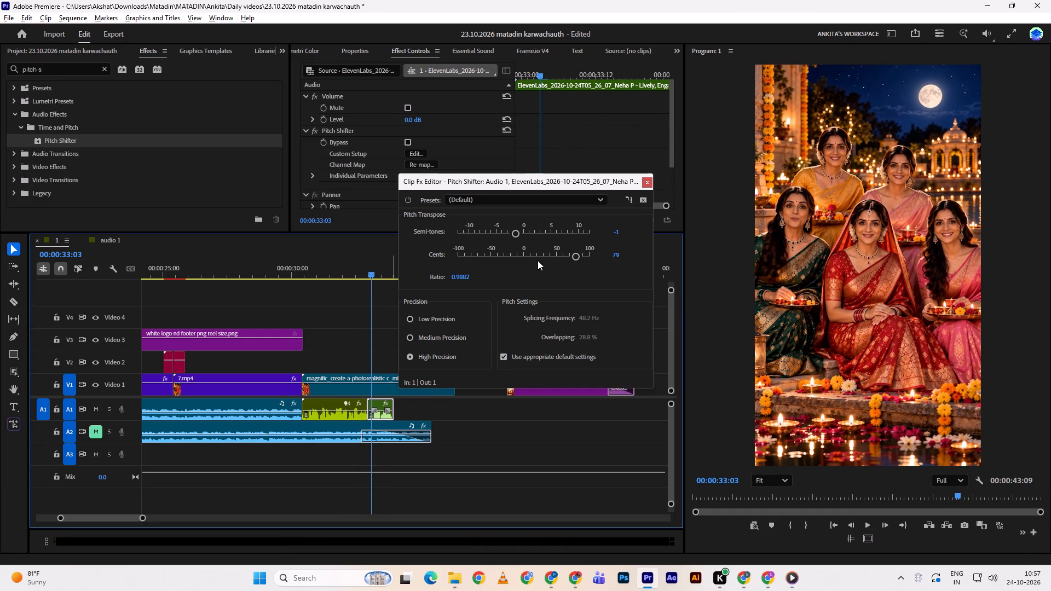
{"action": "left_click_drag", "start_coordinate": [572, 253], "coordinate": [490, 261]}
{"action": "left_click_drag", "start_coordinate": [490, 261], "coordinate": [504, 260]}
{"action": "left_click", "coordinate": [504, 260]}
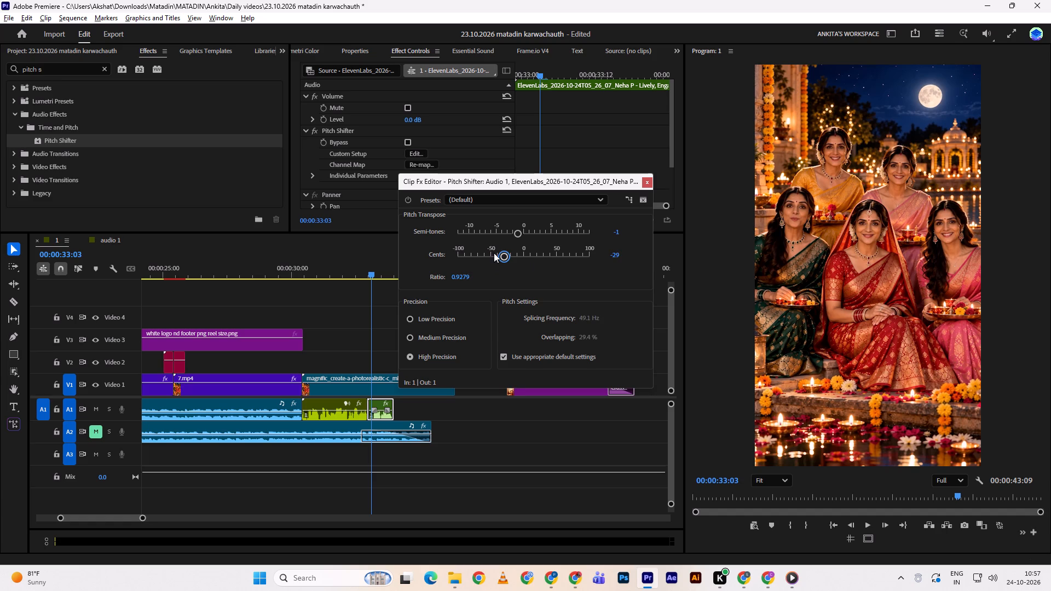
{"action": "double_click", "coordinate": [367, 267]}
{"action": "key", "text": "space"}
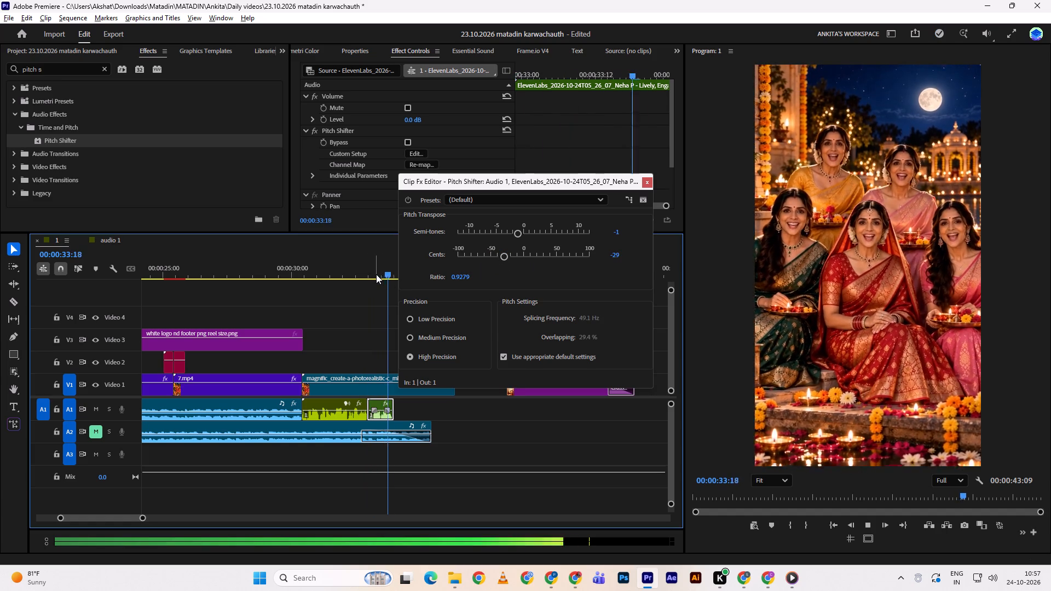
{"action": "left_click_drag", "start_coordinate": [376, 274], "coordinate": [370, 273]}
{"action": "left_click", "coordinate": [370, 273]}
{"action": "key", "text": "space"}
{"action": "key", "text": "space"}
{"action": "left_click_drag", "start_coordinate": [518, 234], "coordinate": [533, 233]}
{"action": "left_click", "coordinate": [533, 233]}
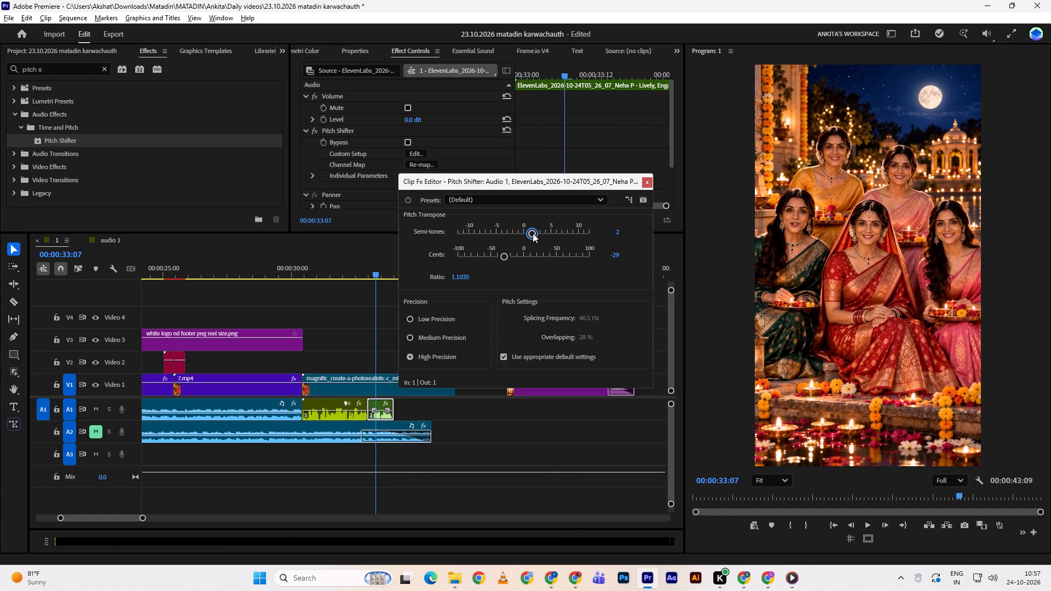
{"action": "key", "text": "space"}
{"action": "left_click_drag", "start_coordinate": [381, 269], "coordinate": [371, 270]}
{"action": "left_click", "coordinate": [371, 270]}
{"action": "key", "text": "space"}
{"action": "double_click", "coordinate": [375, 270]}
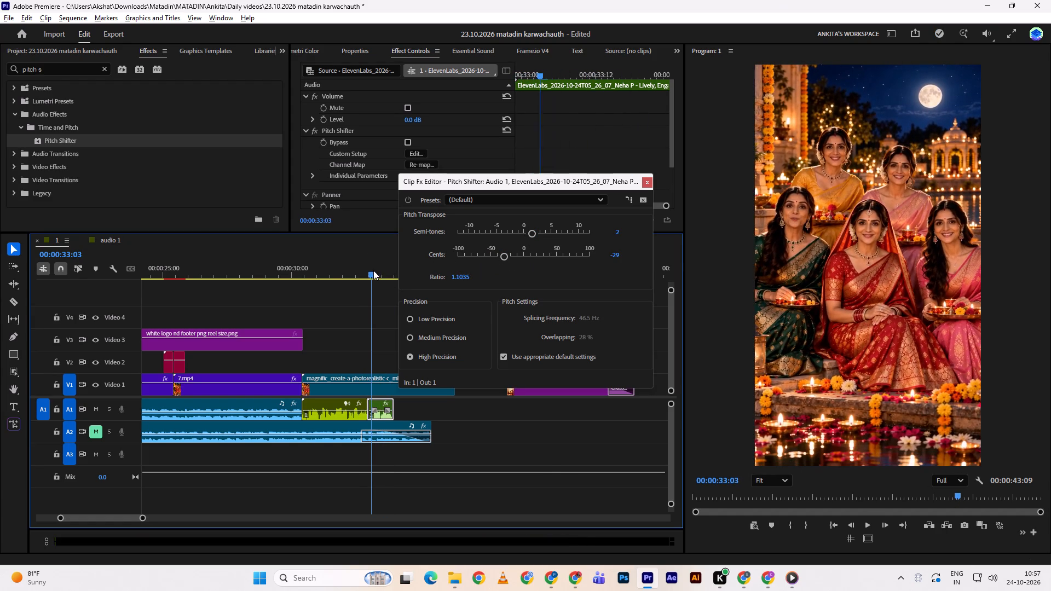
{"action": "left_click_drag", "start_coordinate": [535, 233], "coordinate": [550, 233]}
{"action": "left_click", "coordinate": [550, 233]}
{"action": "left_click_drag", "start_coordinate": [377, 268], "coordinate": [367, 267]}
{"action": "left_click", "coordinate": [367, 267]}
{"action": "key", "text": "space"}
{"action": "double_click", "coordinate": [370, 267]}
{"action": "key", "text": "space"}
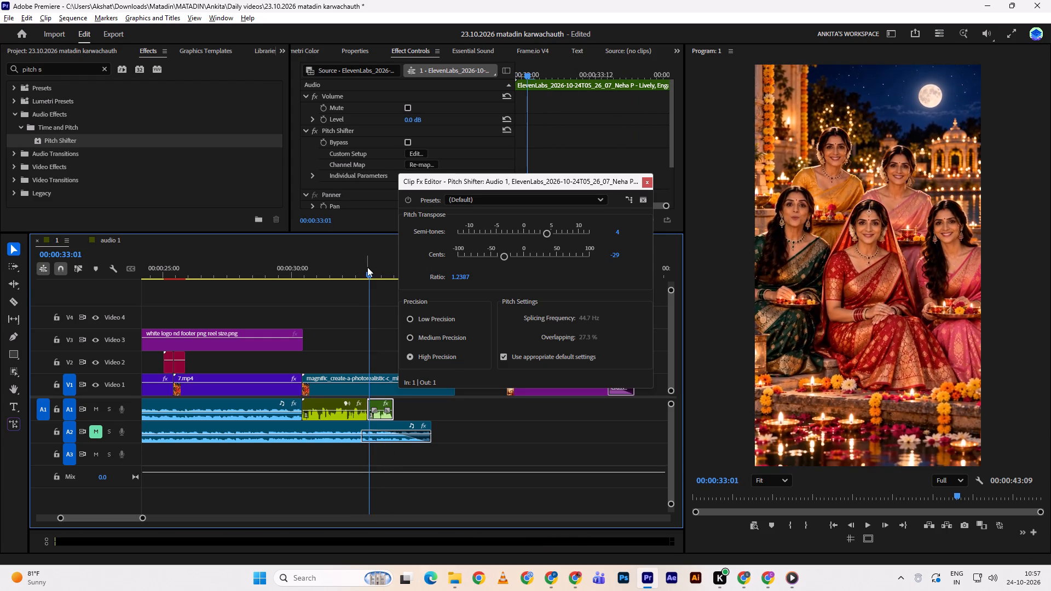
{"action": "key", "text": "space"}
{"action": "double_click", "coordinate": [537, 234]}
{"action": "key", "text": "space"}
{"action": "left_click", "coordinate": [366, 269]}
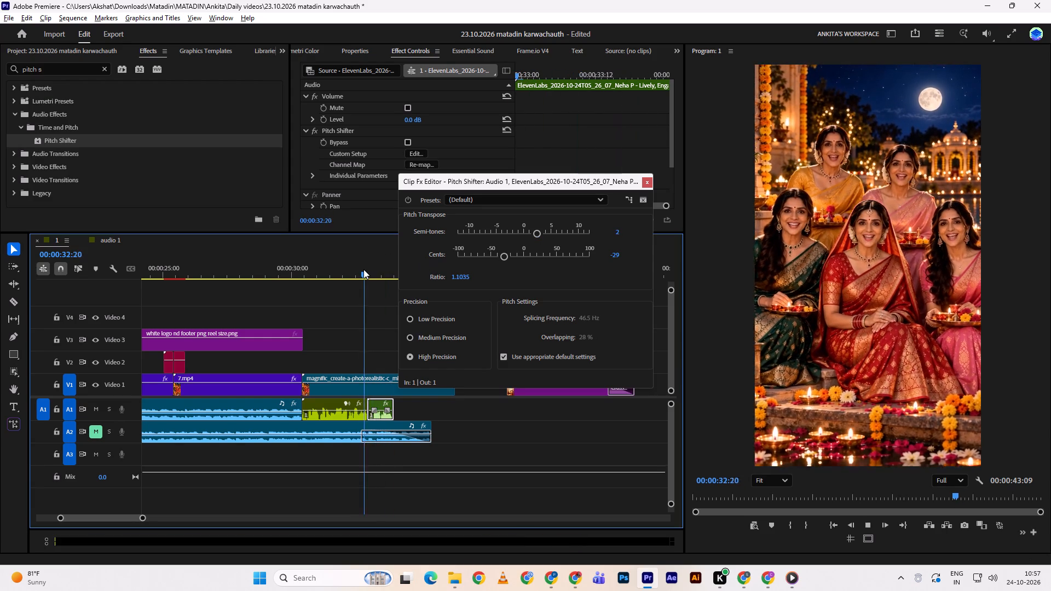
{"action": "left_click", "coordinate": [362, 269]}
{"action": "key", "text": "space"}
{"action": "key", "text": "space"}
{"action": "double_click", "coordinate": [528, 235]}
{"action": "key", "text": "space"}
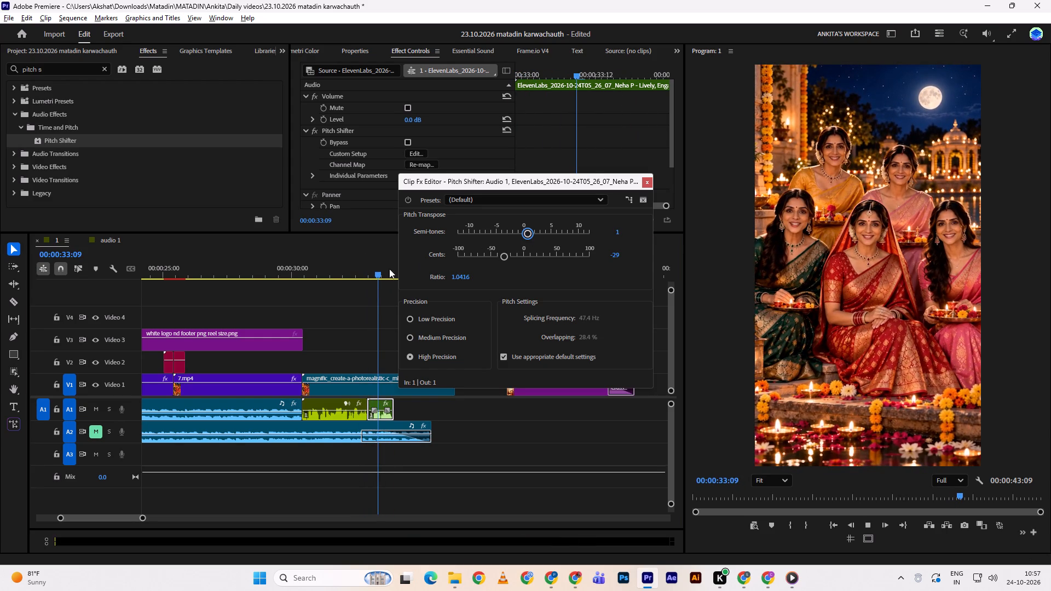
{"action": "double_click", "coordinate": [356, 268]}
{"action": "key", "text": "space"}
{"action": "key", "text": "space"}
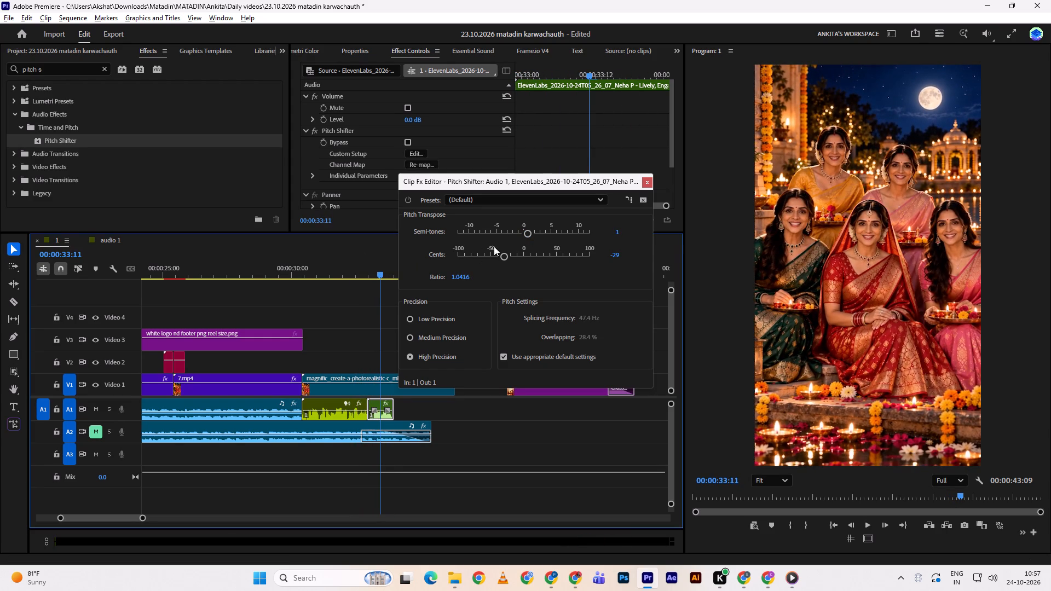
{"action": "double_click", "coordinate": [517, 234]}
{"action": "left_click_drag", "start_coordinate": [380, 272], "coordinate": [373, 275]}
{"action": "left_click", "coordinate": [373, 275]}
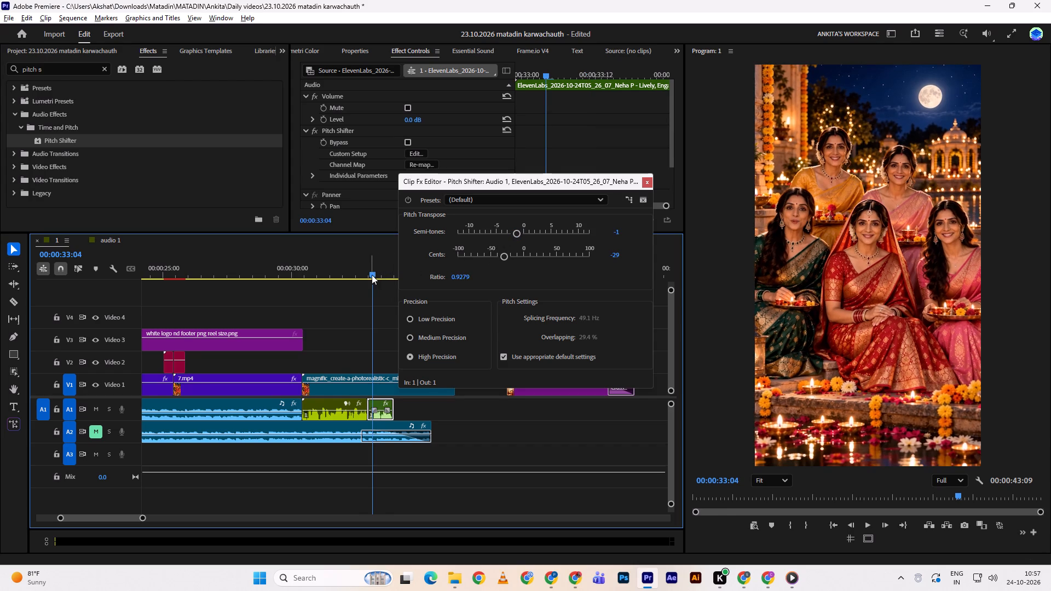
{"action": "double_click", "coordinate": [369, 275]}
{"action": "left_click_drag", "start_coordinate": [369, 275], "coordinate": [364, 276]}
{"action": "left_click", "coordinate": [363, 276]}
{"action": "key", "text": "space"}
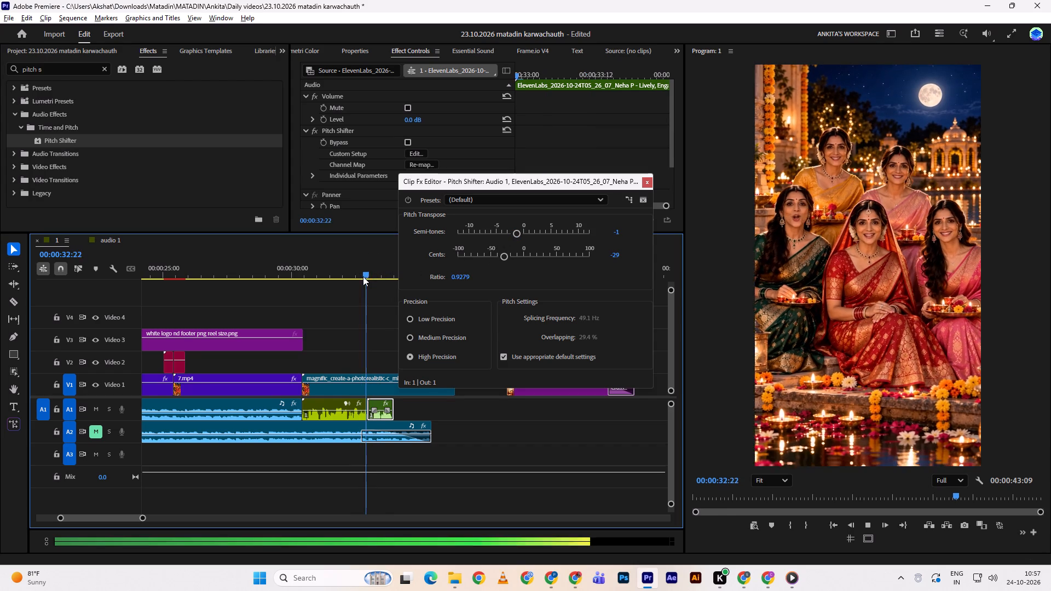
{"action": "double_click", "coordinate": [371, 275]}
{"action": "key", "text": "space"}
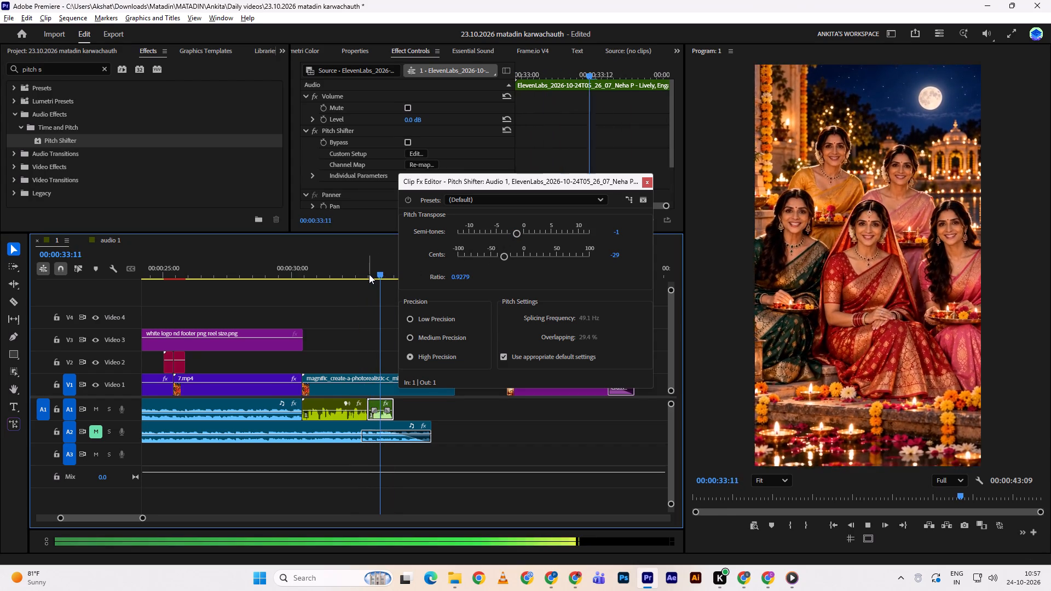
{"action": "left_click_drag", "start_coordinate": [369, 274], "coordinate": [347, 278]}
{"action": "left_click", "coordinate": [347, 278]}
{"action": "key", "text": "space"}
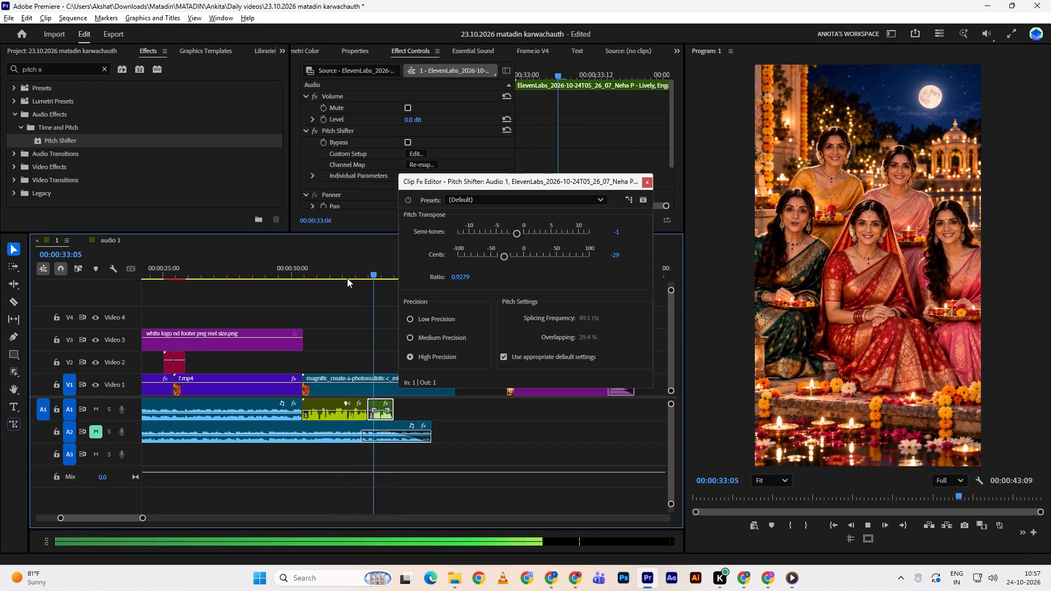
{"action": "key", "text": "space"}
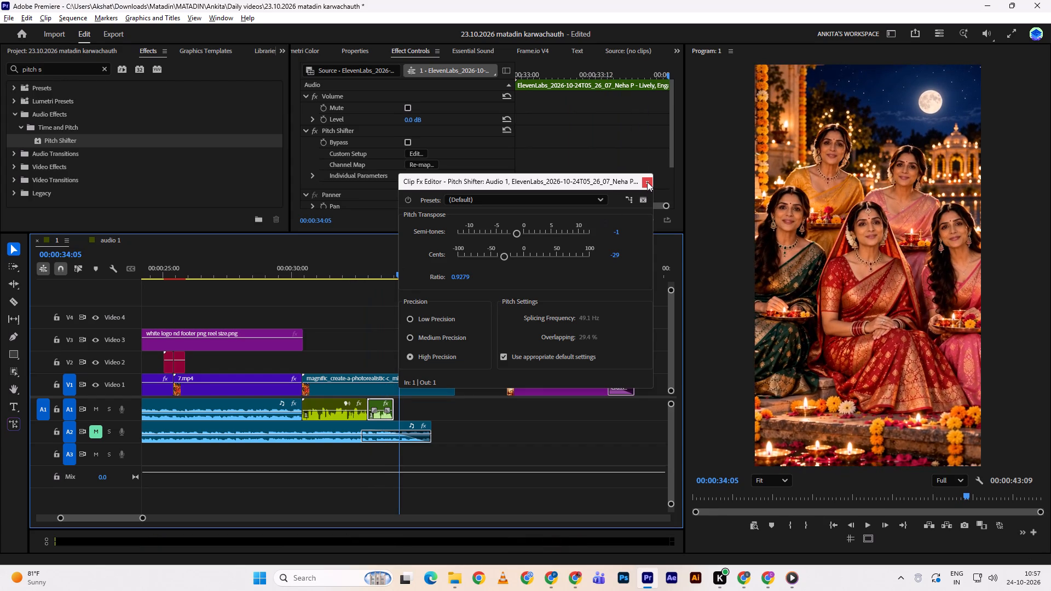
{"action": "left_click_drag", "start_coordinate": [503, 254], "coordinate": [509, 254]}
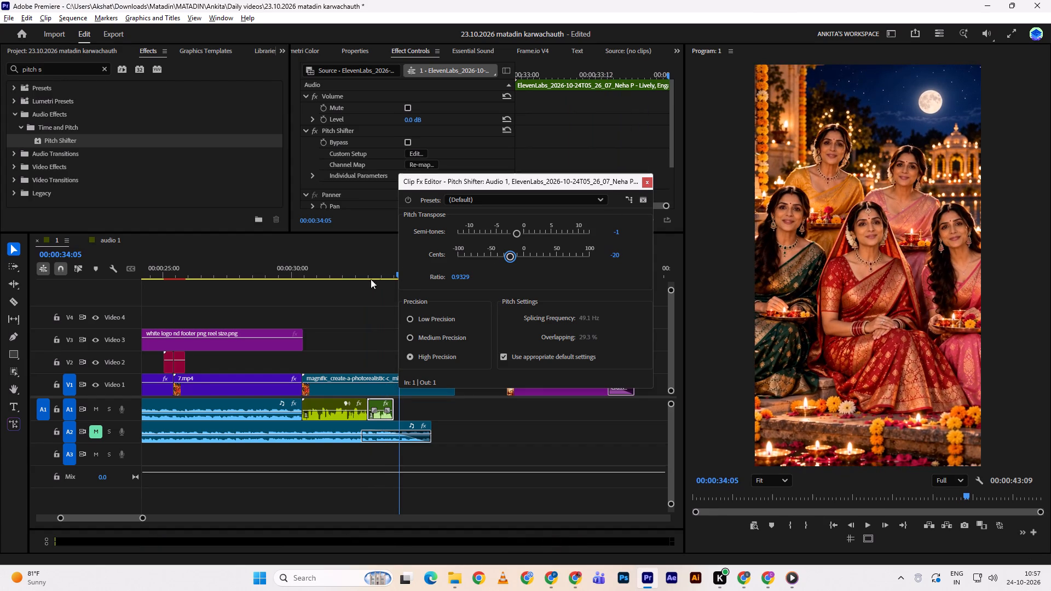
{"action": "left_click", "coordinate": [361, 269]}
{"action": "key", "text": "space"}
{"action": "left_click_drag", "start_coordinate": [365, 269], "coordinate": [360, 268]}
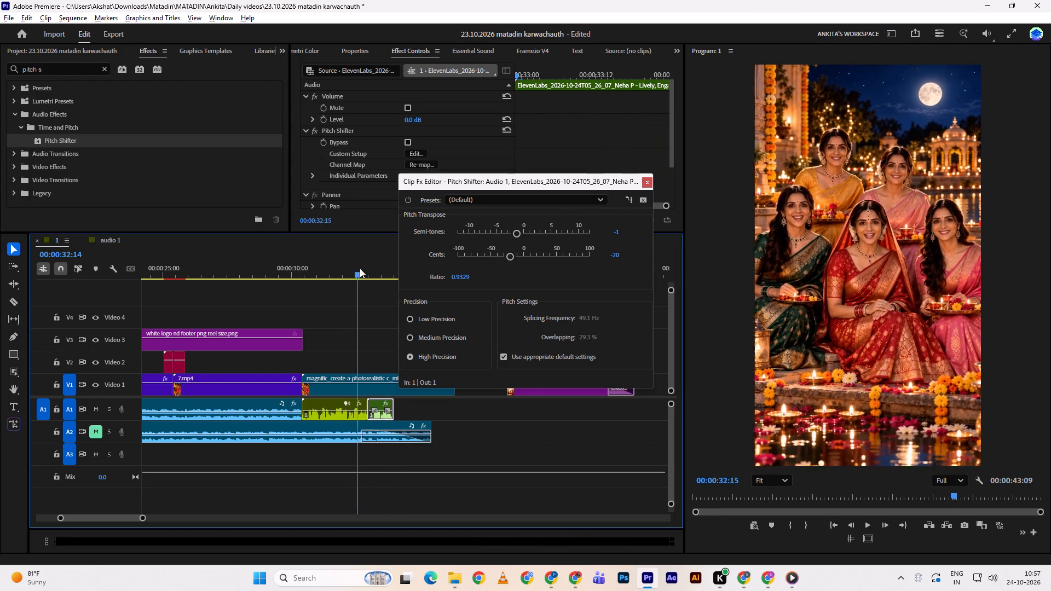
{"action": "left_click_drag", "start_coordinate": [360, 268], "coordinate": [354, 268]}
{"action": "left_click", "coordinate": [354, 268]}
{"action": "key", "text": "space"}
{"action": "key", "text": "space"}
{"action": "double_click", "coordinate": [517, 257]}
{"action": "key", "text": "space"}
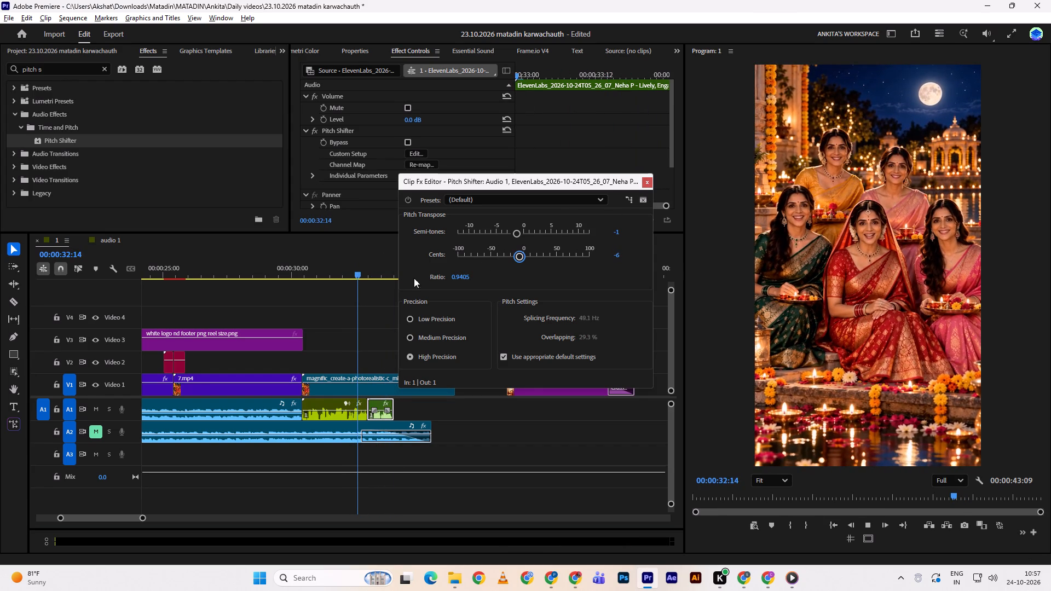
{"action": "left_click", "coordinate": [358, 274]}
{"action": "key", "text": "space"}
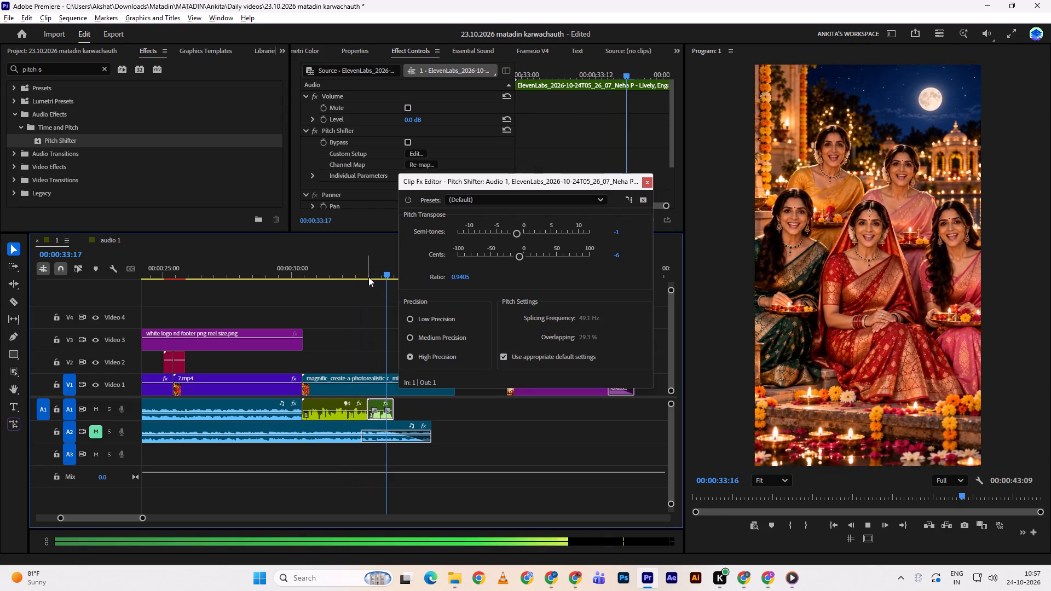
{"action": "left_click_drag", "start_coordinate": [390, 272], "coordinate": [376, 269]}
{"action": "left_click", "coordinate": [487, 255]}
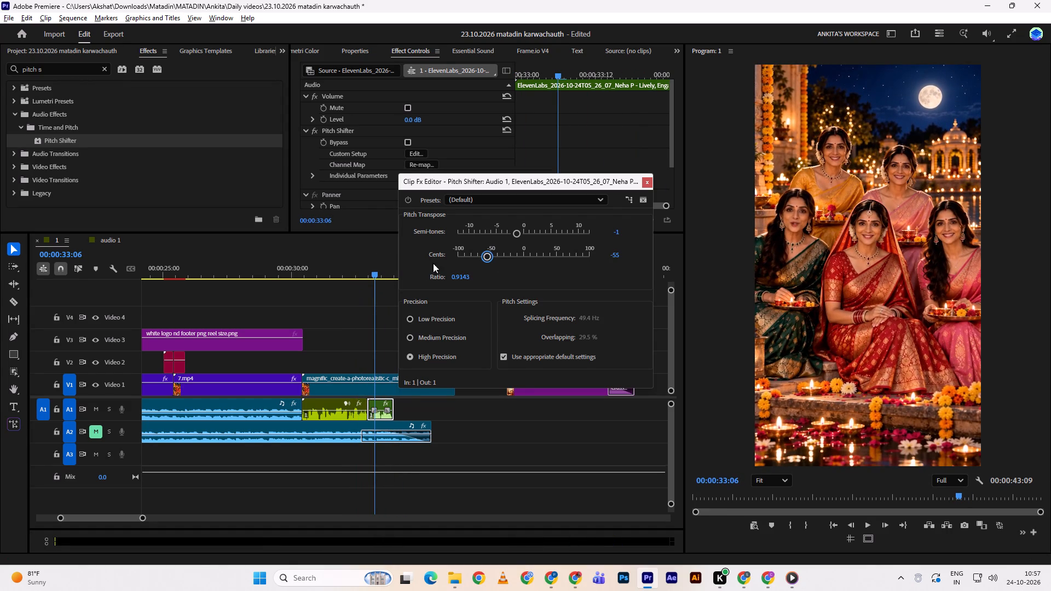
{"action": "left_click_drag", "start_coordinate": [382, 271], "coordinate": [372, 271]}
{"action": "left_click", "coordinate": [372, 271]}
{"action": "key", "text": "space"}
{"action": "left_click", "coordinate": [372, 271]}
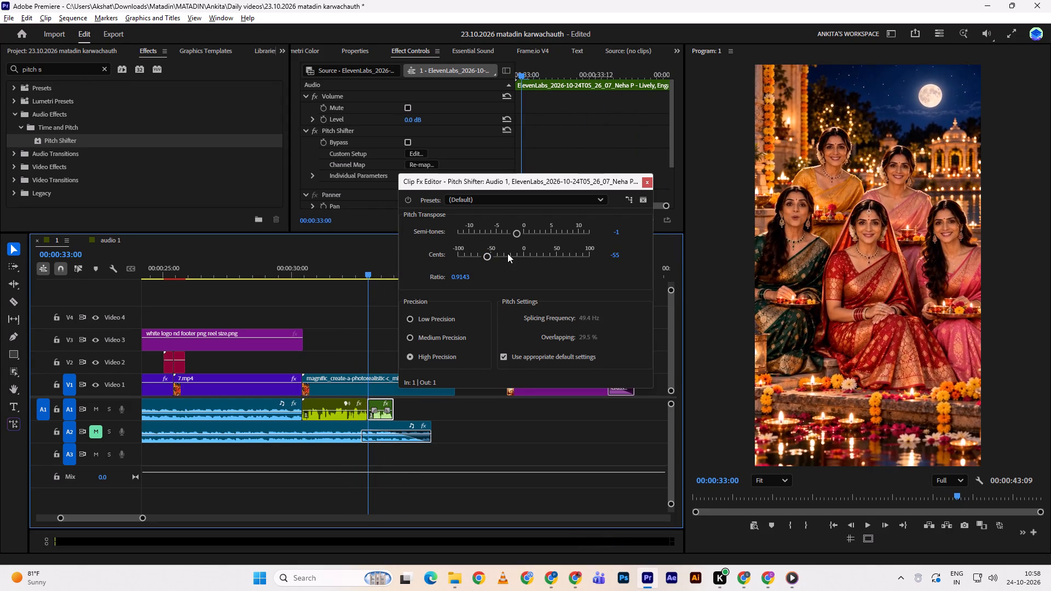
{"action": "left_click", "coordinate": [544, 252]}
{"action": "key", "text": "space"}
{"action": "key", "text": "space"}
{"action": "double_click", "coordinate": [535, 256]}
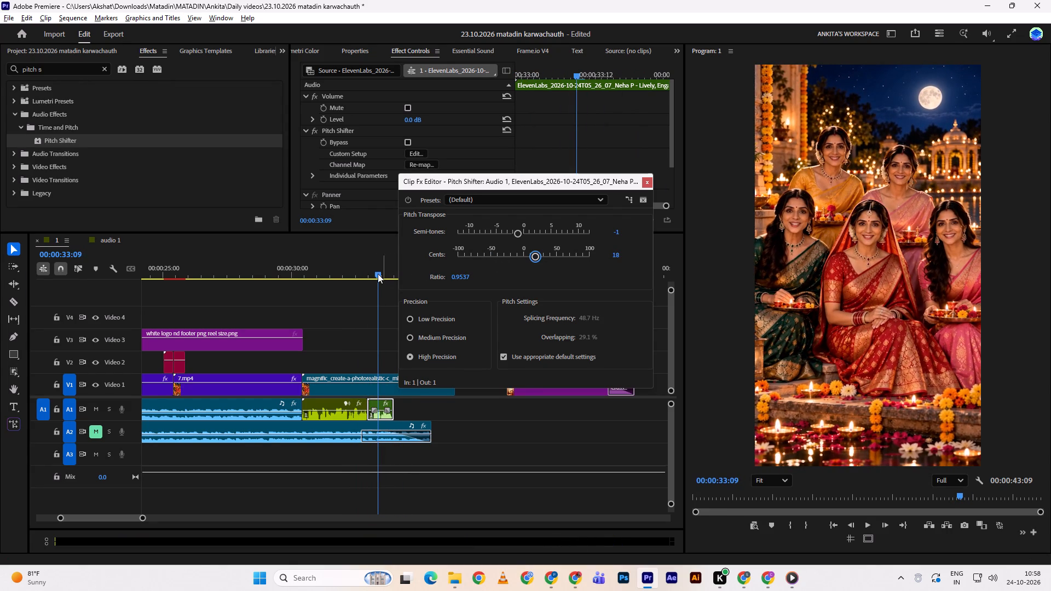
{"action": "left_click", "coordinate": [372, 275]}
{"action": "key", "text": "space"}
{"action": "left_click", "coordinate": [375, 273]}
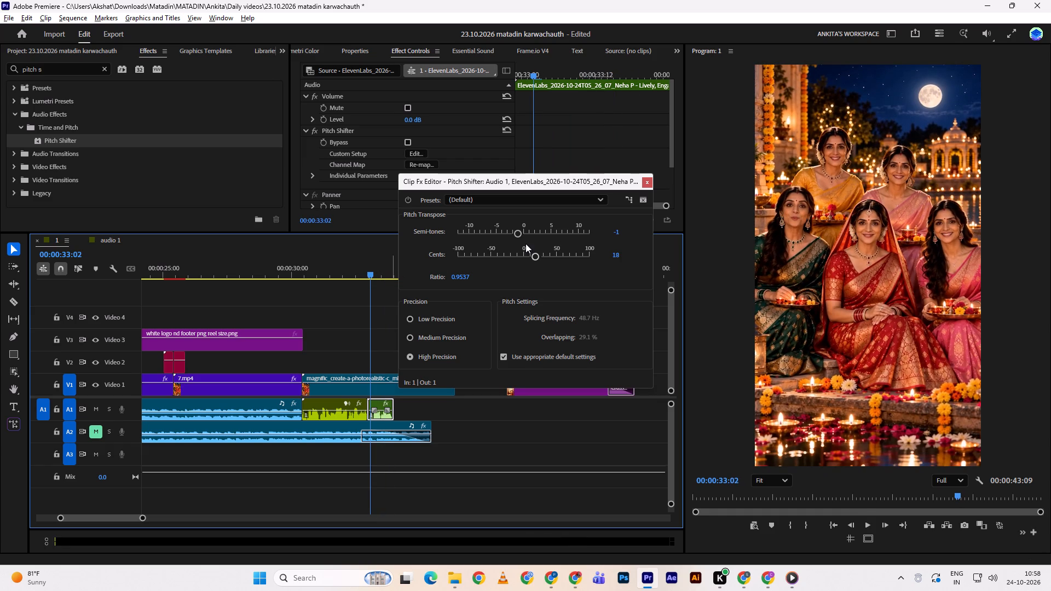
{"action": "left_click_drag", "start_coordinate": [530, 252], "coordinate": [507, 257]}
{"action": "left_click_drag", "start_coordinate": [533, 254], "coordinate": [510, 252]}
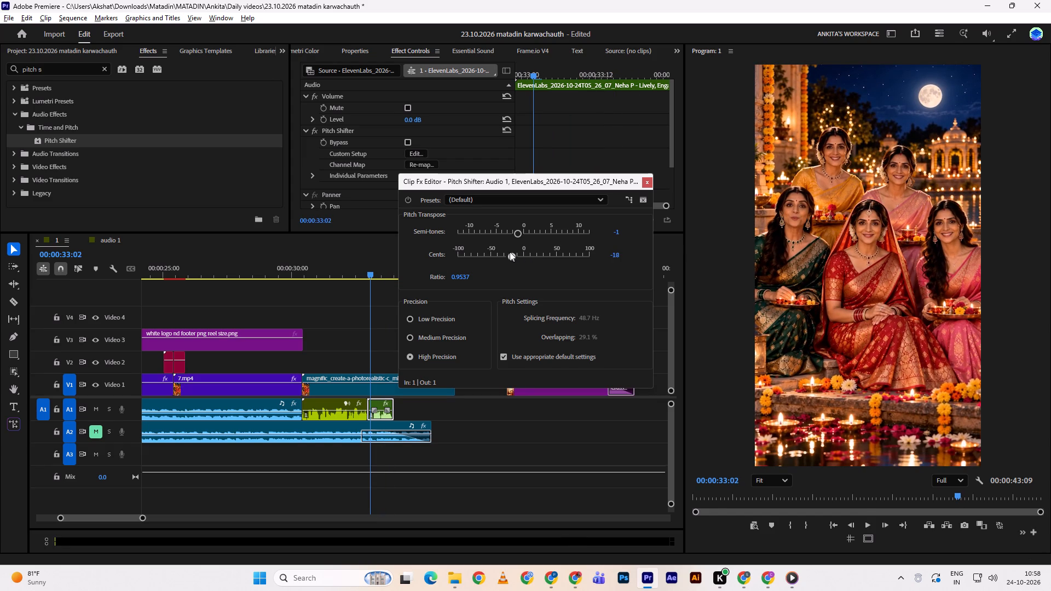
{"action": "left_click_drag", "start_coordinate": [510, 252], "coordinate": [503, 250]}
{"action": "left_click_drag", "start_coordinate": [503, 250], "coordinate": [502, 250]}
{"action": "left_click", "coordinate": [369, 280]}
{"action": "left_click", "coordinate": [369, 269]}
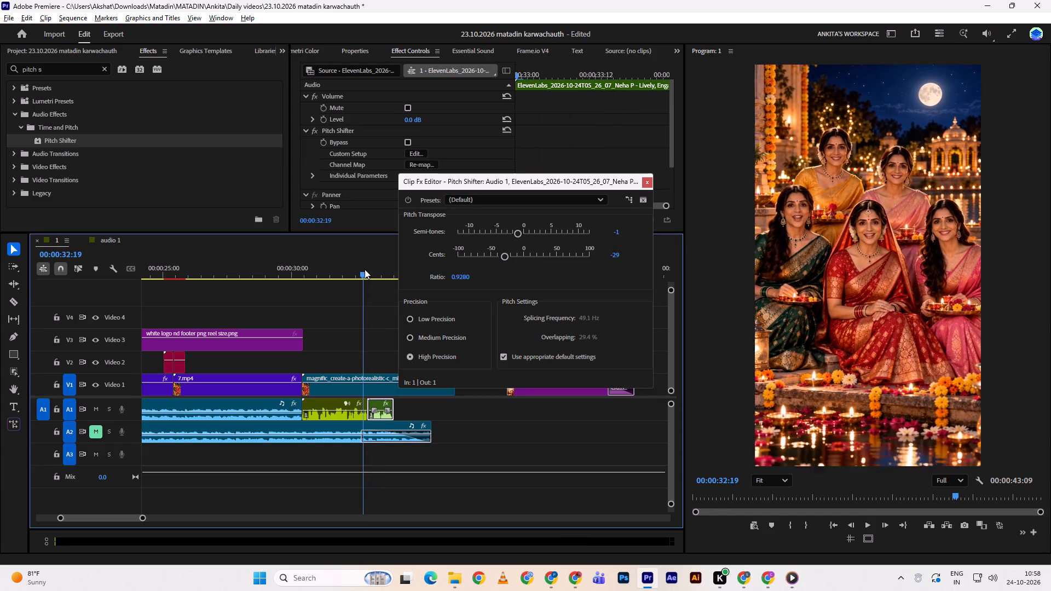
{"action": "key", "text": "space"}
{"action": "left_click", "coordinate": [378, 270]}
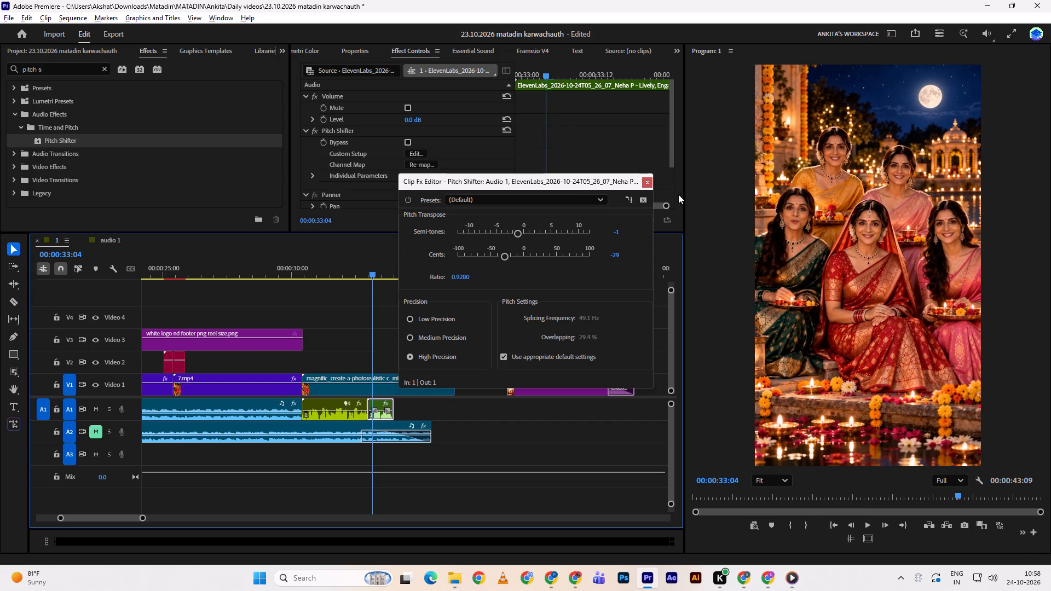
{"action": "left_click", "coordinate": [649, 184]}
Deselect the clips and play back the Magnific clip section to check how the pitch-shifted voiceover follows the preceding audio.
{"action": "double_click", "coordinate": [428, 306]}
{"action": "left_click_drag", "start_coordinate": [375, 275], "coordinate": [361, 275]}
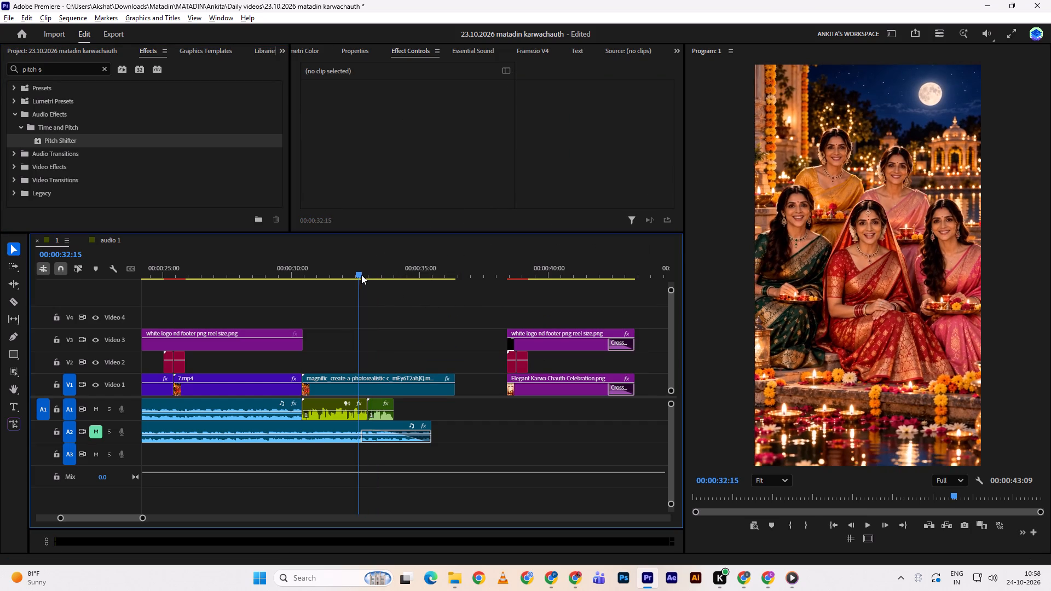
{"action": "left_click", "coordinate": [361, 275]}
{"action": "key", "text": "space"}
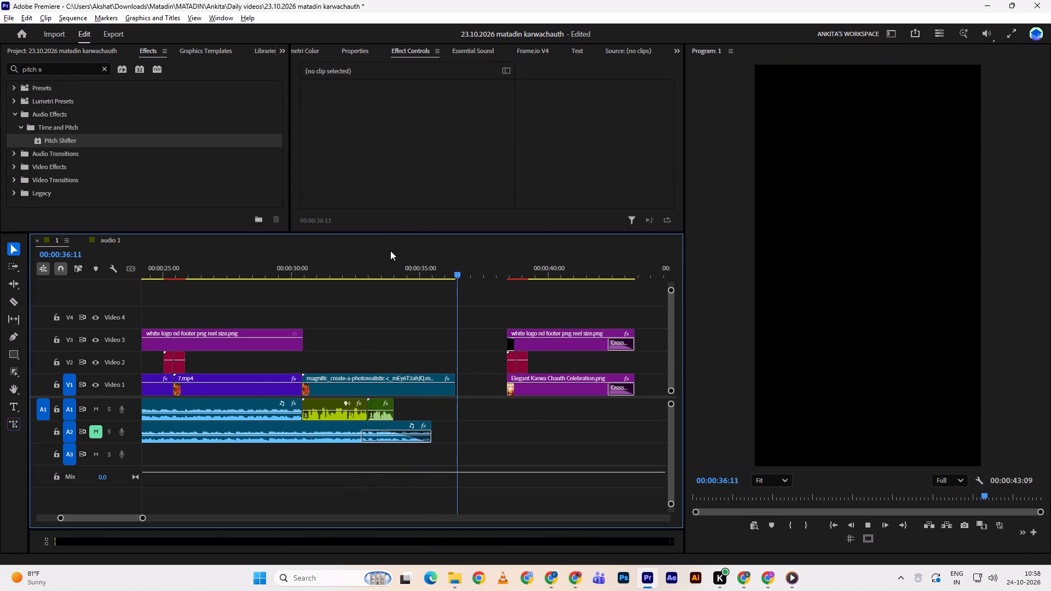
{"action": "left_click_drag", "start_coordinate": [390, 264], "coordinate": [375, 269]}
{"action": "key", "text": "space"}
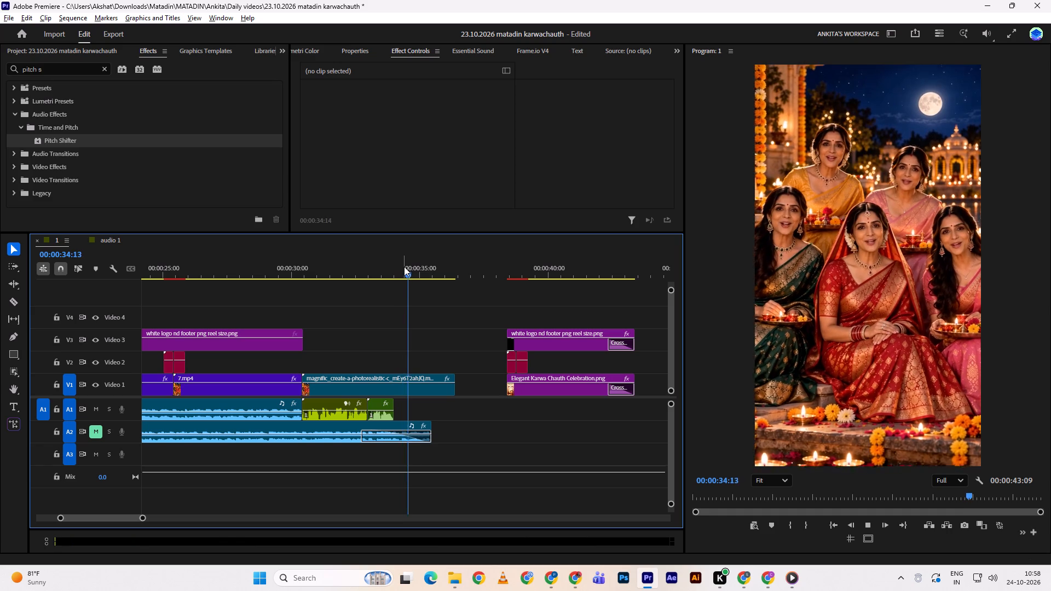
{"action": "key", "text": "space"}
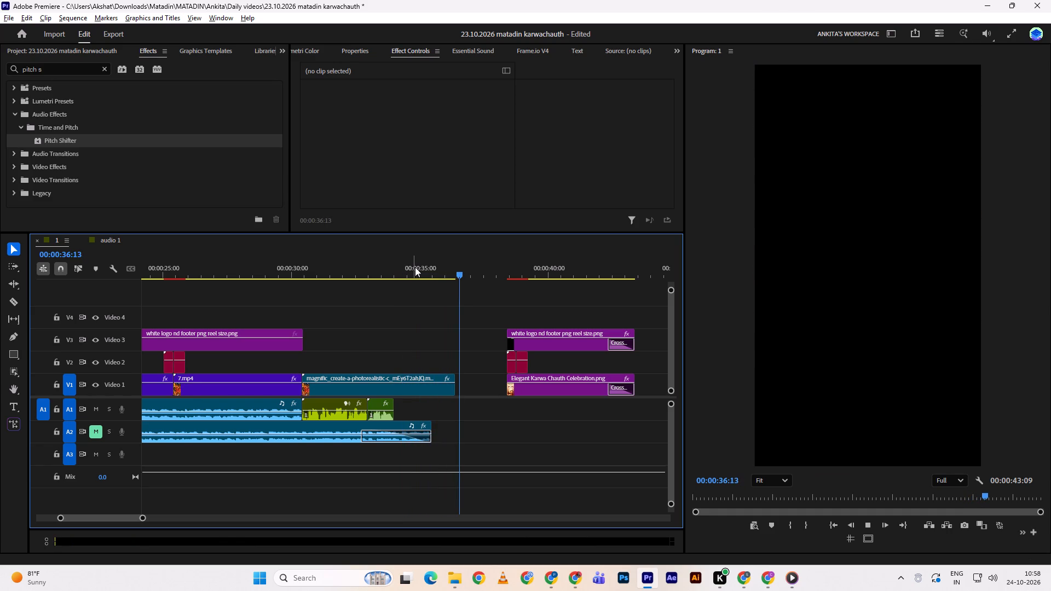
Play back the Magnific clip section from its start to listen to the pitch-shifted voiceover.
{"action": "left_click_drag", "start_coordinate": [406, 269], "coordinate": [389, 268]}
{"action": "key", "text": "space"}
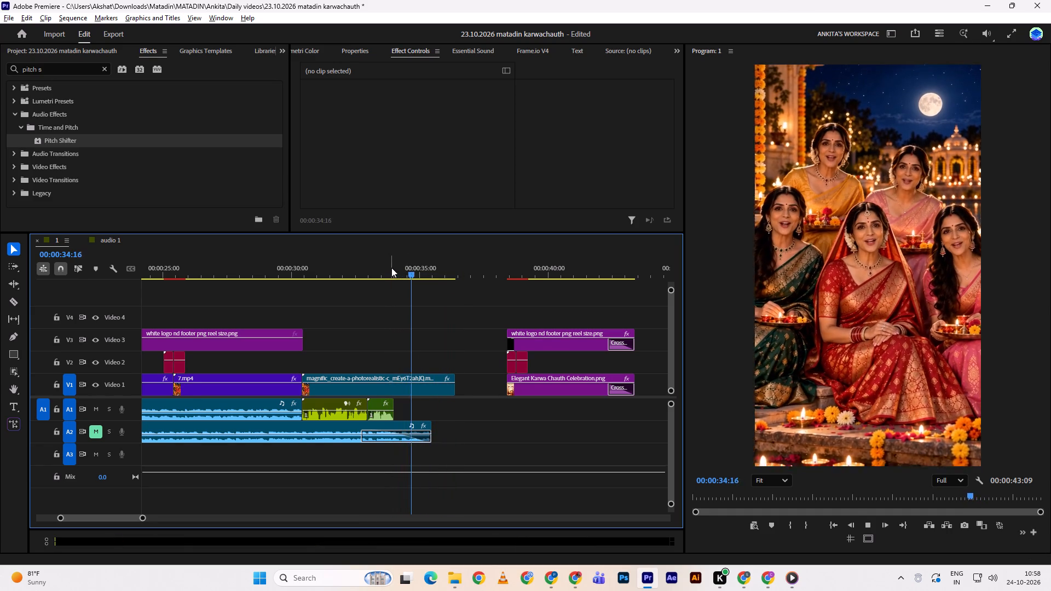
{"action": "left_click_drag", "start_coordinate": [390, 273], "coordinate": [370, 275]}
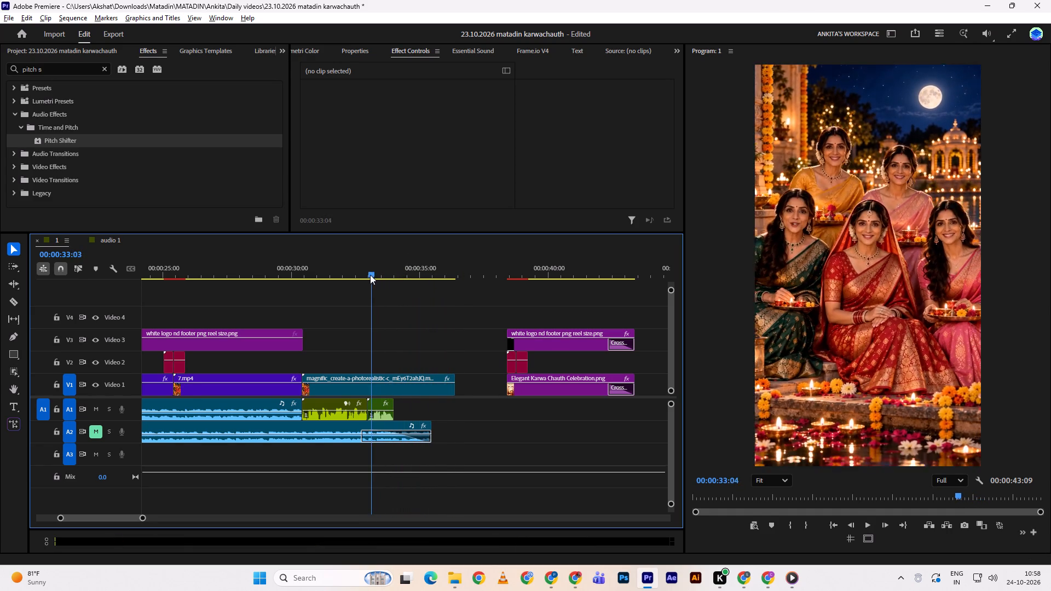
{"action": "left_click_drag", "start_coordinate": [370, 275], "coordinate": [311, 284]}
{"action": "key", "text": "space"}
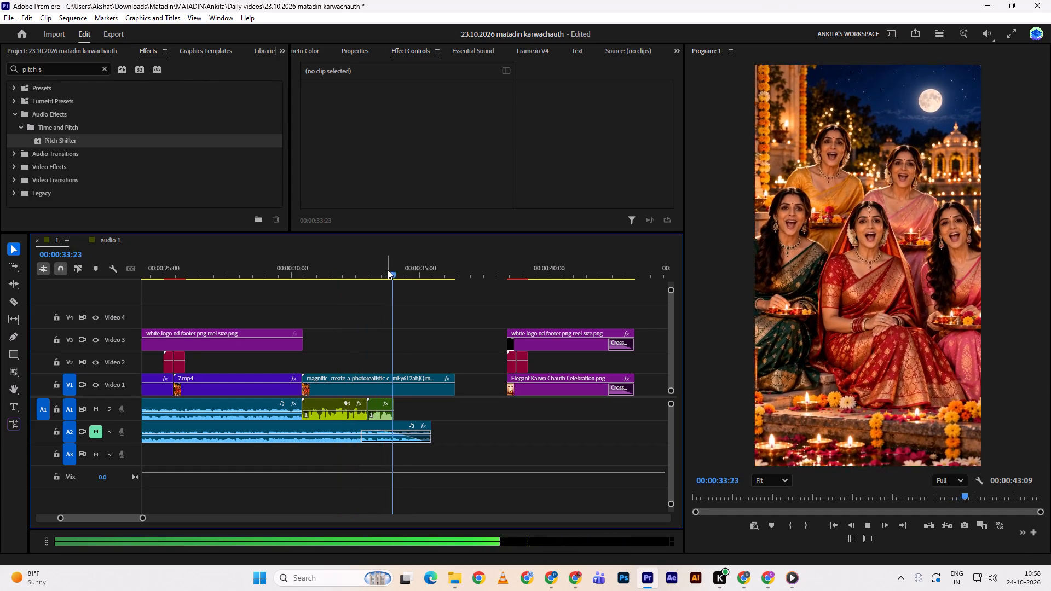
{"action": "key", "text": "space"}
Extend the muted A2 Surmedani music clip to the end of the Magnific clip and move it to A3.
{"action": "left_click_drag", "start_coordinate": [437, 428], "coordinate": [456, 427]}
{"action": "left_click", "coordinate": [456, 427]}
{"action": "left_click_drag", "start_coordinate": [350, 427], "coordinate": [351, 449]}
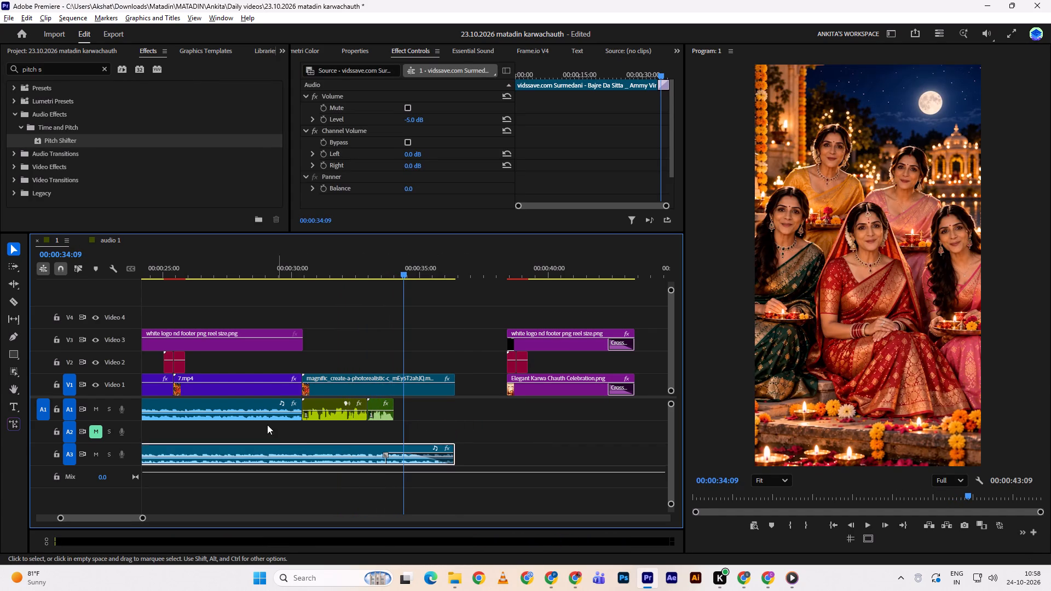
Move the A1 Surmedani music clip down to A2 and unmute track A2.
{"action": "left_click_drag", "start_coordinate": [261, 413], "coordinate": [257, 432]}
{"action": "key", "text": "ctrl+z"}
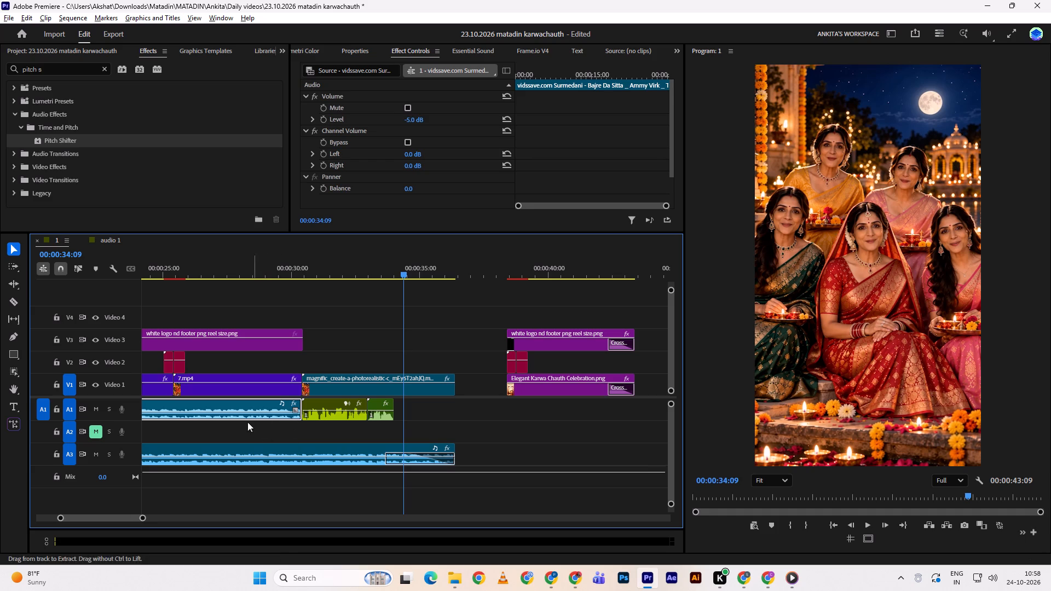
{"action": "left_click_drag", "start_coordinate": [235, 405], "coordinate": [235, 428]}
{"action": "left_click", "coordinate": [235, 428]}
{"action": "left_click", "coordinate": [90, 433]}
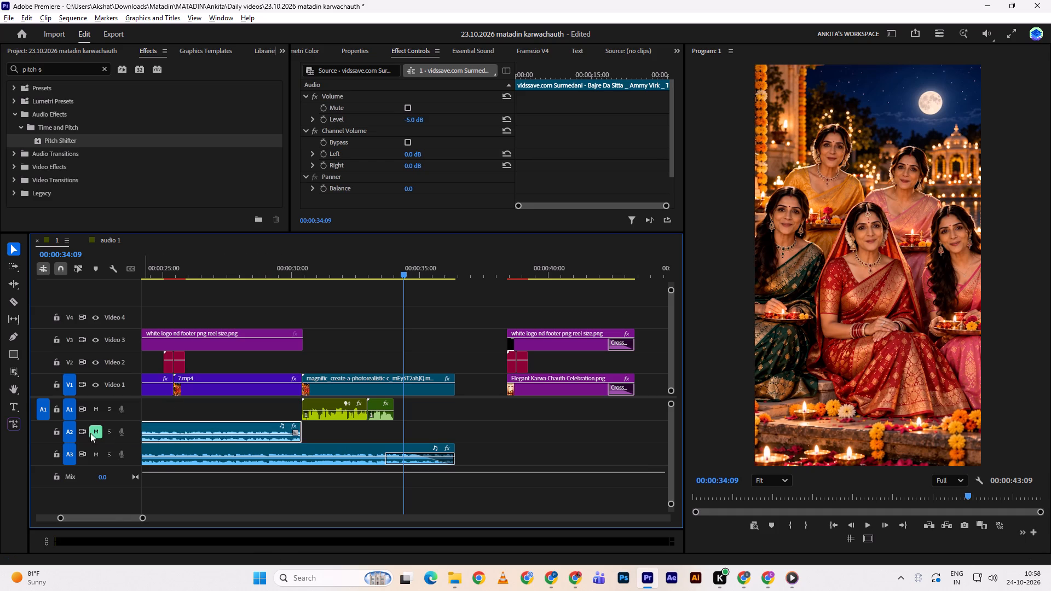
Mute track A3 and extend the A2 music clip to the end of the Magnific clip.
{"action": "left_click_drag", "start_coordinate": [303, 434], "coordinate": [340, 436]}
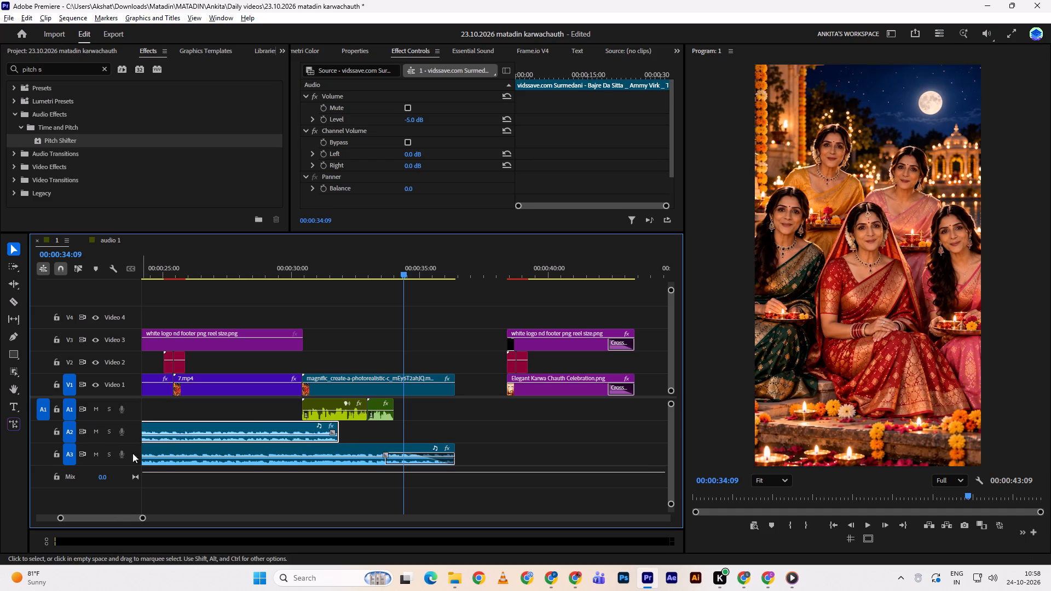
{"action": "left_click", "coordinate": [94, 455]}
{"action": "left_click", "coordinate": [337, 433]}
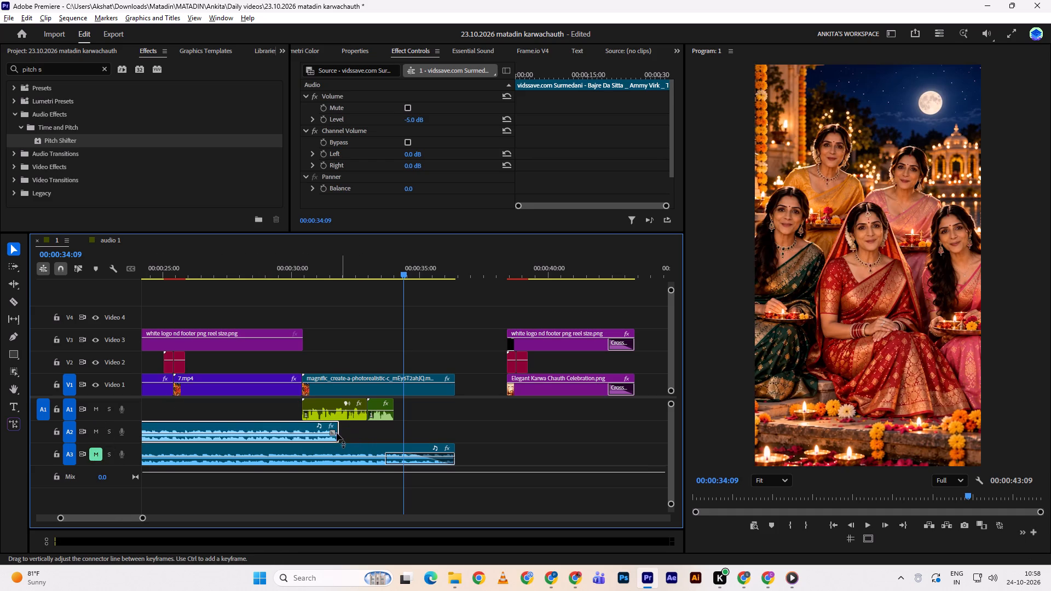
{"action": "key", "text": "ctrl+z"}
{"action": "left_click_drag", "start_coordinate": [342, 431], "coordinate": [436, 430]}
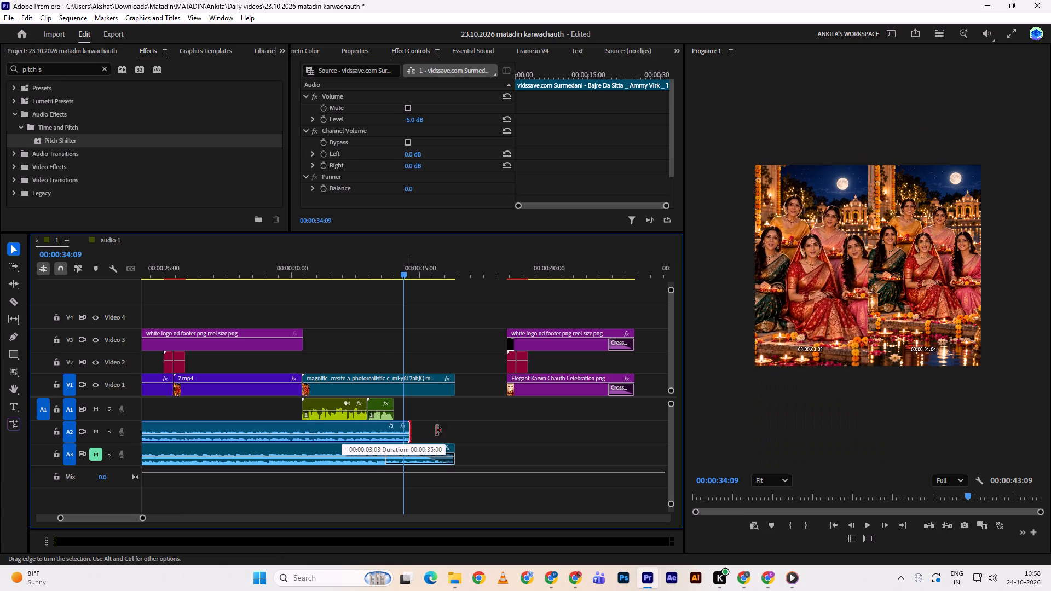
{"action": "left_click_drag", "start_coordinate": [436, 430], "coordinate": [455, 433]}
Play back the Magnific clip section repeatedly to check the extended music against the voiceover, especially just after the voiceover ends.
{"action": "key", "text": "space"}
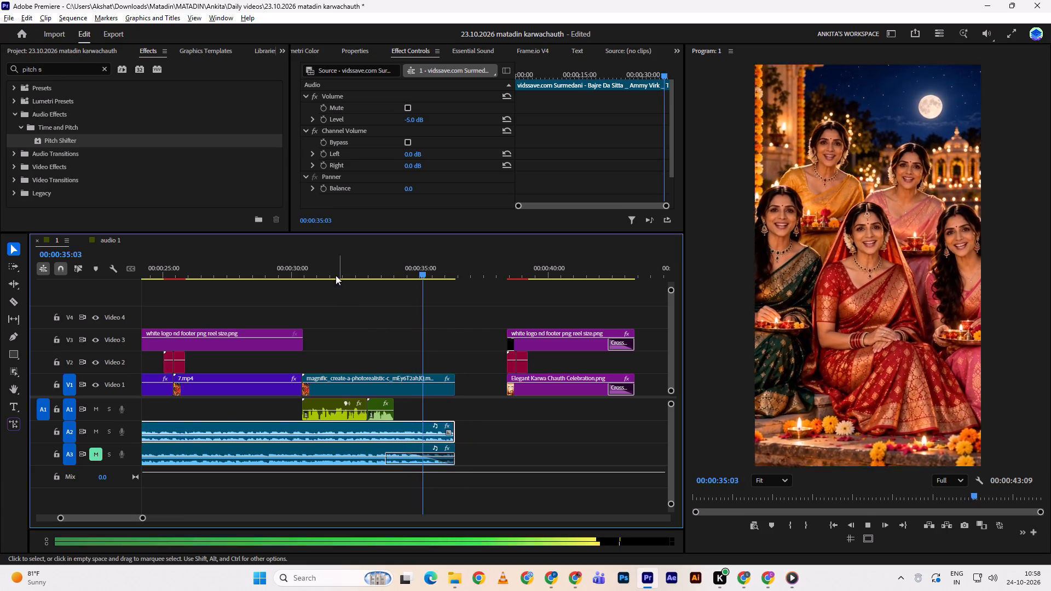
{"action": "left_click_drag", "start_coordinate": [332, 275], "coordinate": [285, 287]}
{"action": "key", "text": "space"}
{"action": "key", "text": "space"}
{"action": "key", "text": "space"}
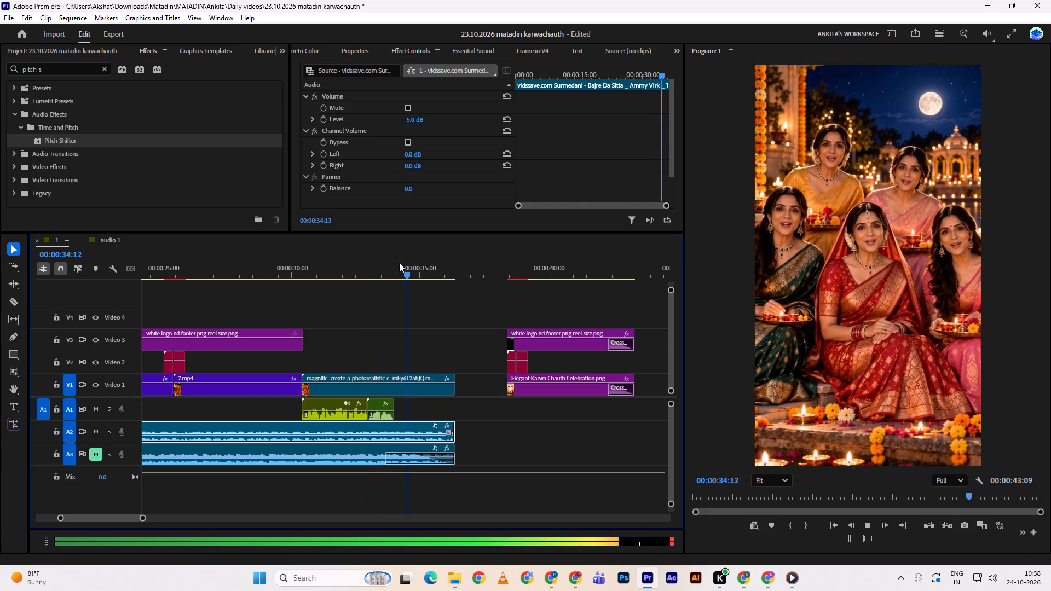
{"action": "left_click_drag", "start_coordinate": [400, 264], "coordinate": [353, 282]}
{"action": "key", "text": "space"}
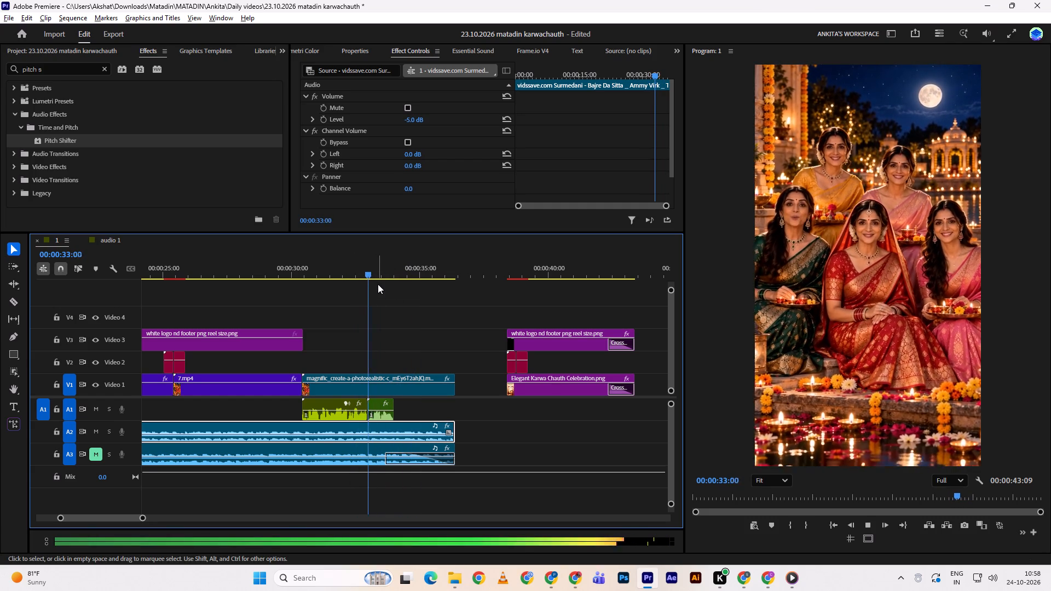
{"action": "key", "text": "space"}
{"action": "key", "text": "space"}
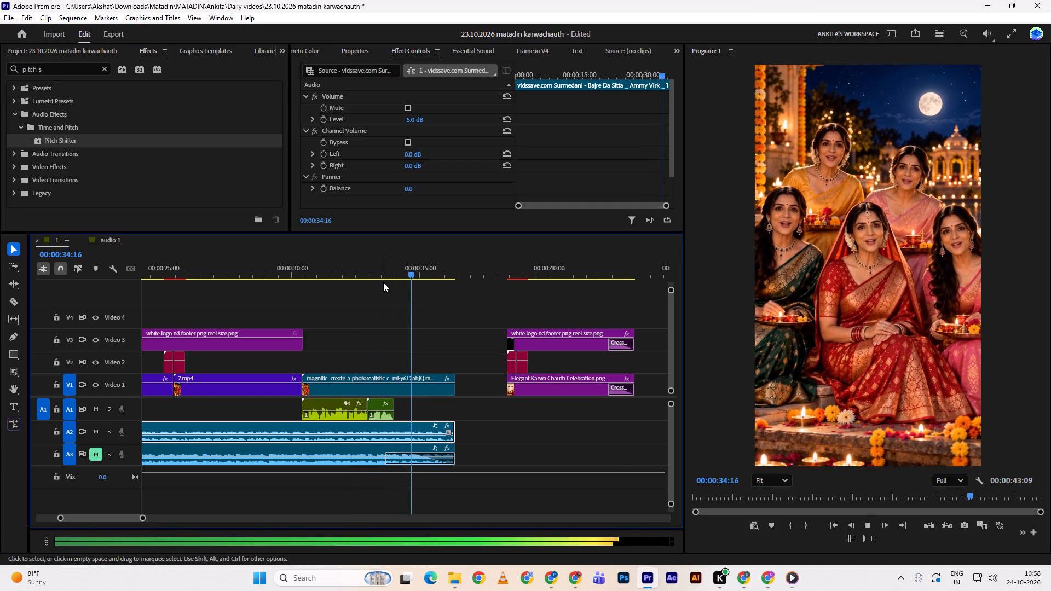
{"action": "key", "text": "space"}
{"action": "key", "text": "space"}
{"action": "key", "text": "space"}
{"action": "left_click_drag", "start_coordinate": [409, 269], "coordinate": [400, 269]}
{"action": "key", "text": "space"}
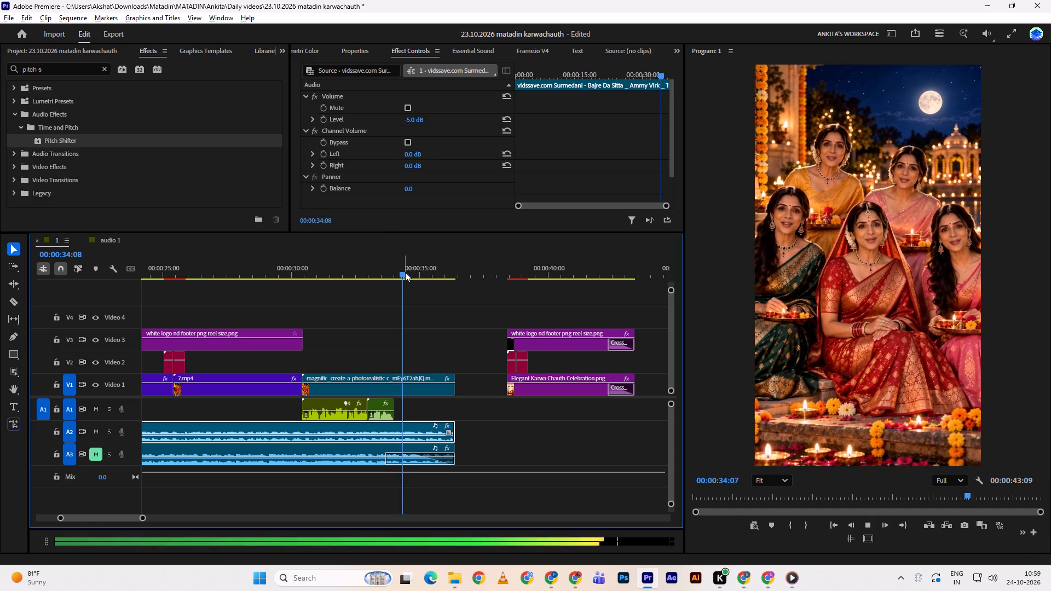
{"action": "left_click_drag", "start_coordinate": [408, 265], "coordinate": [400, 262]}
{"action": "key", "text": "space"}
{"action": "key", "text": "space"}
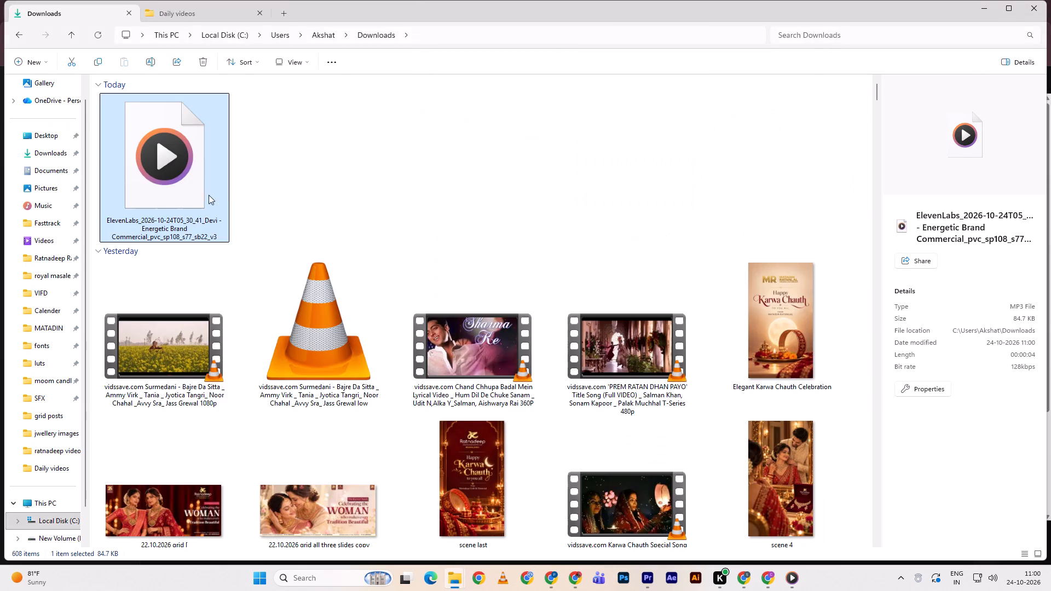
{"action": "key", "text": "ctrl+x"}
{"action": "left_click", "coordinate": [170, 7]}
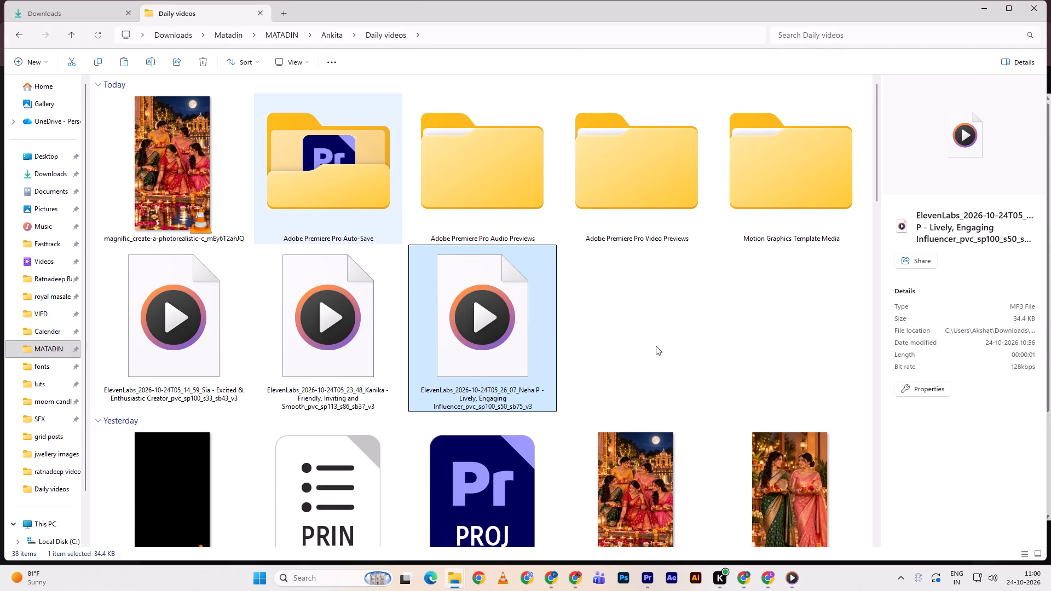
{"action": "key", "text": "ctrl+v"}
Switch to Premiere, import the Devi MP3 into the project, and place it on A1 at about 00:00:33:00, overwriting the second voice clip.
{"action": "left_click_drag", "start_coordinate": [655, 325], "coordinate": [696, 373]}
{"action": "key", "text": "alt+Tab"}
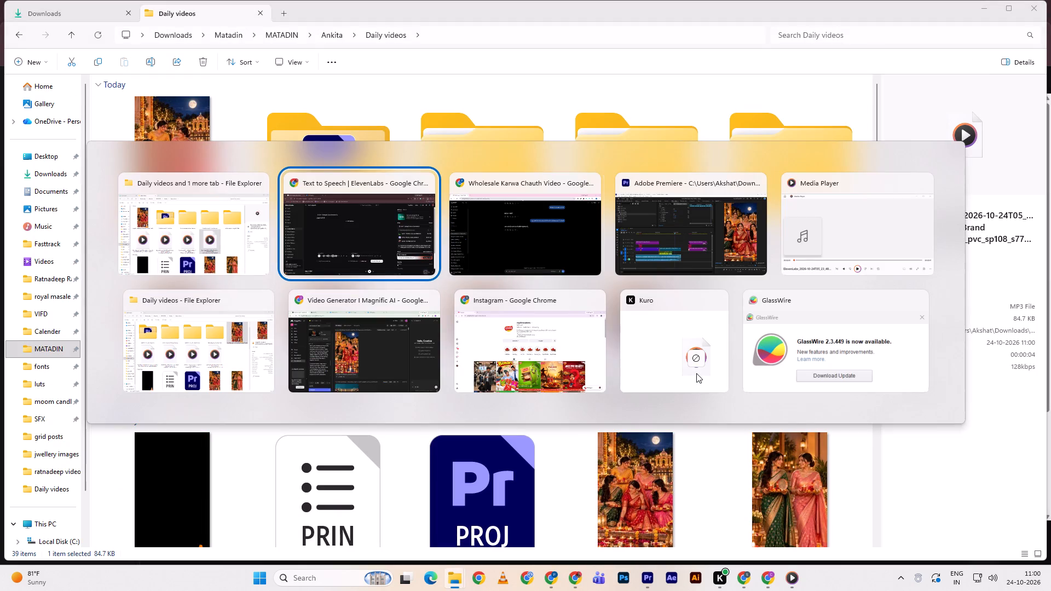
{"action": "key", "text": "alt+Tab"}
{"action": "left_click_drag", "start_coordinate": [696, 373], "coordinate": [78, 57]}
{"action": "key", "text": "alt+Tab"}
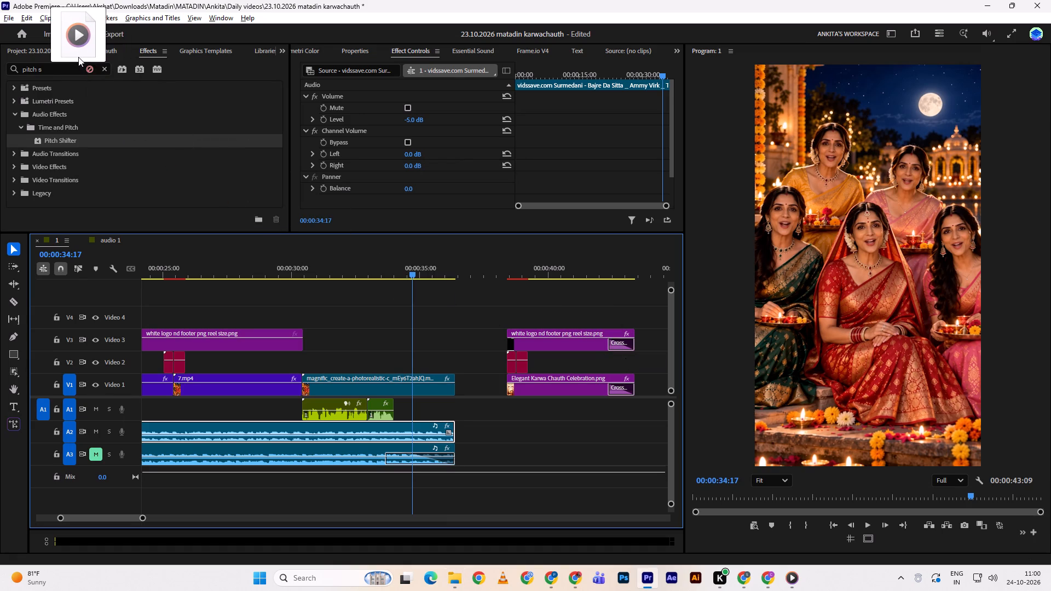
{"action": "left_click_drag", "start_coordinate": [78, 57], "coordinate": [210, 196]}
{"action": "left_click_drag", "start_coordinate": [227, 167], "coordinate": [322, 246]}
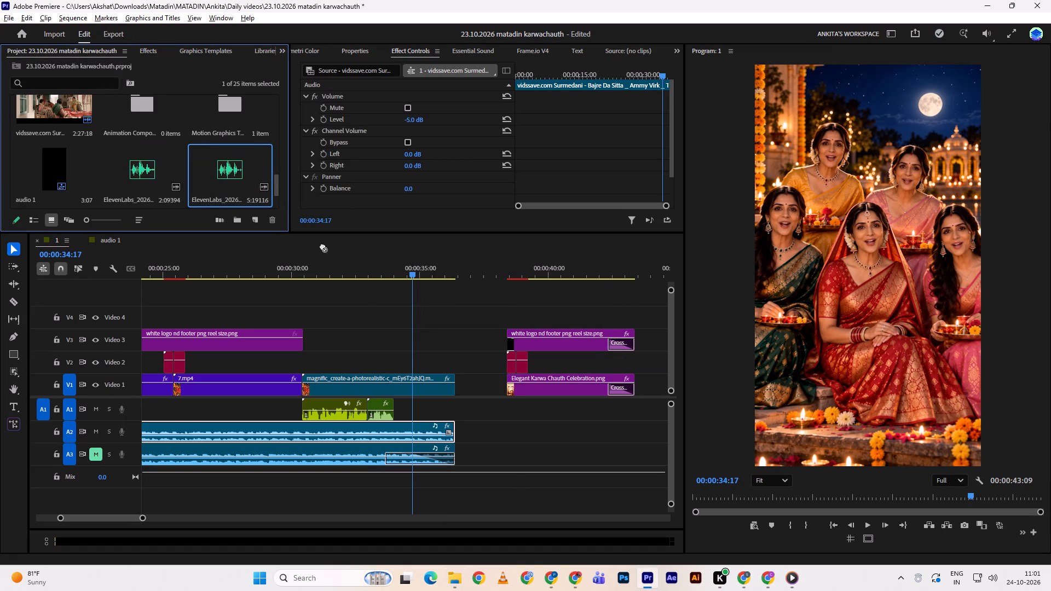
{"action": "left_click_drag", "start_coordinate": [322, 246], "coordinate": [368, 409]}
Play the new Devi clip on A1 and trim its end to a duration of about 00:00:01:09.
{"action": "left_click_drag", "start_coordinate": [357, 269], "coordinate": [349, 268]}
{"action": "key", "text": "space"}
{"action": "key", "text": "space"}
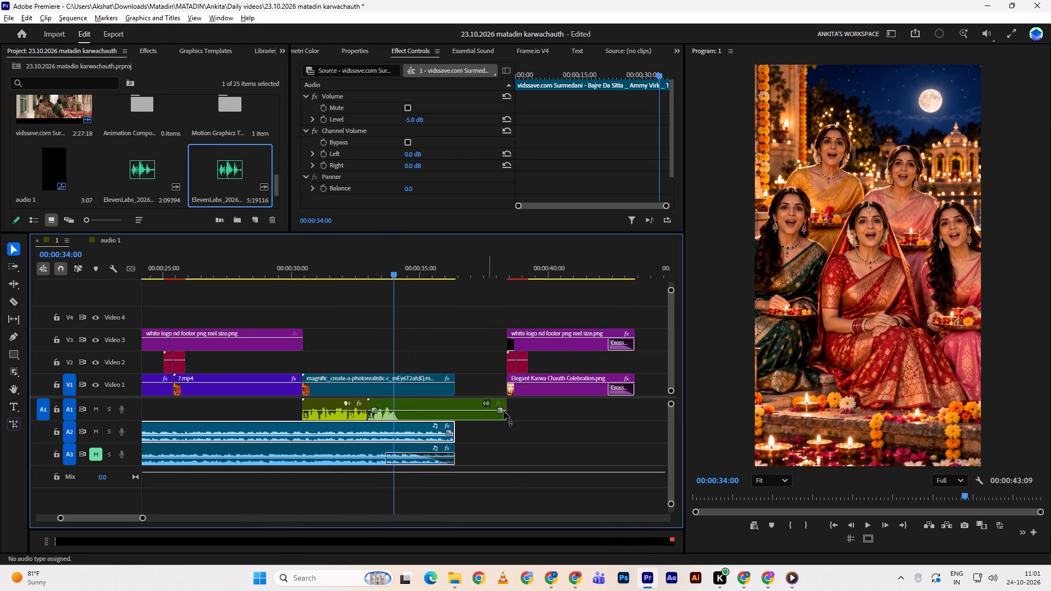
{"action": "left_click_drag", "start_coordinate": [507, 405], "coordinate": [403, 413]}
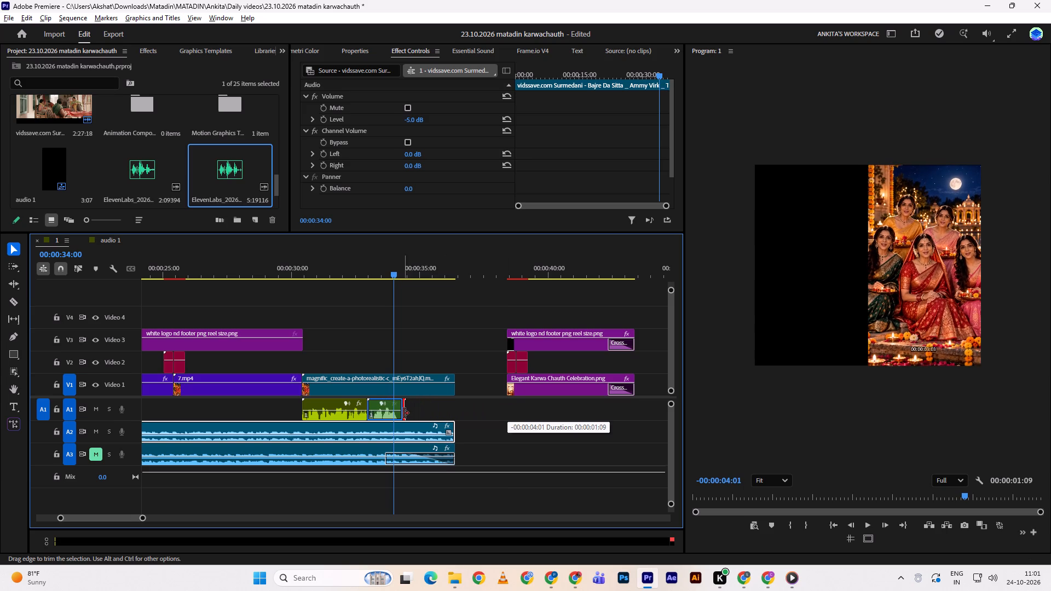
{"action": "left_click_drag", "start_coordinate": [403, 413], "coordinate": [403, 413]}
Mute the A2 music track and play back the voiceover section on its own.
{"action": "key", "text": "space"}
{"action": "left_click_drag", "start_coordinate": [353, 270], "coordinate": [328, 271]}
{"action": "key", "text": "space"}
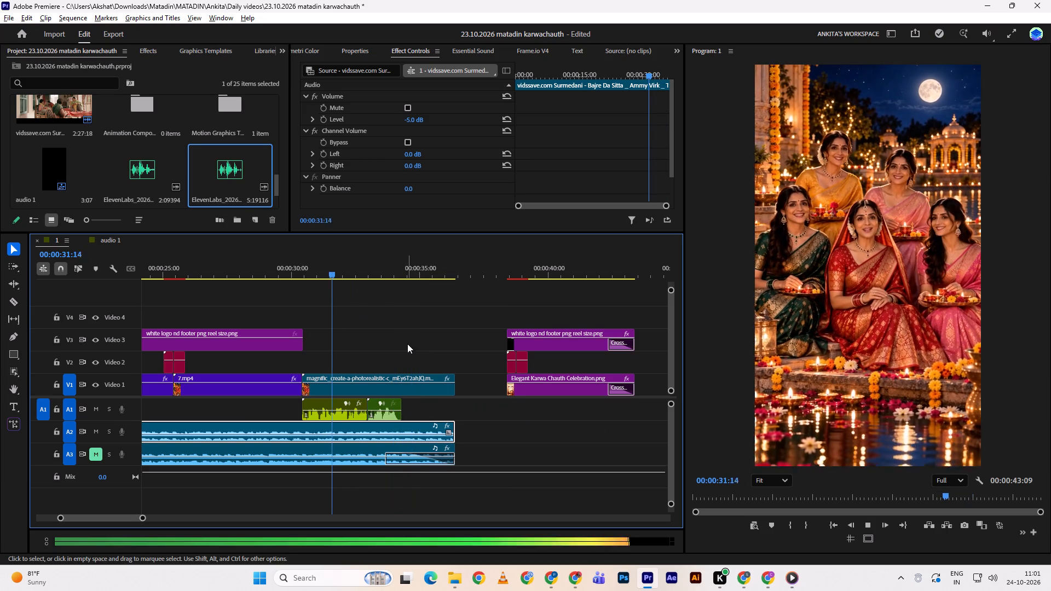
{"action": "key", "text": "space"}
{"action": "left_click", "coordinate": [93, 431]}
{"action": "key", "text": "space"}
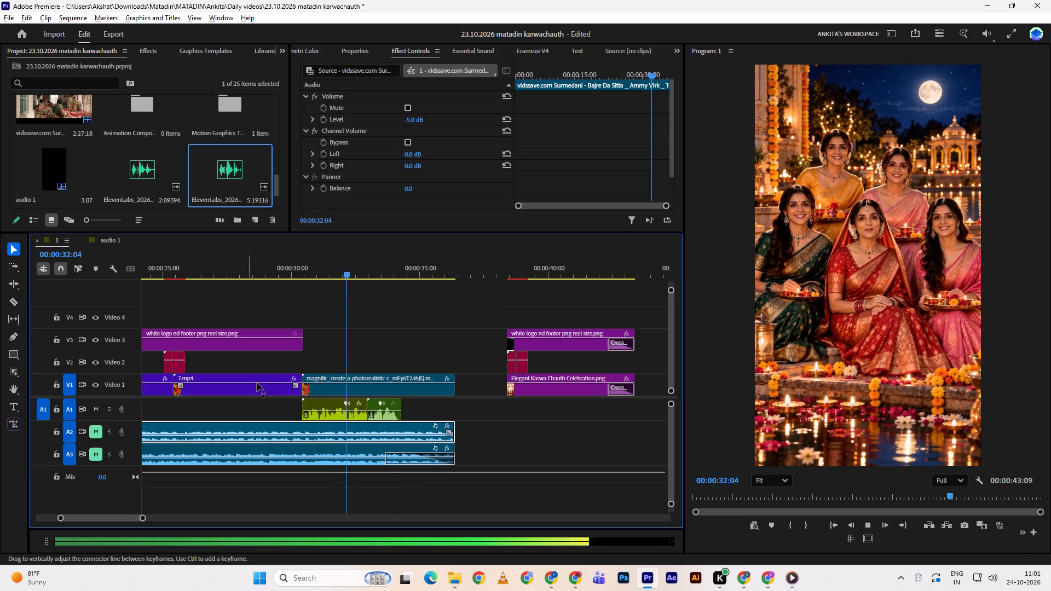
{"action": "key", "text": "space"}
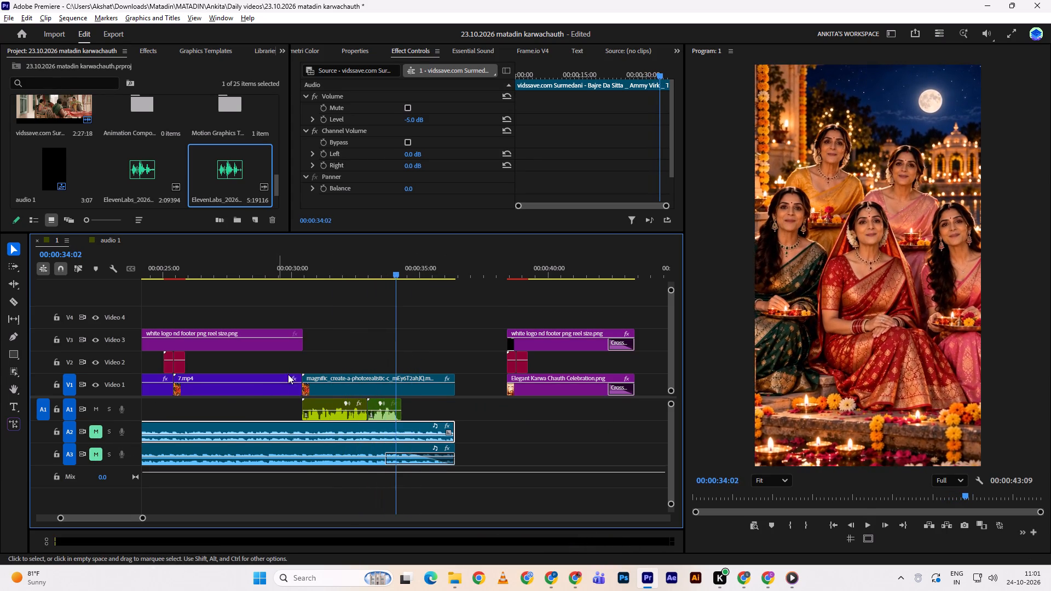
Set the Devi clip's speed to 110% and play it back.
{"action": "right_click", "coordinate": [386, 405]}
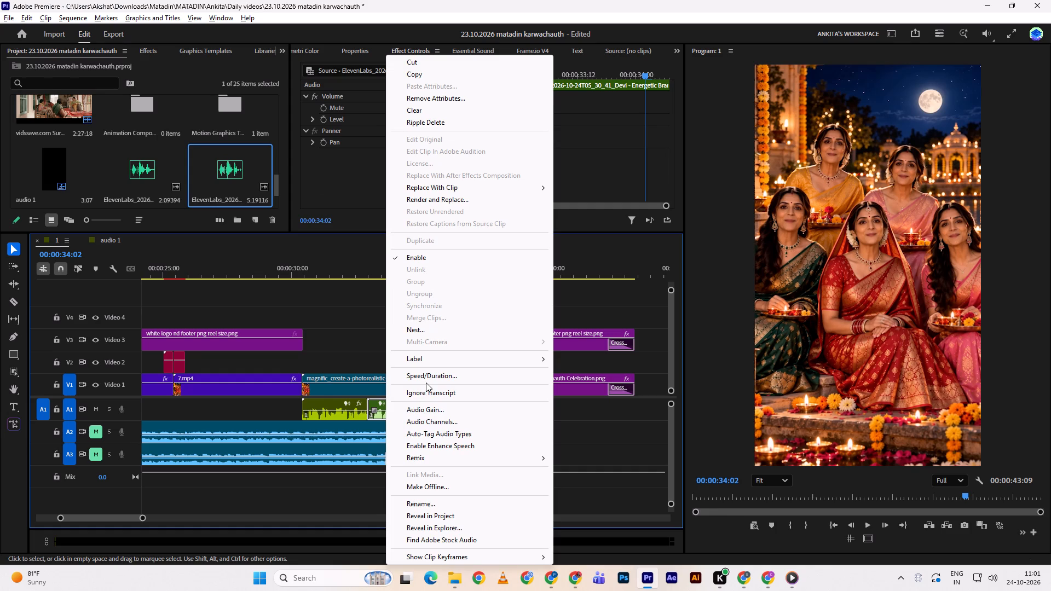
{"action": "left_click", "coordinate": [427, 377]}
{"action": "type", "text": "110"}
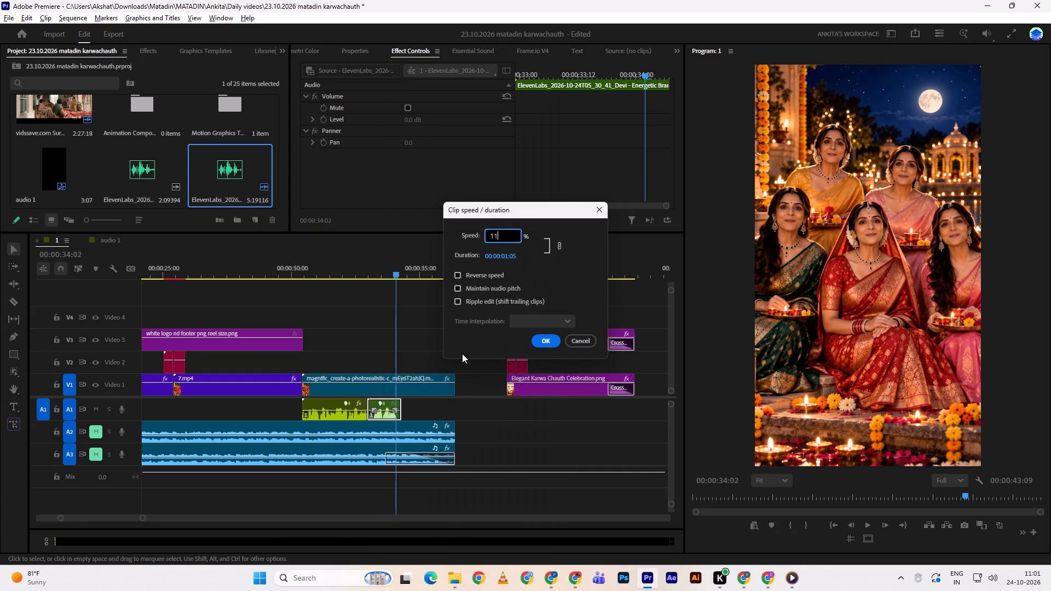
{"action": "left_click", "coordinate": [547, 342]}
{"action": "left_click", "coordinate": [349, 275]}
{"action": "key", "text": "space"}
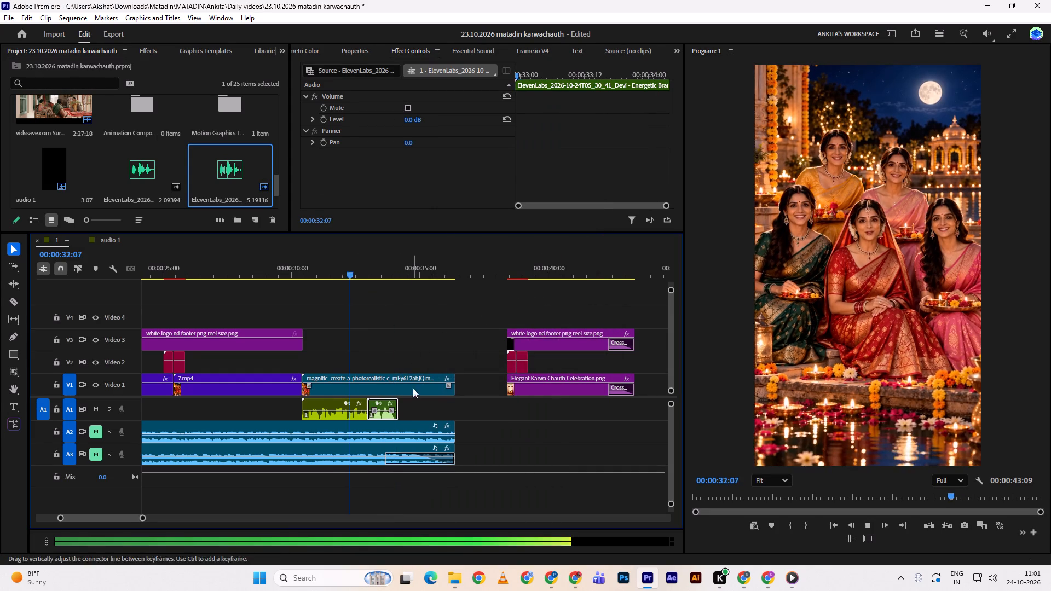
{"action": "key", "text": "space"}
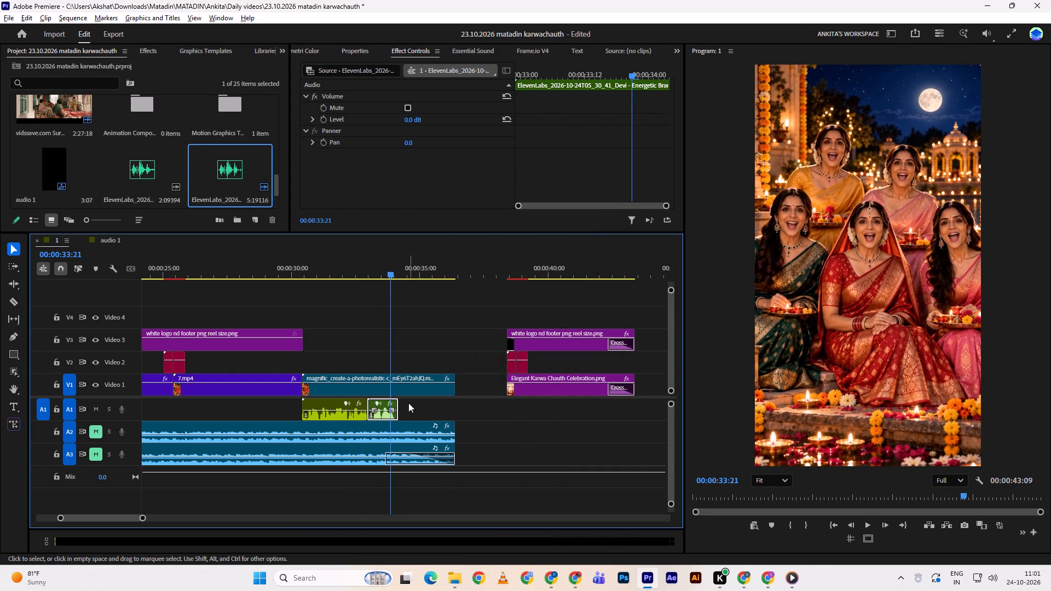
Set the Devi clip's speed to 115%.
{"action": "right_click", "coordinate": [380, 408]}
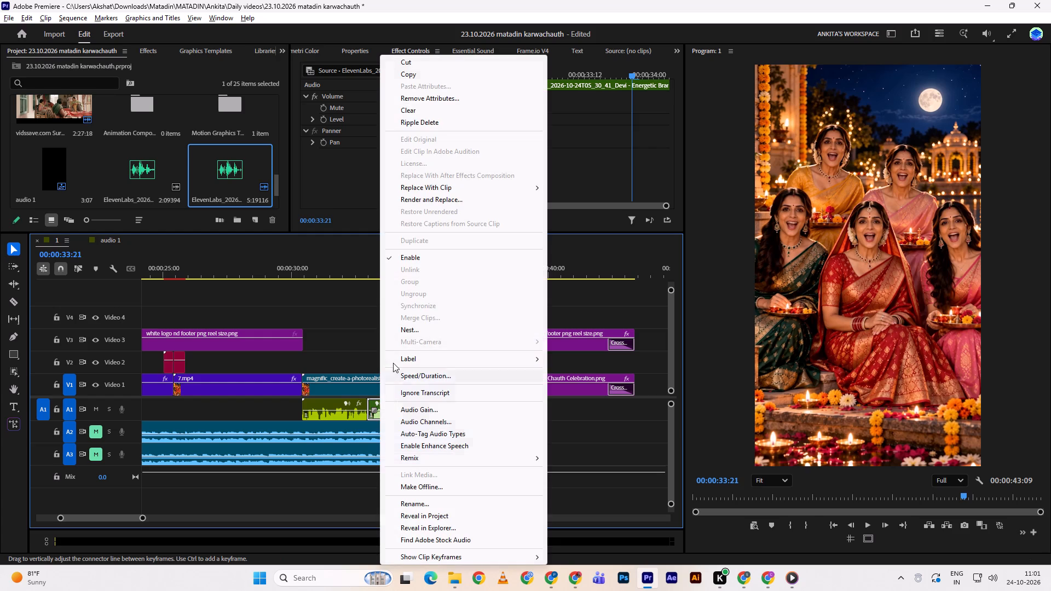
{"action": "left_click", "coordinate": [415, 374]}
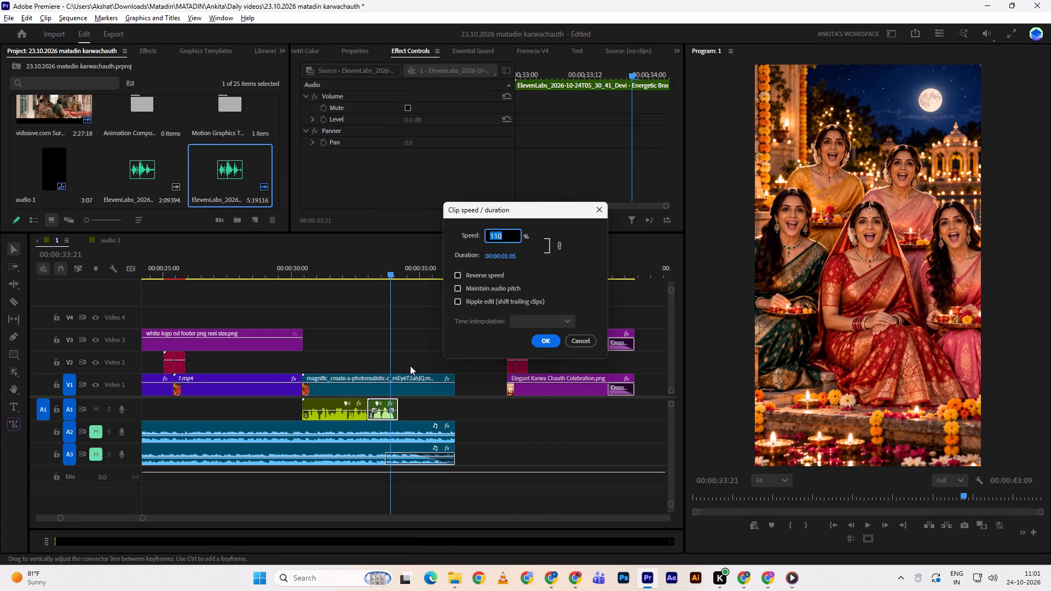
{"action": "key", "text": "1"}
{"action": "type", "text": "15"}
{"action": "key", "text": "Return"}
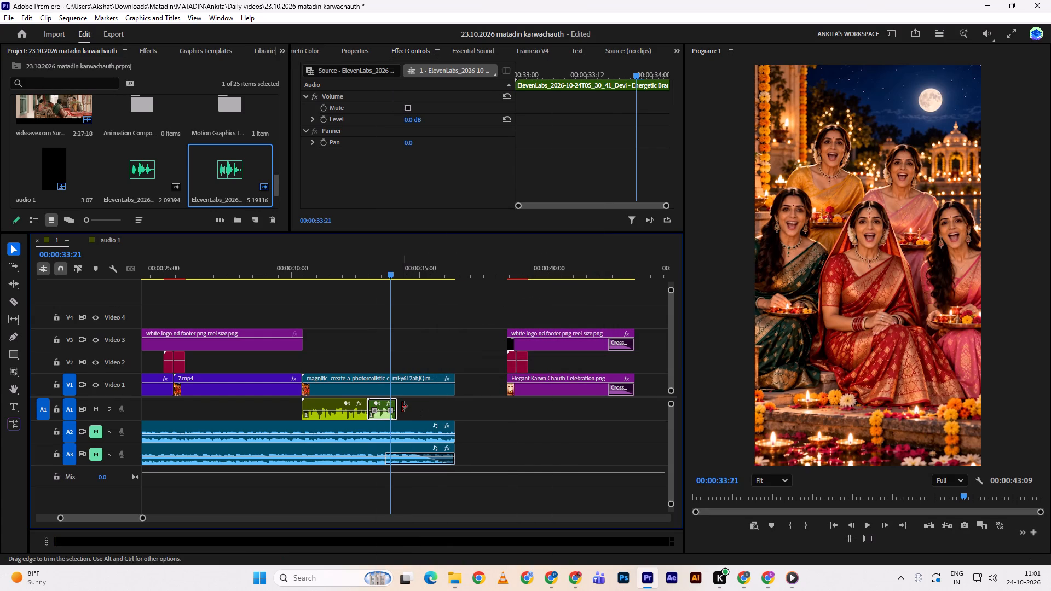
Trim the end of the Devi clip on A1 to 00:00:34:00 and replay the voiceover section.
{"action": "key", "text": "Right"}
{"action": "key", "text": "Right"}
{"action": "key", "text": "Right"}
{"action": "left_click", "coordinate": [399, 408]}
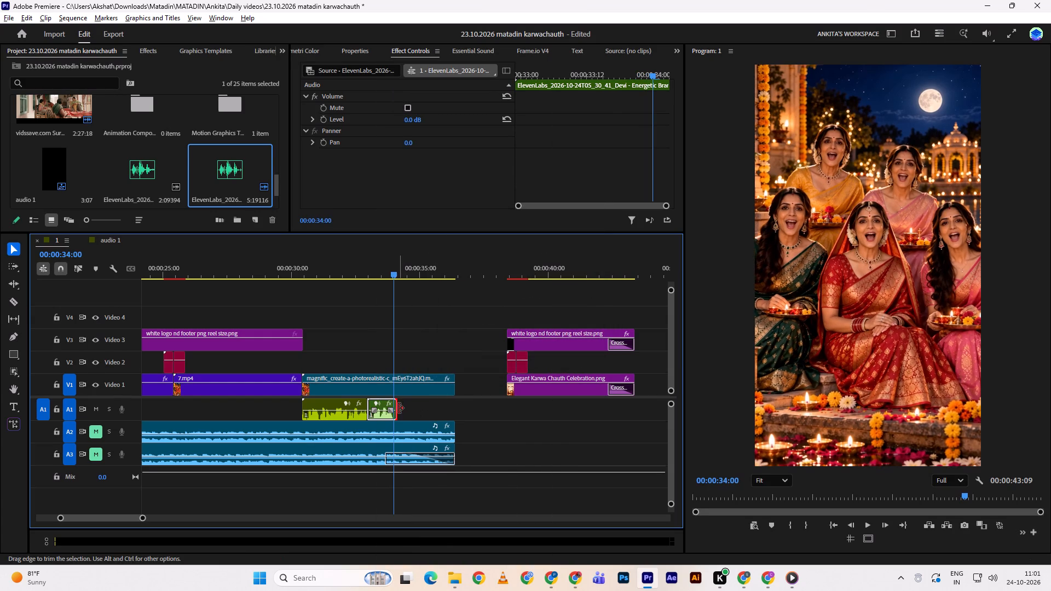
{"action": "left_click_drag", "start_coordinate": [359, 268], "coordinate": [354, 269]}
{"action": "key", "text": "space"}
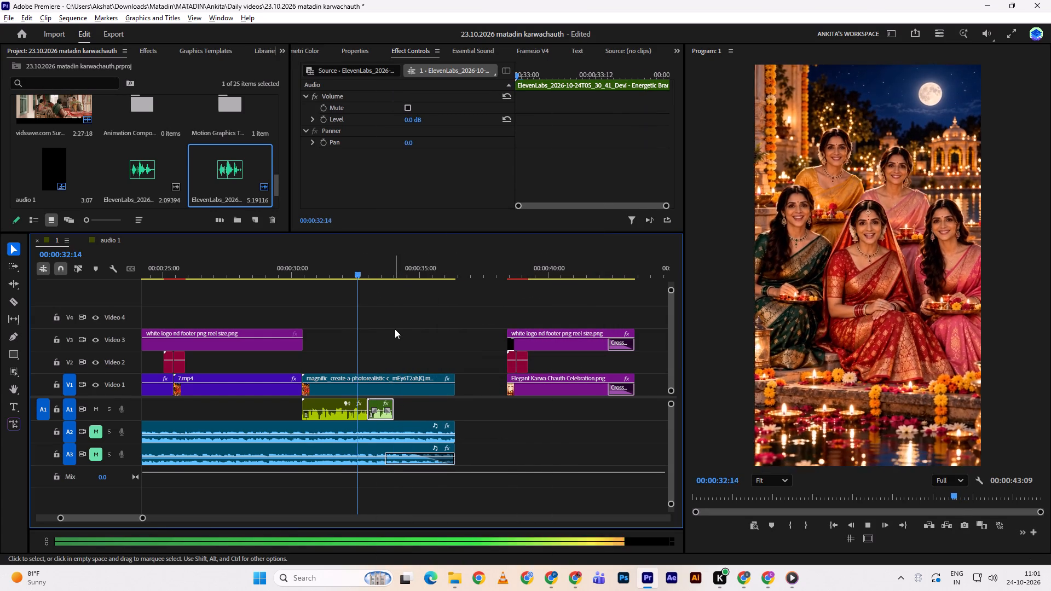
{"action": "left_click", "coordinate": [395, 329]}
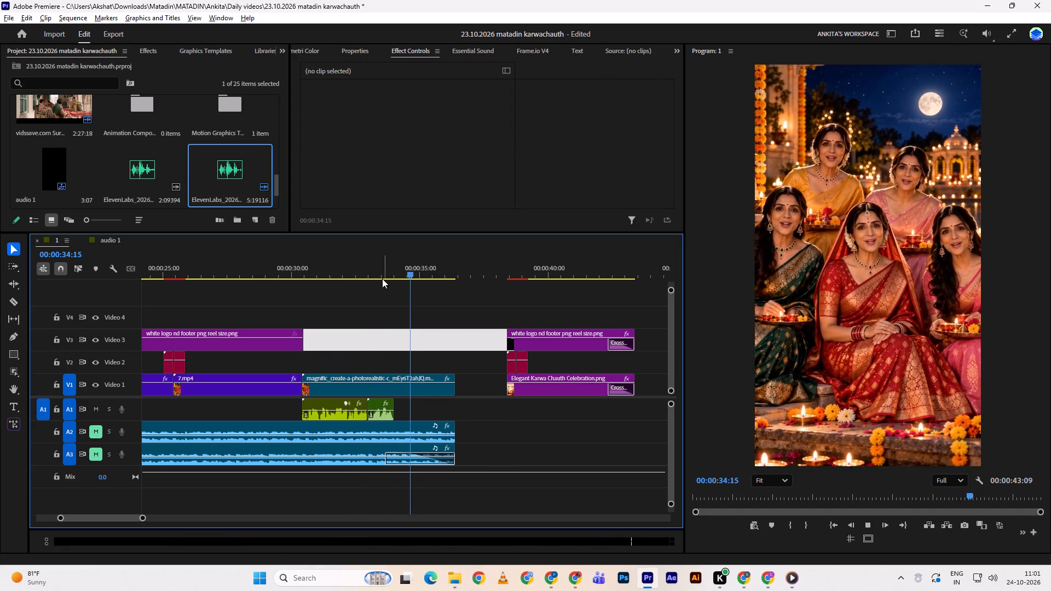
{"action": "left_click_drag", "start_coordinate": [372, 265], "coordinate": [359, 264]}
{"action": "key", "text": "space"}
{"action": "triple_click", "coordinate": [380, 266]}
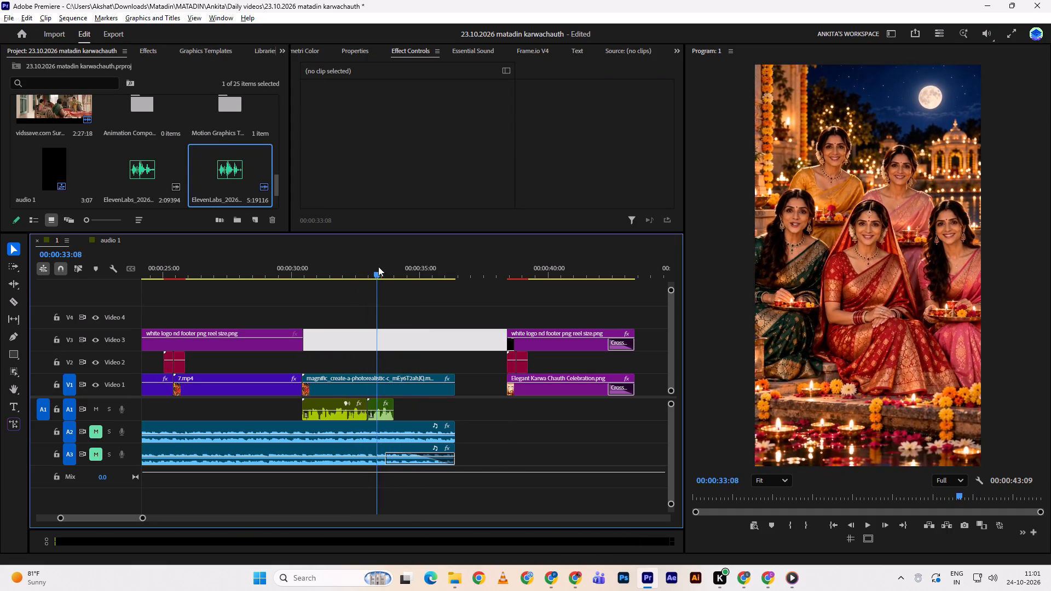
Apply the Pitch Shifter audio effect to the Devi clip on A1.
{"action": "left_click", "coordinate": [136, 47]}
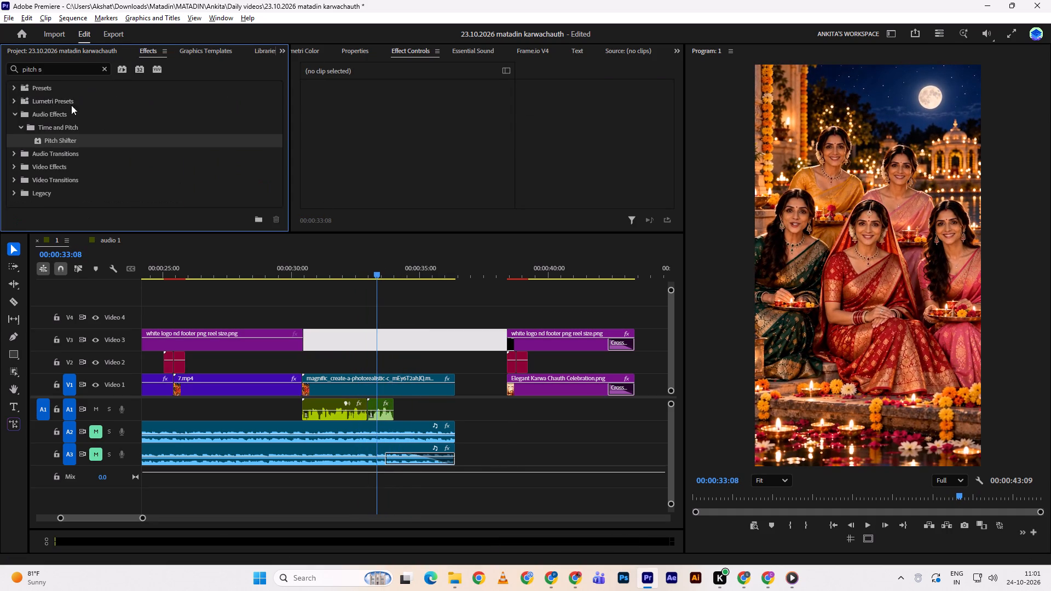
{"action": "left_click_drag", "start_coordinate": [61, 136], "coordinate": [379, 404]}
Set the Devi clip's Pitch Shifter to -2 semi-tones and 14 cents, playing the clip to judge the sound.
{"action": "left_click", "coordinate": [366, 266]}
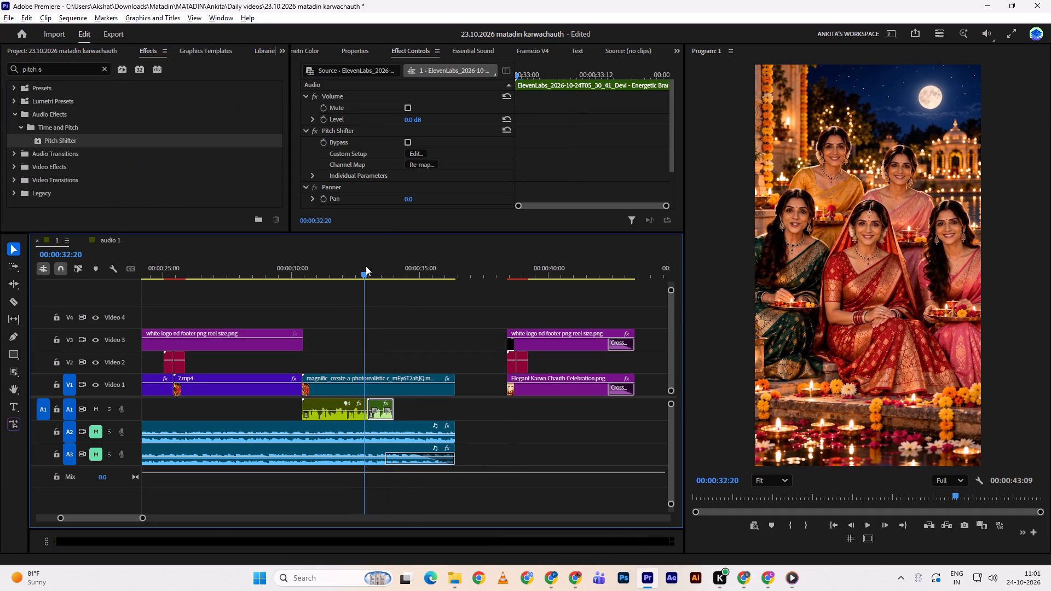
{"action": "left_click", "coordinate": [415, 149]}
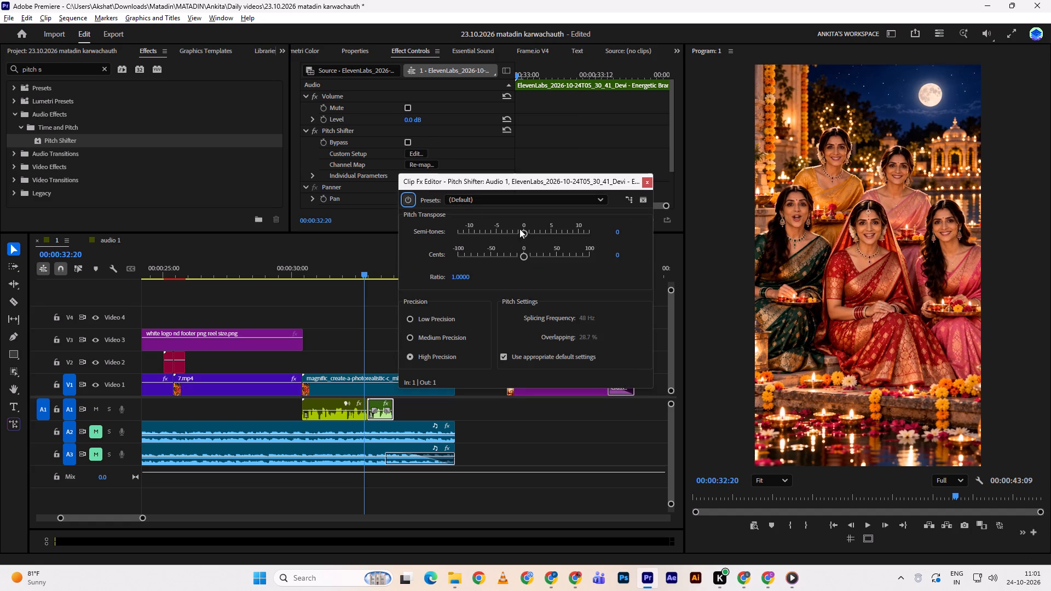
{"action": "left_click_drag", "start_coordinate": [526, 230], "coordinate": [514, 233]}
{"action": "key", "text": "space"}
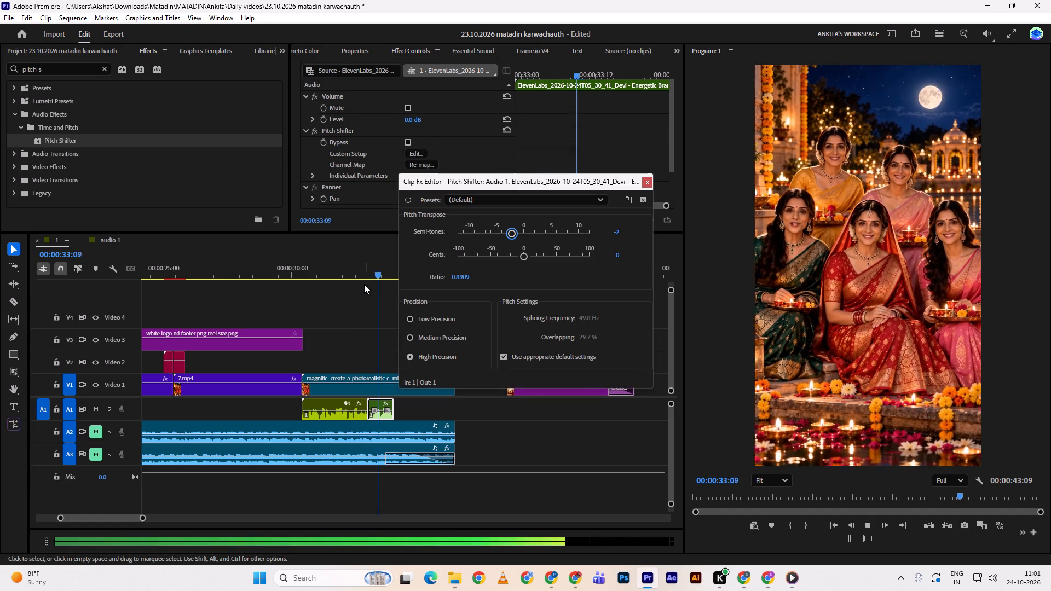
{"action": "left_click", "coordinate": [367, 279]}
{"action": "left_click", "coordinate": [368, 265]}
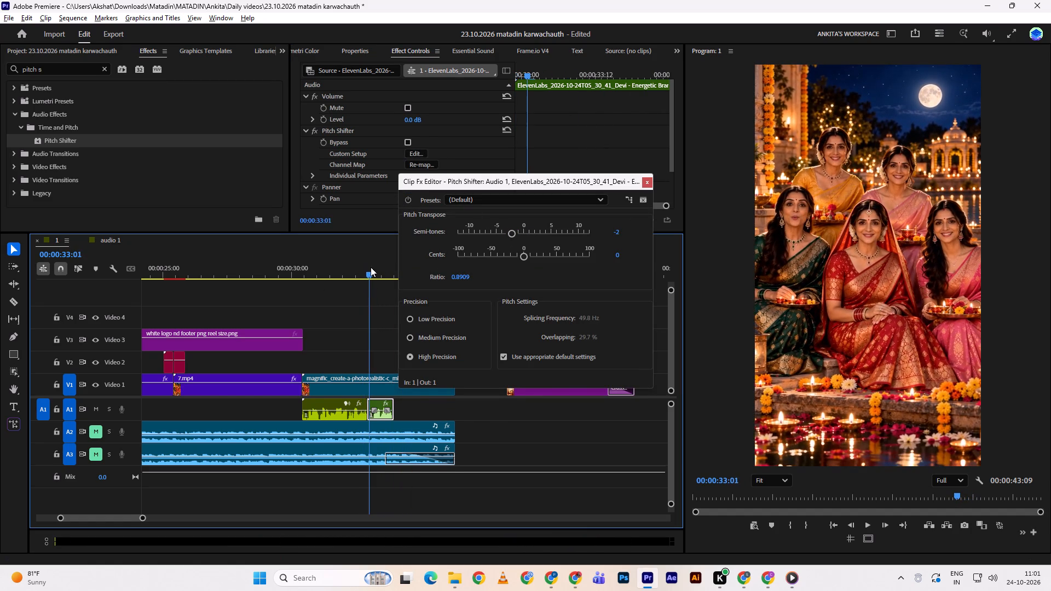
{"action": "left_click_drag", "start_coordinate": [527, 253], "coordinate": [536, 252]}
{"action": "key", "text": "space"}
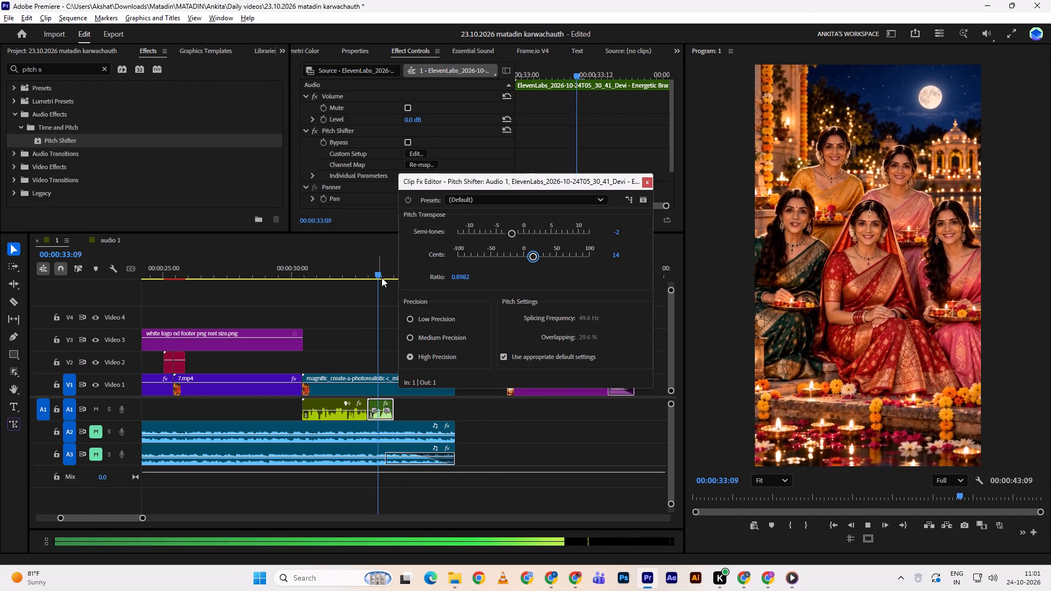
Set the Devi clip's Pitch Shifter cents to -11 and replay the clip to judge the sound.
{"action": "key", "text": "space"}
{"action": "left_click_drag", "start_coordinate": [532, 254], "coordinate": [515, 256]}
{"action": "left_click", "coordinate": [382, 265]}
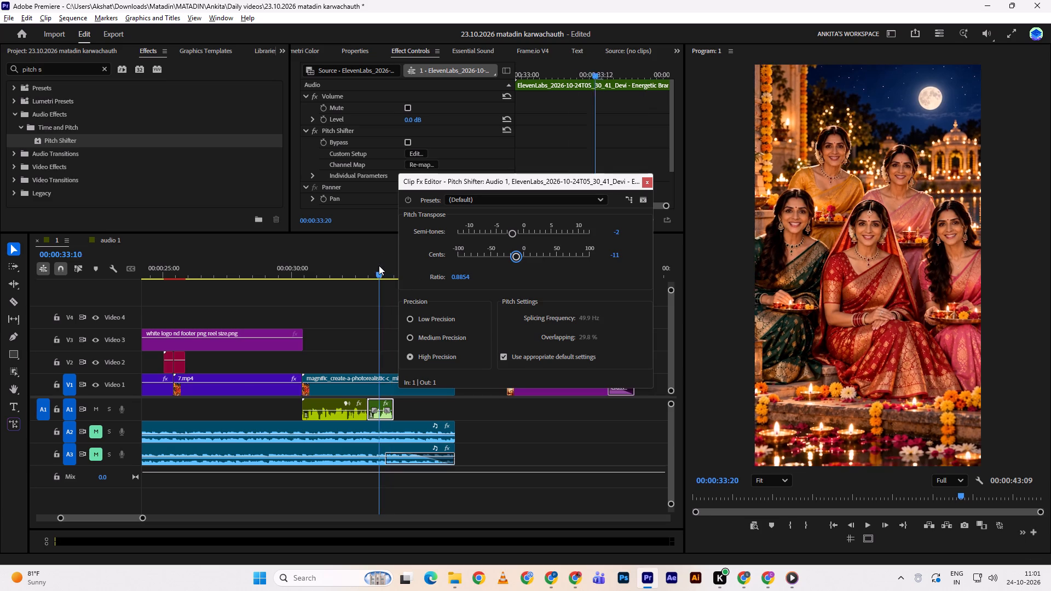
{"action": "key", "text": "space"}
{"action": "left_click_drag", "start_coordinate": [378, 265], "coordinate": [369, 268]}
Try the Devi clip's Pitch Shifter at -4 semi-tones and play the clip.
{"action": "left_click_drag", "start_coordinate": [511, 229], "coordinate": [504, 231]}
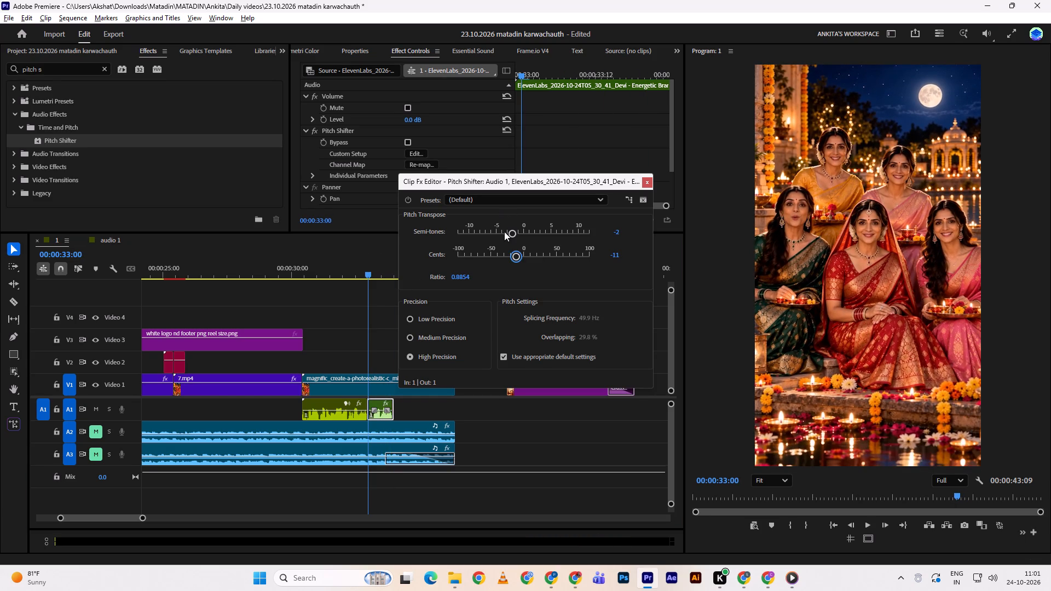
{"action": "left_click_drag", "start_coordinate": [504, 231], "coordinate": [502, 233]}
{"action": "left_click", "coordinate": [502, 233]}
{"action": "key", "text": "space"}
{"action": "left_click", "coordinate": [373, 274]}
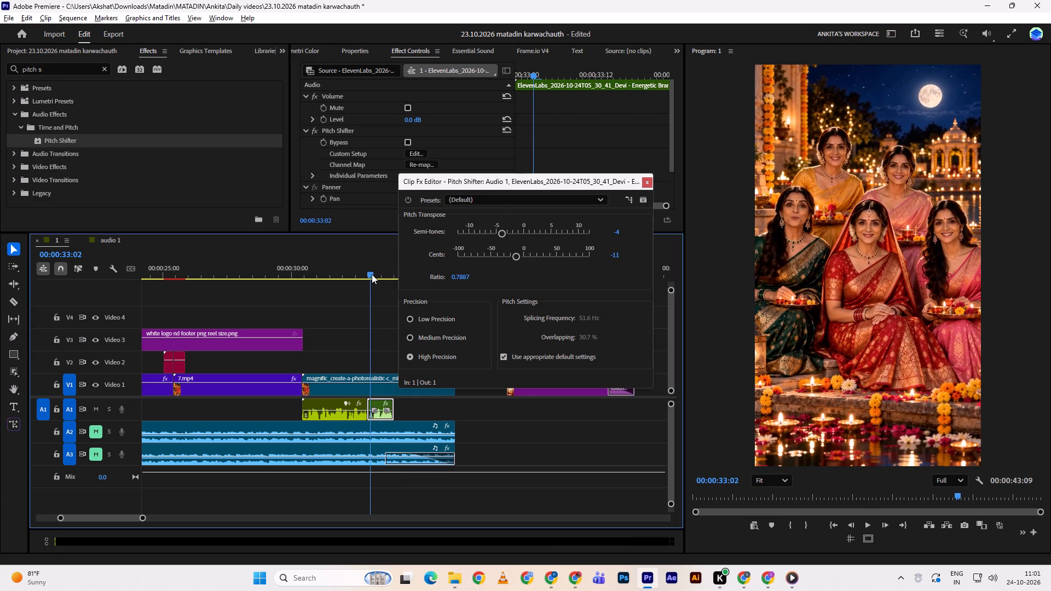
Set the Devi clip's Pitch Shifter to 1 semi-tone, replay it to judge the sound, and close the effect editor.
{"action": "left_click_drag", "start_coordinate": [507, 231], "coordinate": [532, 228]}
{"action": "key", "text": "space"}
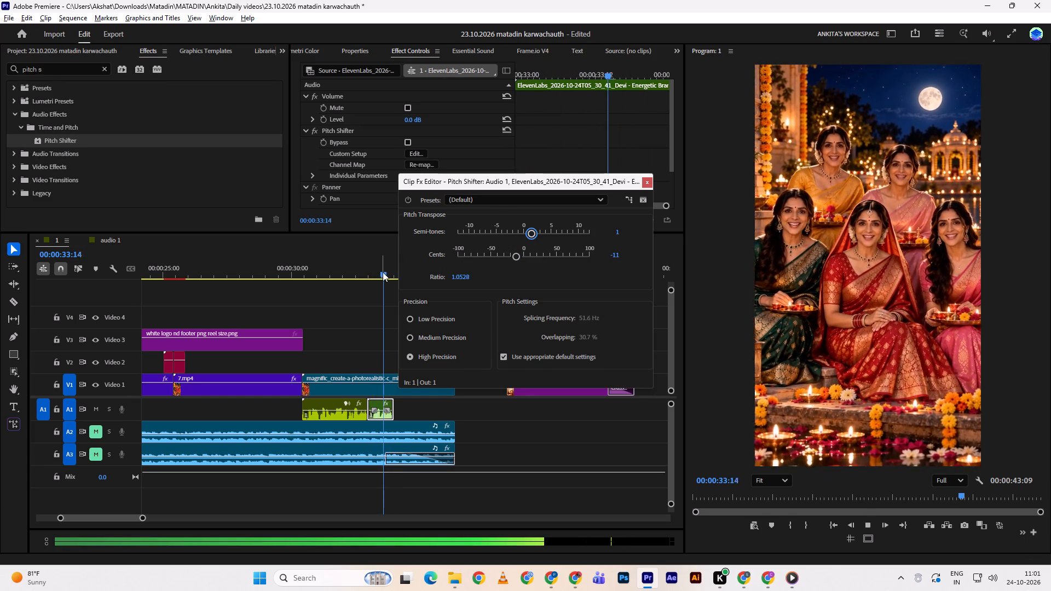
{"action": "left_click_drag", "start_coordinate": [380, 272], "coordinate": [360, 269]}
{"action": "key", "text": "space"}
{"action": "key", "text": "space"}
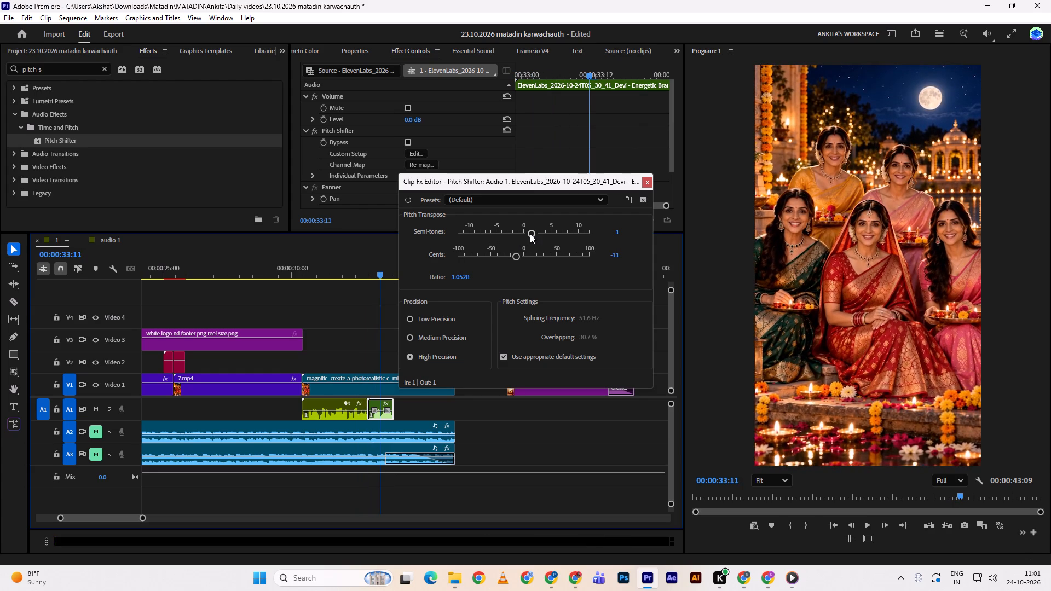
{"action": "left_click", "coordinate": [530, 234]}
{"action": "key", "text": "space"}
{"action": "left_click_drag", "start_coordinate": [378, 266], "coordinate": [362, 271]}
{"action": "key", "text": "space"}
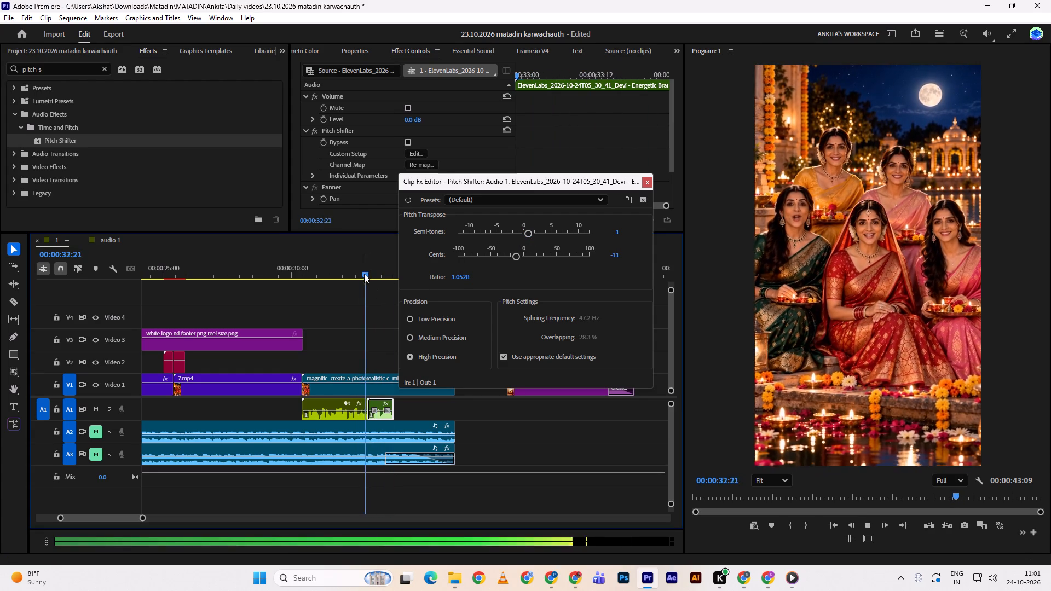
{"action": "left_click_drag", "start_coordinate": [362, 274], "coordinate": [321, 279]}
{"action": "key", "text": "space"}
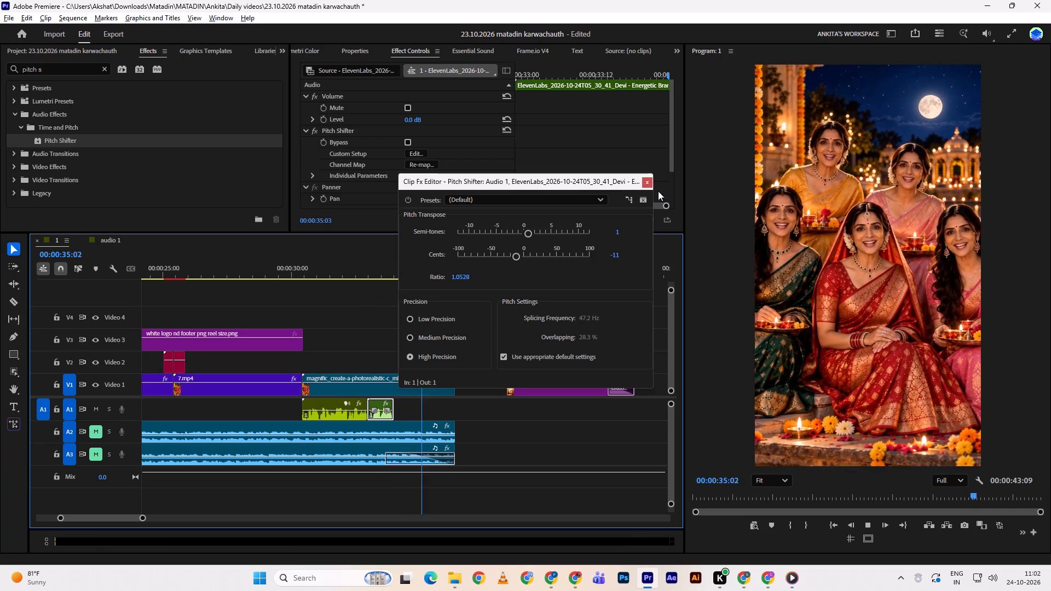
{"action": "double_click", "coordinate": [650, 177]}
Play the voiceover section on A1 to check how the Devi clip follows the preceding voiceover.
{"action": "left_click_drag", "start_coordinate": [350, 271], "coordinate": [337, 268]}
{"action": "key", "text": "space"}
{"action": "left_click", "coordinate": [406, 327]}
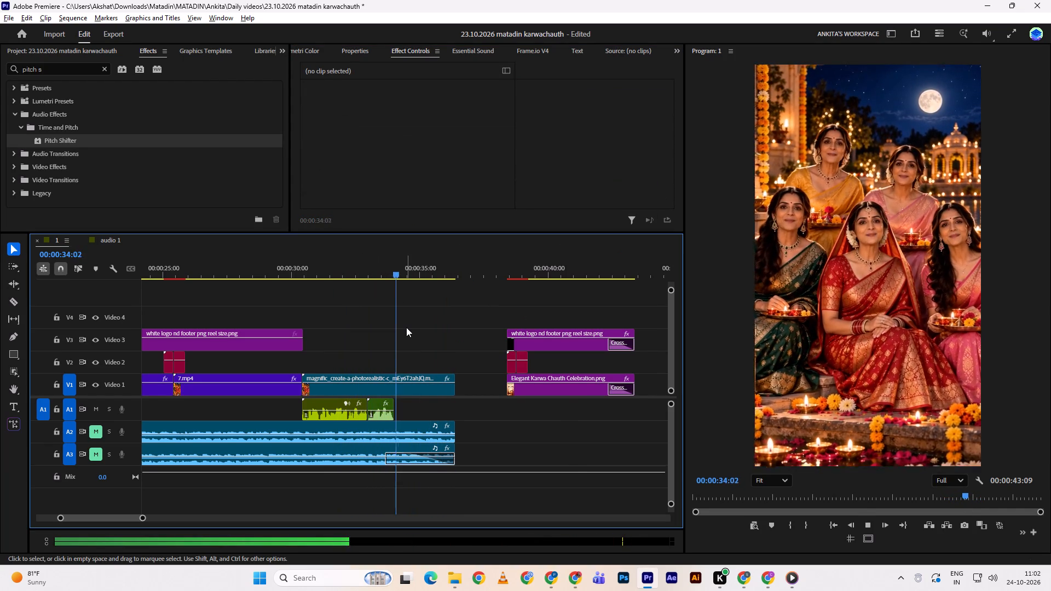
{"action": "left_click_drag", "start_coordinate": [355, 266], "coordinate": [294, 274]}
{"action": "left_click", "coordinate": [294, 274]}
{"action": "key", "text": "space"}
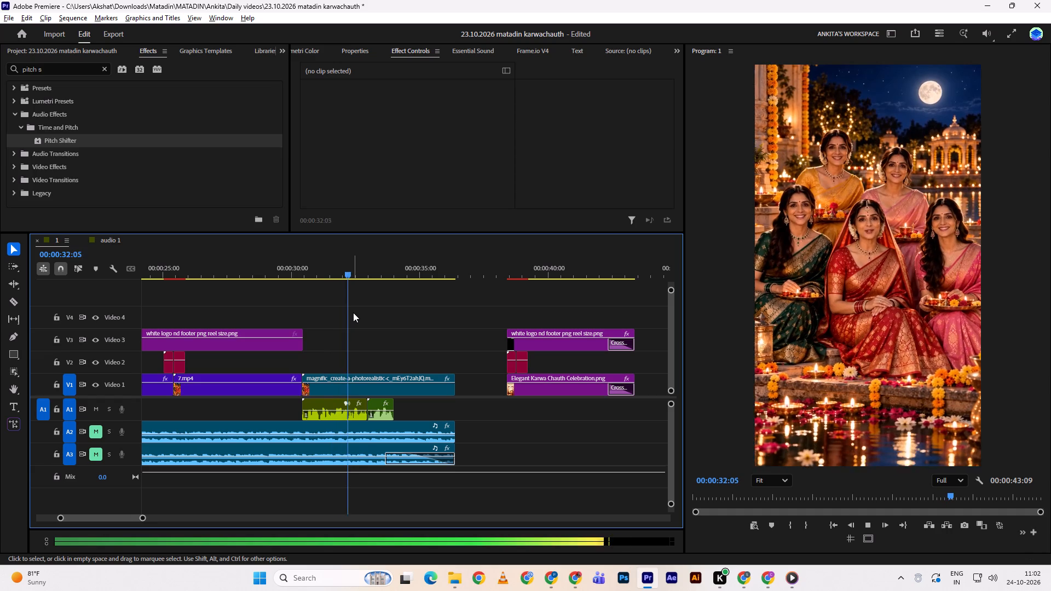
{"action": "key", "text": "space"}
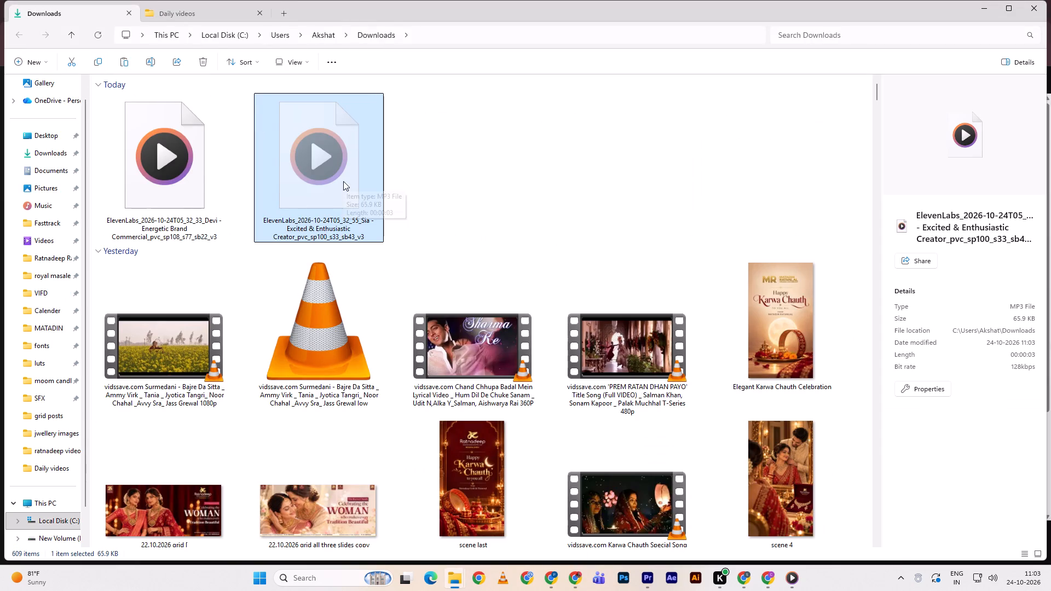
{"action": "left_click", "coordinate": [206, 11]}
{"action": "key", "text": "ctrl+v"}
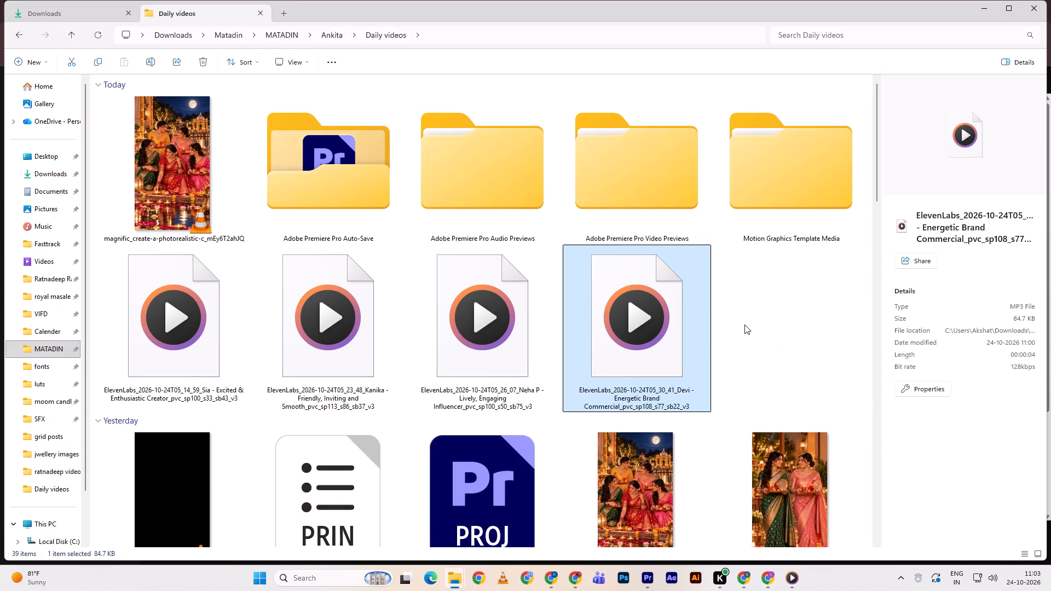
Import the Sia greeting MP3 from the Daily videos folder into the Premiere project bin.
{"action": "left_click_drag", "start_coordinate": [777, 323], "coordinate": [768, 364]}
{"action": "key", "text": "alt+Tab"}
{"action": "key", "text": "alt+Tab"}
{"action": "key", "text": "alt+Tab"}
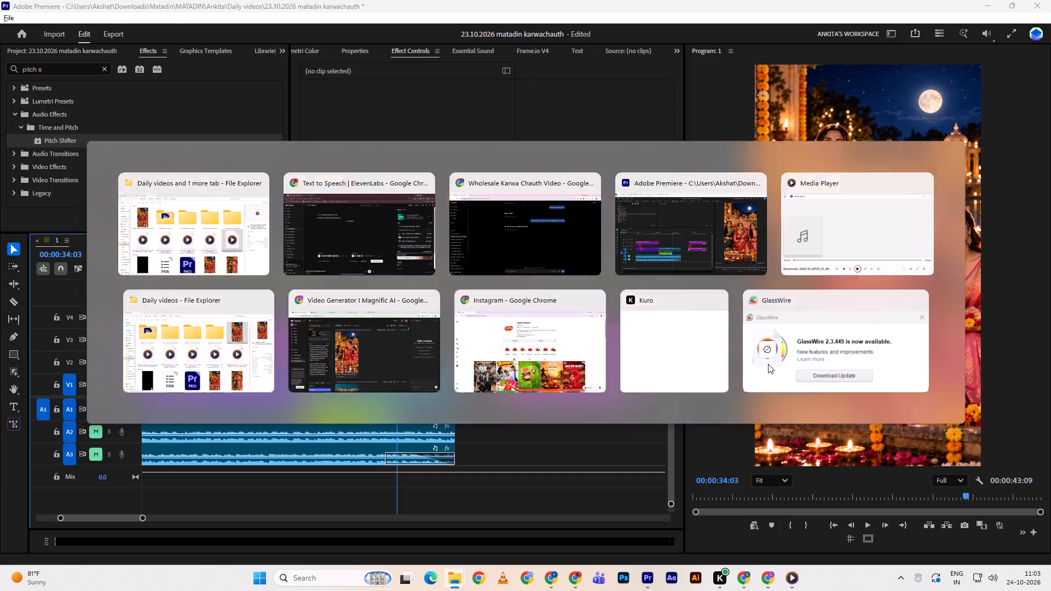
{"action": "left_click_drag", "start_coordinate": [768, 364], "coordinate": [90, 56]}
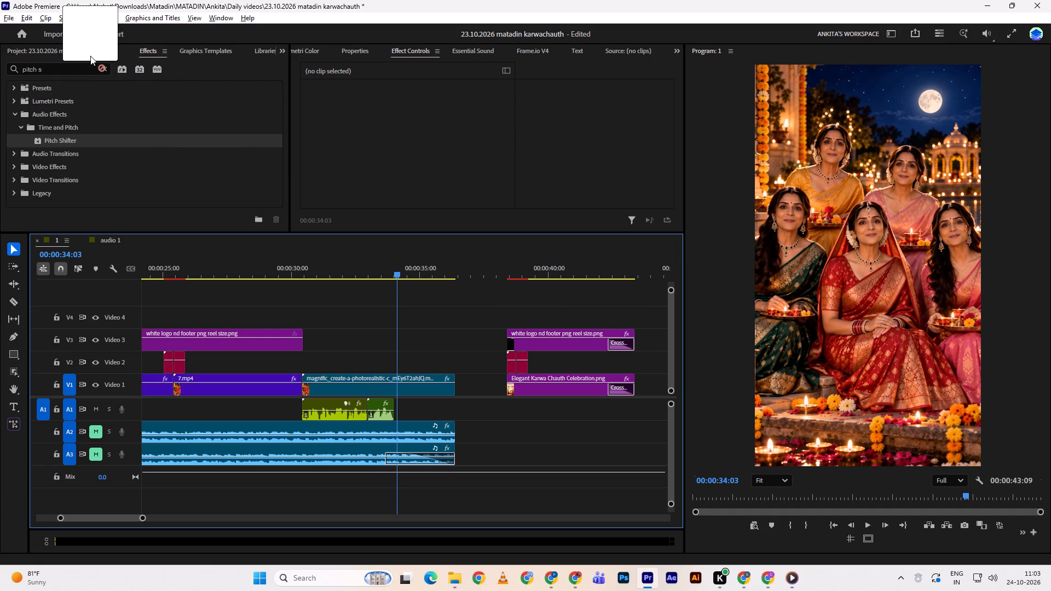
{"action": "left_click_drag", "start_coordinate": [90, 56], "coordinate": [210, 167]}
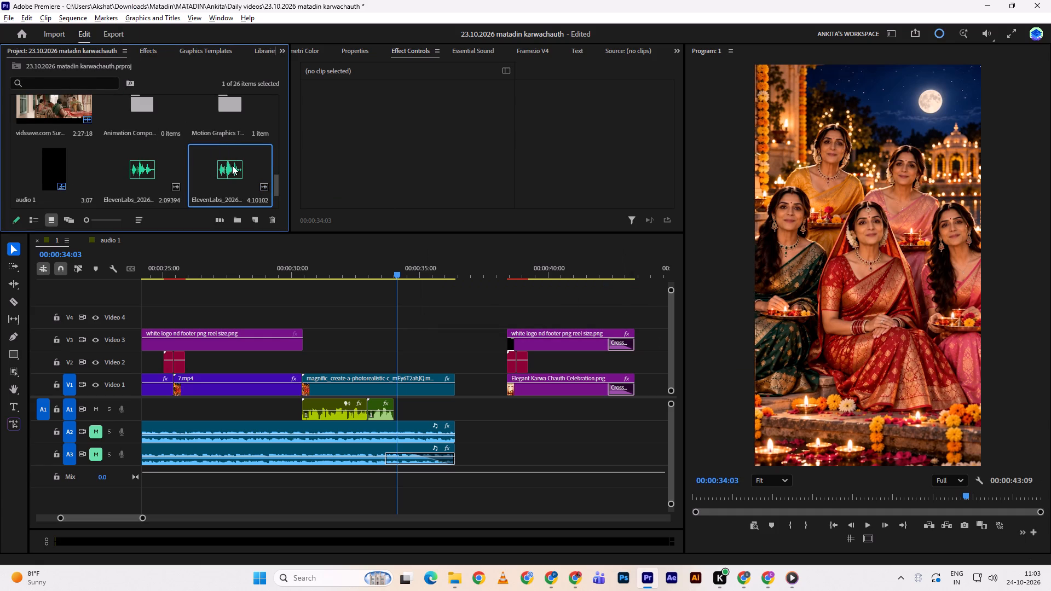
Place the Sia greeting on track A1 directly after the existing voiceover clips and play it back.
{"action": "left_click_drag", "start_coordinate": [232, 165], "coordinate": [395, 412]}
{"action": "left_click_drag", "start_coordinate": [391, 273], "coordinate": [385, 269]}
{"action": "key", "text": "space"}
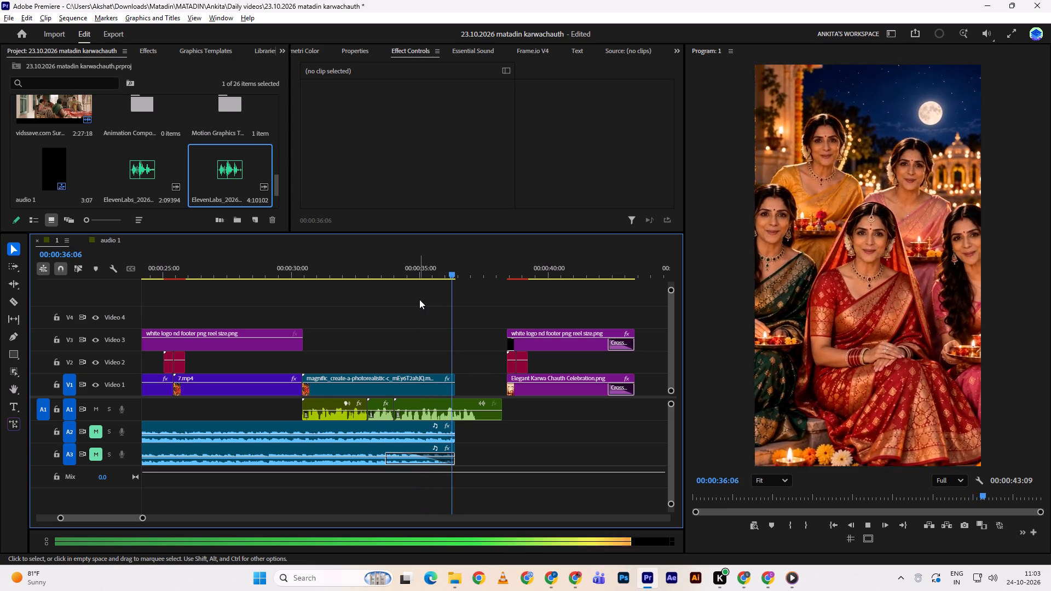
{"action": "key", "text": "space"}
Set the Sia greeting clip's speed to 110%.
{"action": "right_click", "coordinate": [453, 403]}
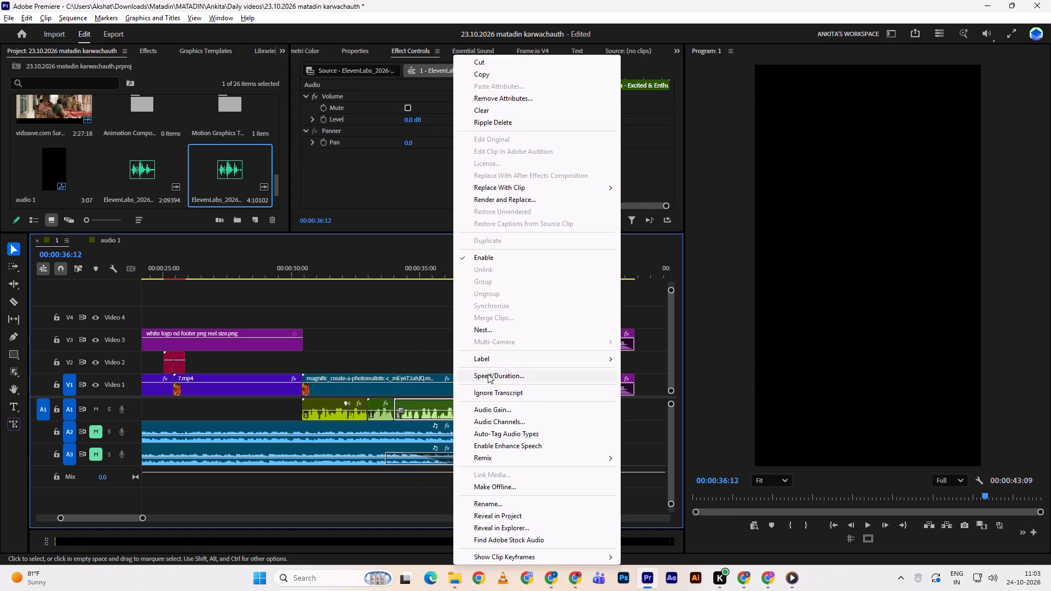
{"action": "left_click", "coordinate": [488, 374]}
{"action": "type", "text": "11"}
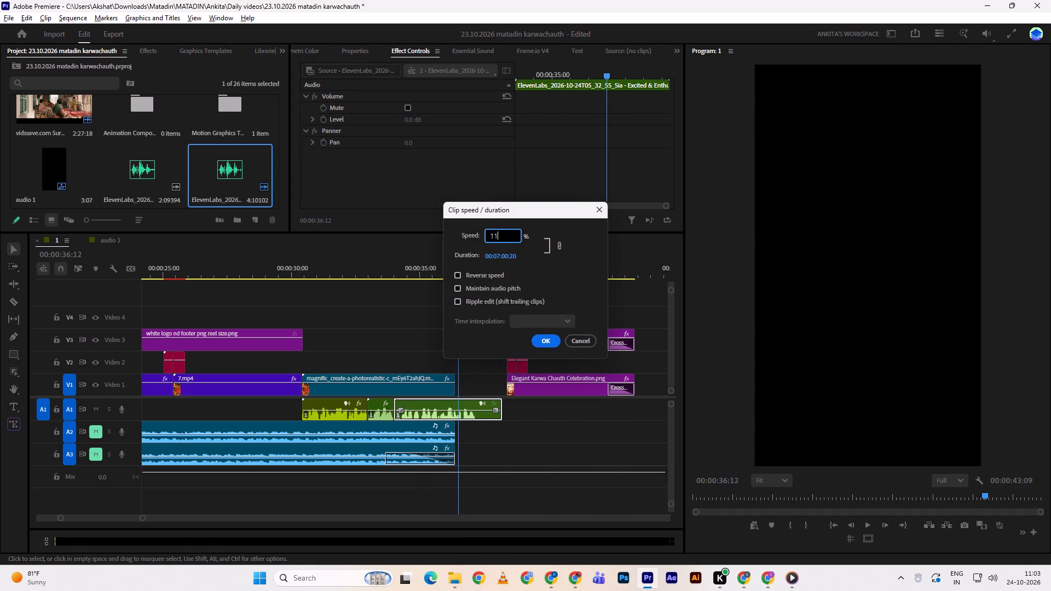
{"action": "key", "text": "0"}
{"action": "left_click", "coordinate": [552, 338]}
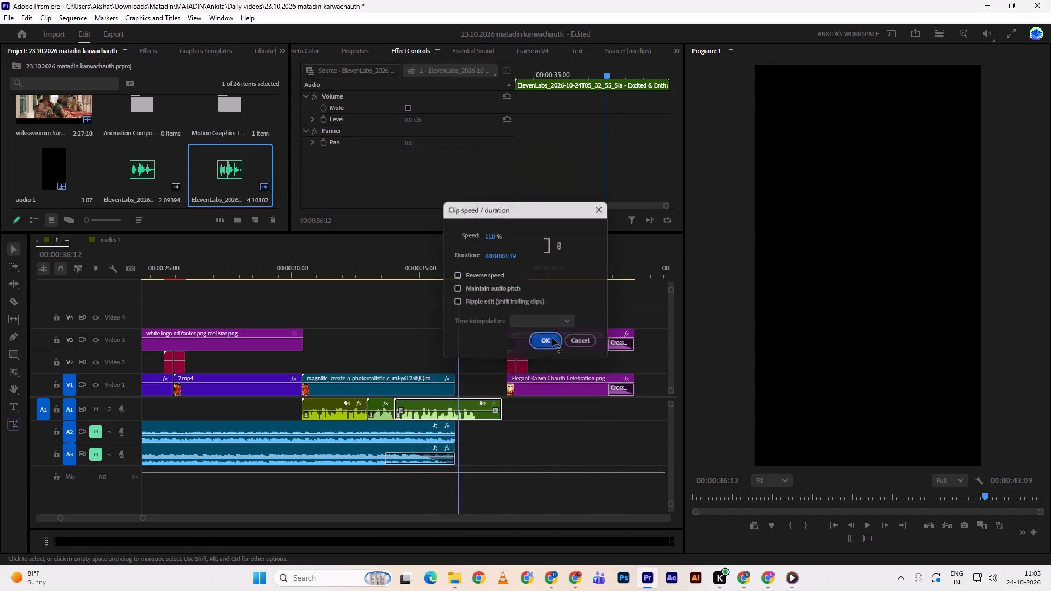
Play to the end of the spoken greeting and trim the Sia clip's end back to 00:00:37:00.
{"action": "key", "text": "space"}
{"action": "key", "text": "space"}
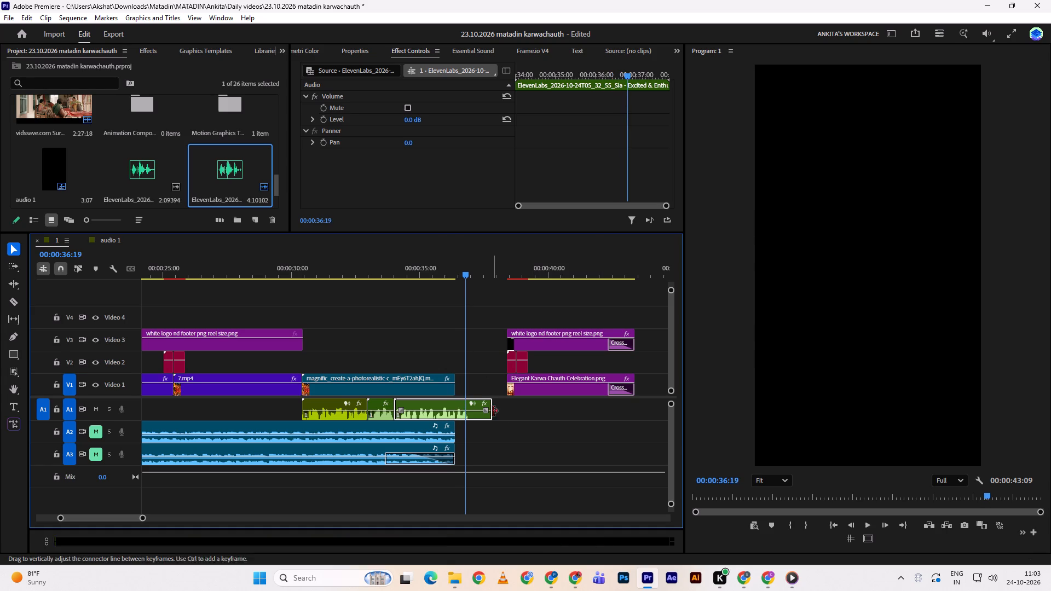
{"action": "key", "text": "space"}
{"action": "key", "text": "space"}
{"action": "left_click_drag", "start_coordinate": [493, 409], "coordinate": [473, 407]}
{"action": "left_click", "coordinate": [473, 407]}
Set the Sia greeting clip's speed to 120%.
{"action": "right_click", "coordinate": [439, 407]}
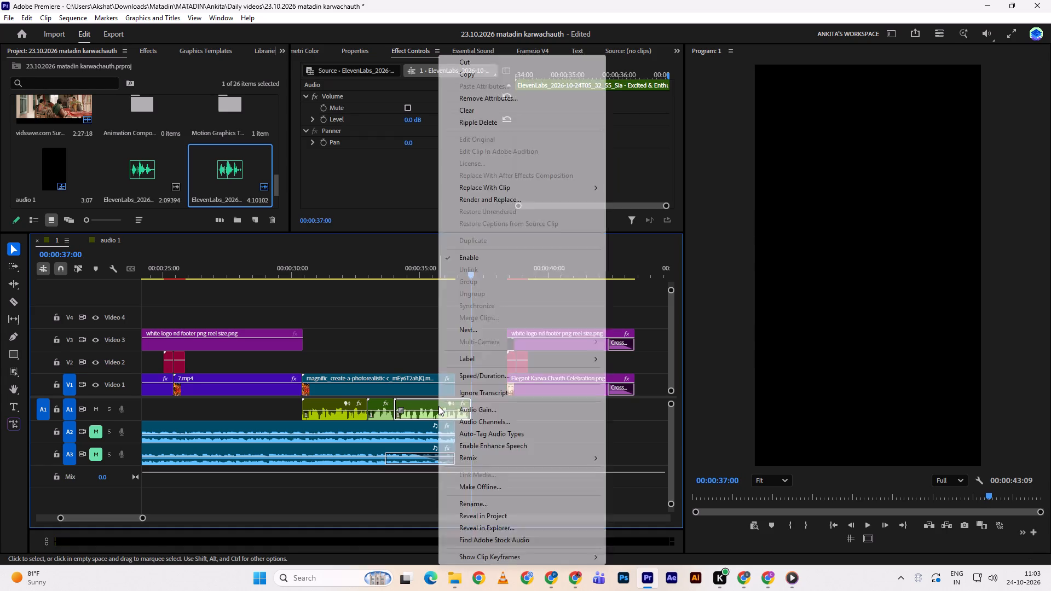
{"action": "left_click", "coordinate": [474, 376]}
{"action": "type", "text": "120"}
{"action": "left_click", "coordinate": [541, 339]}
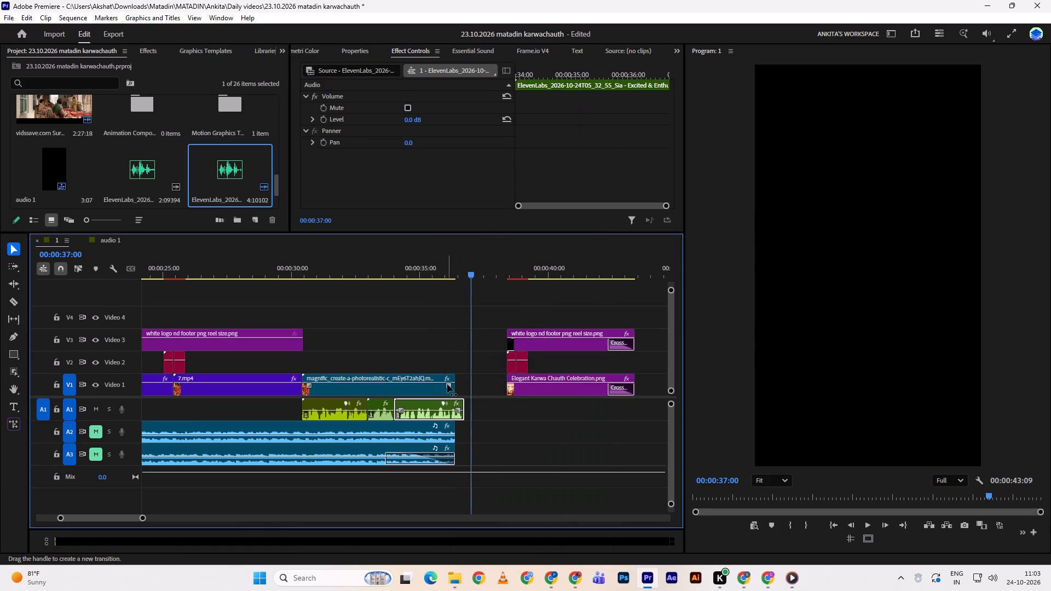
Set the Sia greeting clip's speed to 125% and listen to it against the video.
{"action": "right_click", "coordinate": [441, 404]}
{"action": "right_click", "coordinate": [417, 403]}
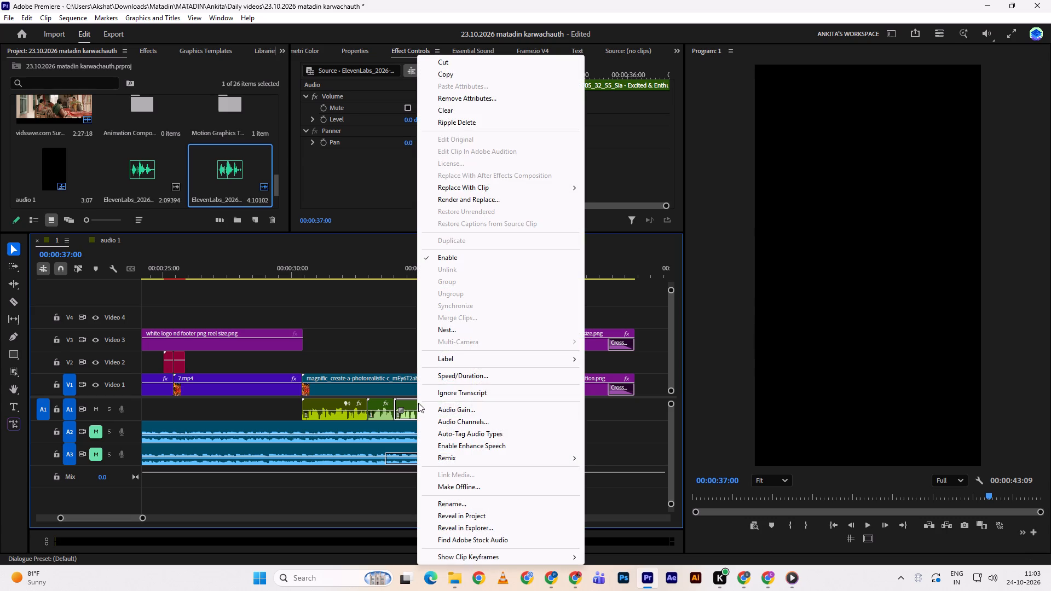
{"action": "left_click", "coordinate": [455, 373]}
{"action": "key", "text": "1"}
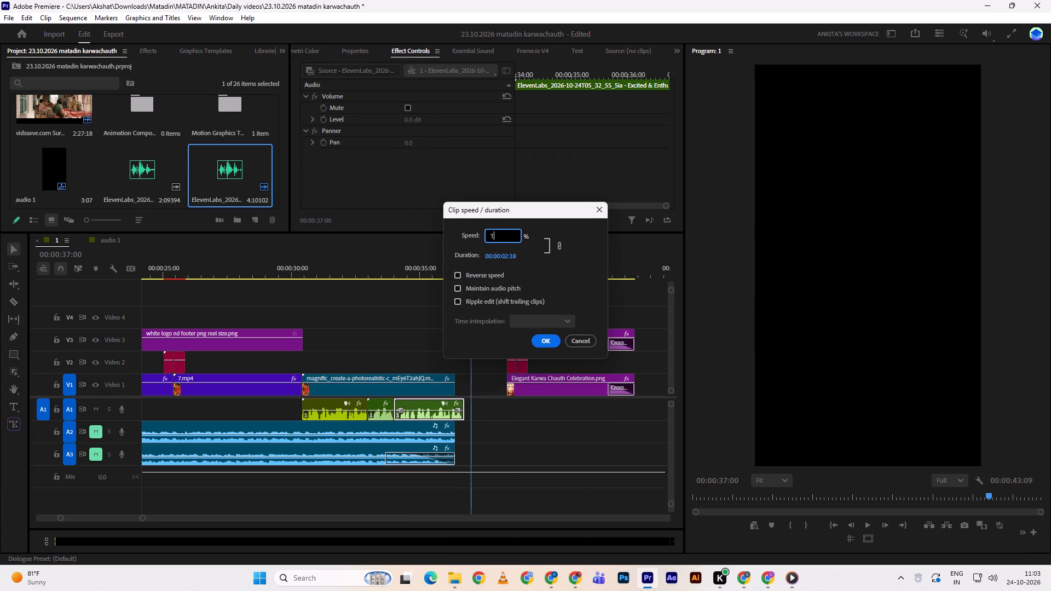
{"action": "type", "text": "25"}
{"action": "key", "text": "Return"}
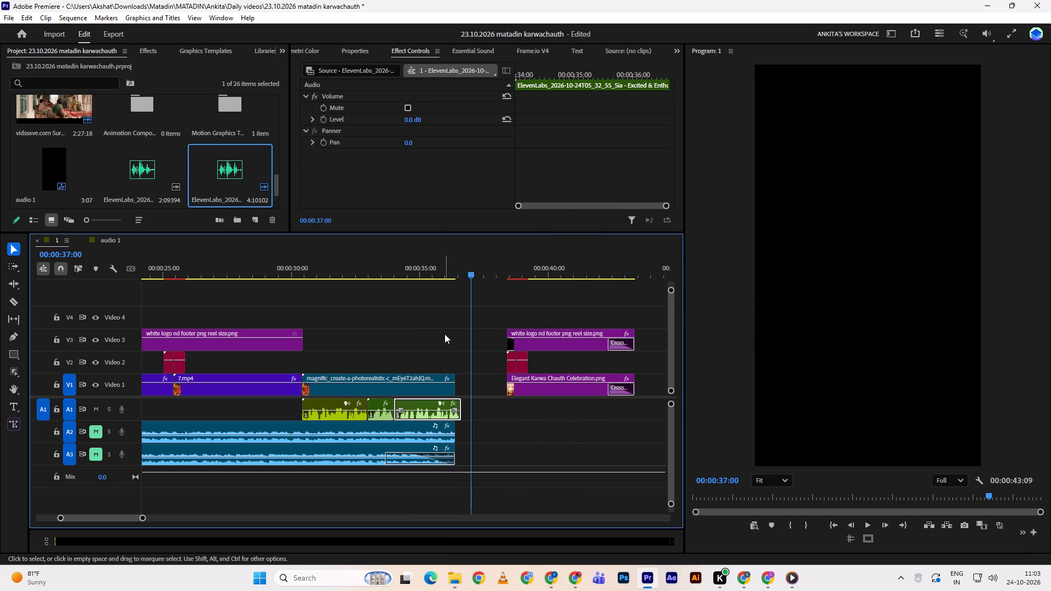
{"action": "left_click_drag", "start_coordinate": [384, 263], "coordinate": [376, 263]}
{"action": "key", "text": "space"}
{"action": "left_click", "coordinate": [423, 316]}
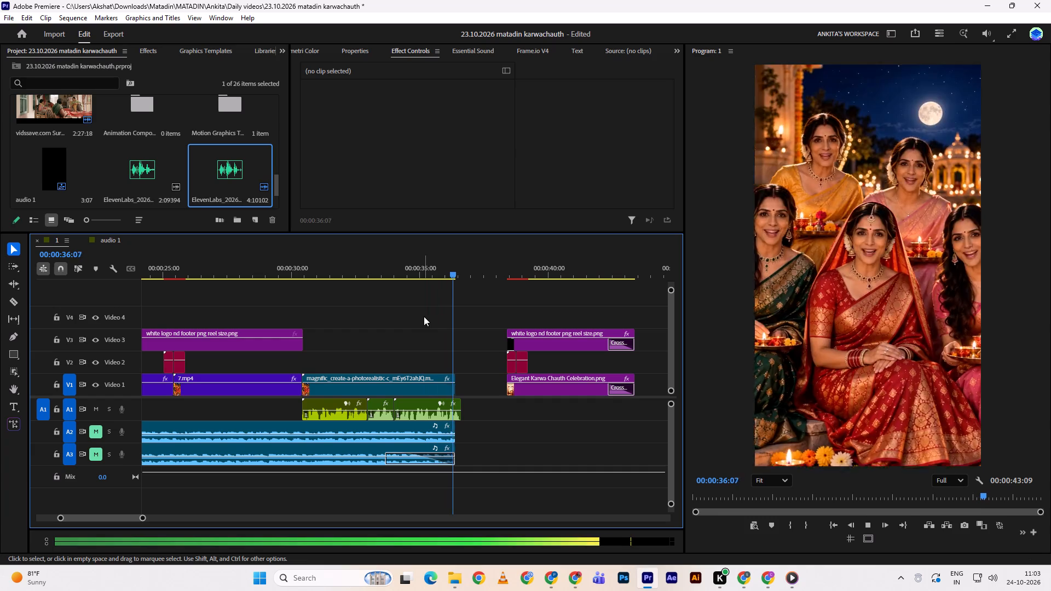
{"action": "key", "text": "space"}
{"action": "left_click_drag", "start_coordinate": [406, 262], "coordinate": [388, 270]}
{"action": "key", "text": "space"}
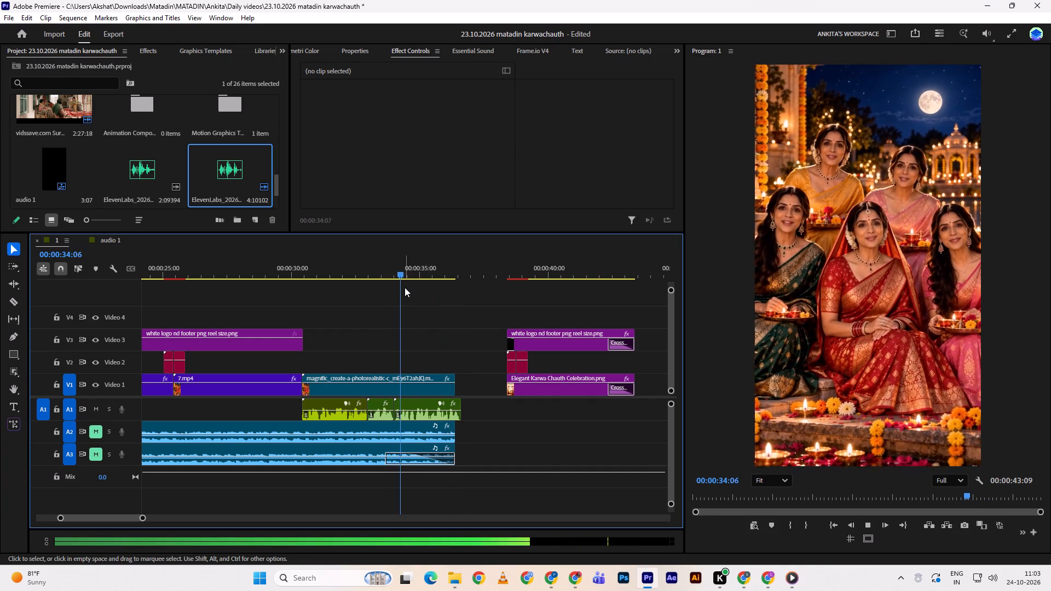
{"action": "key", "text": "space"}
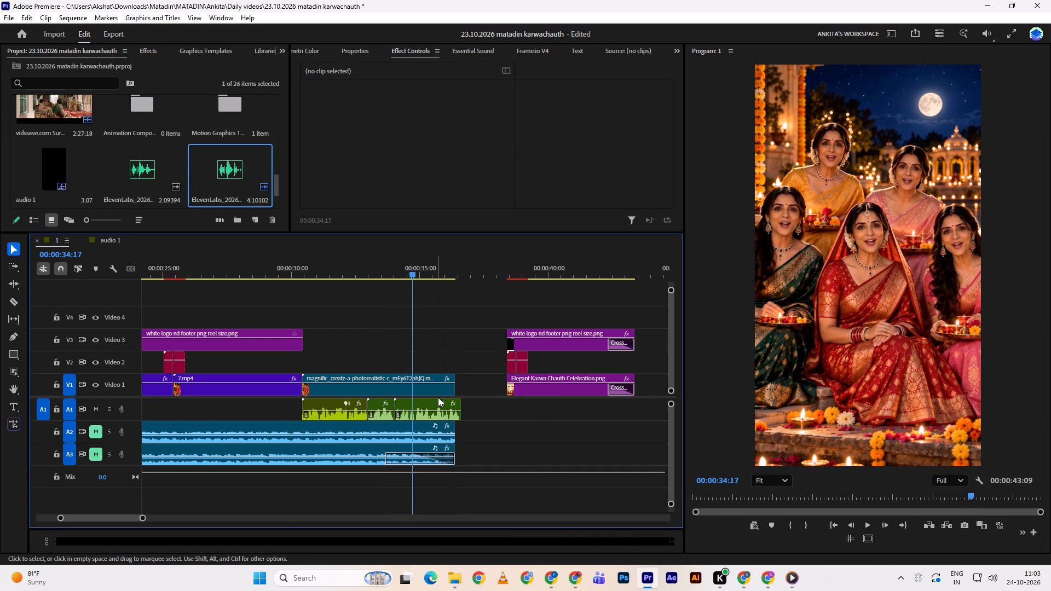
Set the Sia greeting clip's speed to 130% and play the section back.
{"action": "right_click", "coordinate": [438, 397]}
{"action": "right_click", "coordinate": [436, 400]}
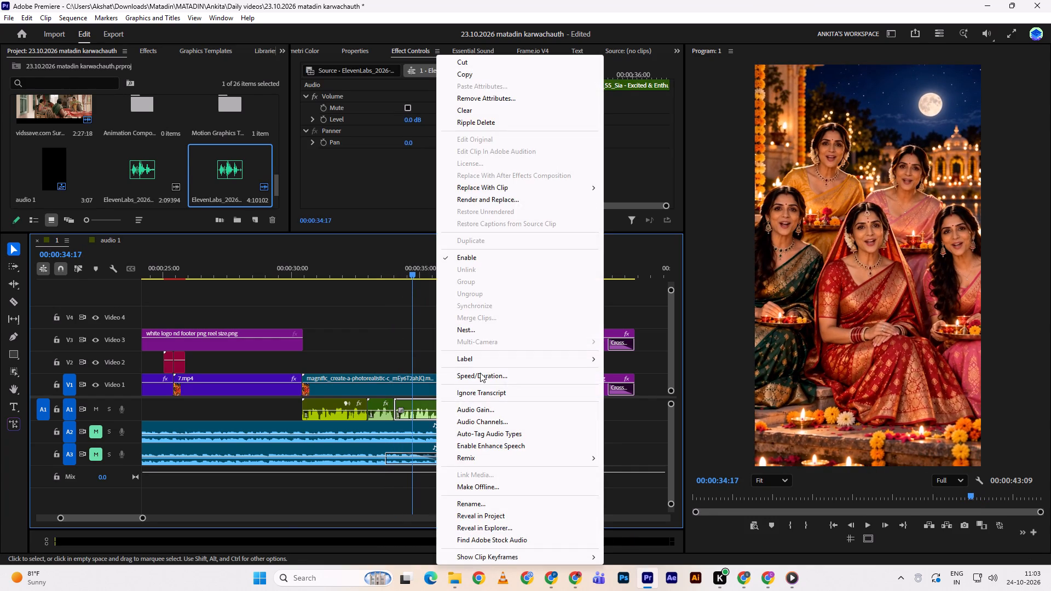
{"action": "left_click", "coordinate": [480, 373]}
{"action": "type", "text": "130"}
{"action": "left_click", "coordinate": [538, 340]}
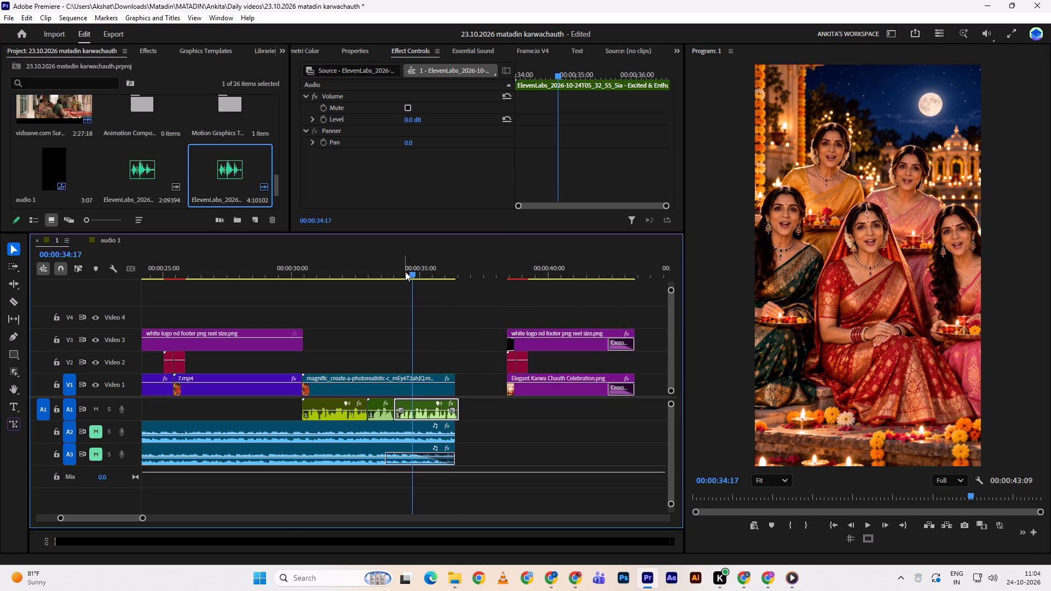
{"action": "left_click_drag", "start_coordinate": [399, 266], "coordinate": [387, 266]}
{"action": "left_click", "coordinate": [441, 322]}
{"action": "key", "text": "space"}
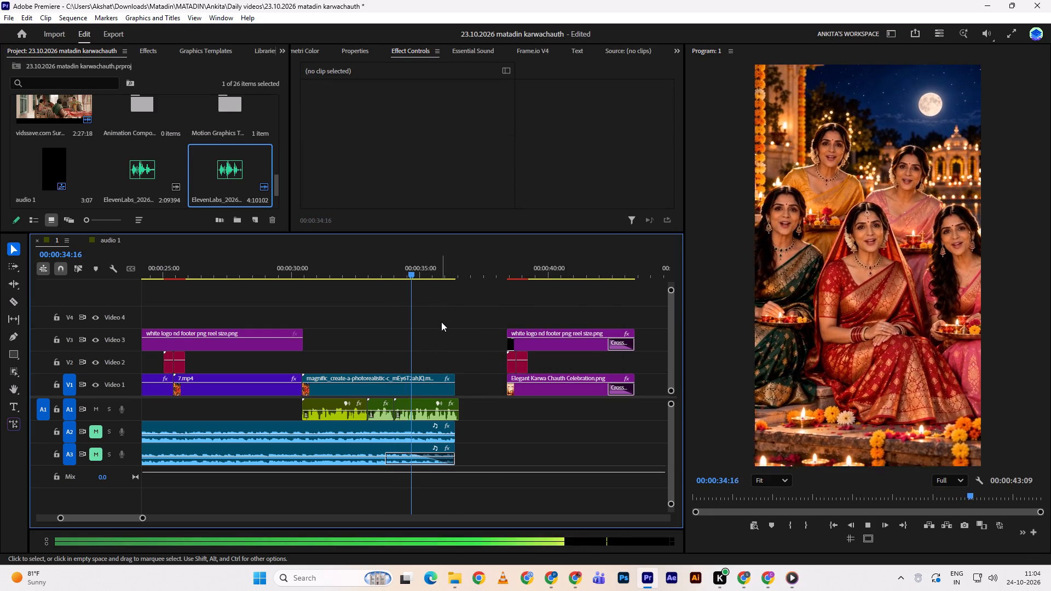
{"action": "key", "text": "space"}
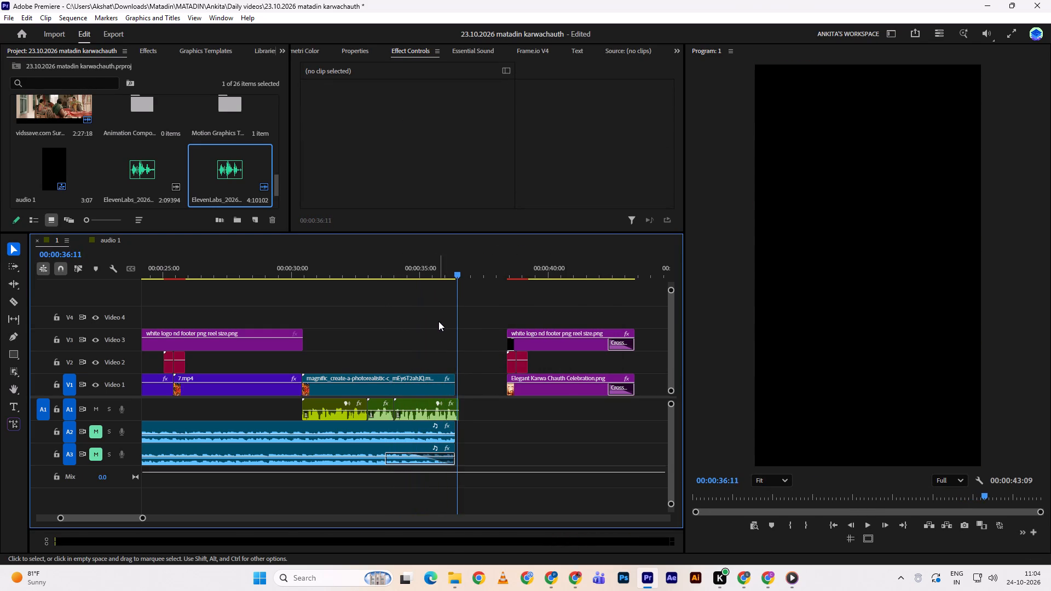
Extend the end of the magnific video clip on V1 to match the end of the Sia greeting.
{"action": "left_click", "coordinate": [432, 262]}
{"action": "key", "text": "space"}
{"action": "left_click_drag", "start_coordinate": [459, 384], "coordinate": [467, 383]}
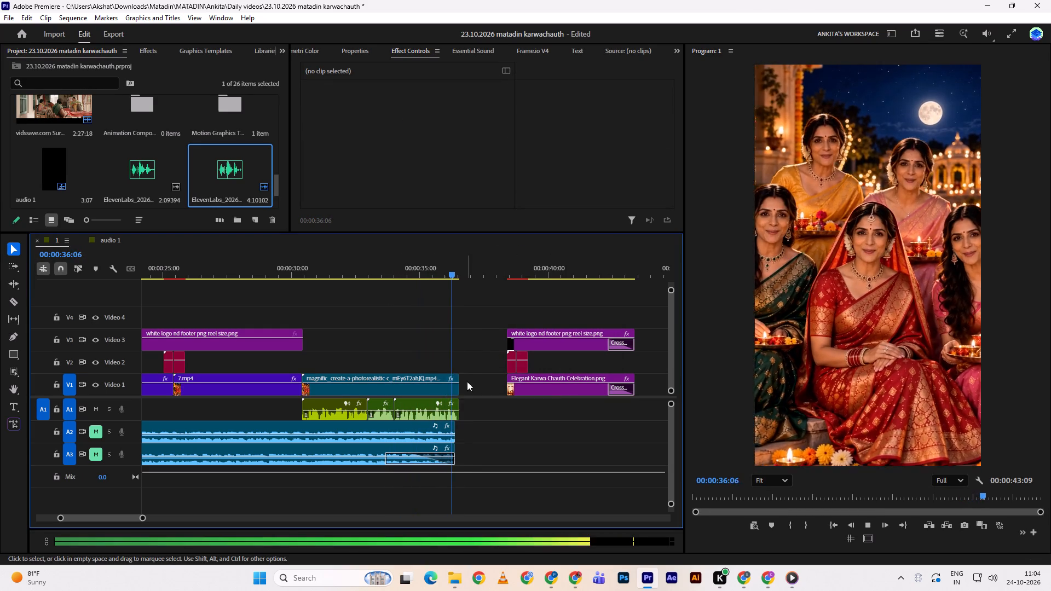
Play back the closing voiceover section to check how the Sia greeting fits with the women's video and preceding voice clips.
{"action": "left_click_drag", "start_coordinate": [444, 297], "coordinate": [432, 276]}
{"action": "left_click_drag", "start_coordinate": [430, 264], "coordinate": [412, 266]}
{"action": "key", "text": "space"}
{"action": "key", "text": "space"}
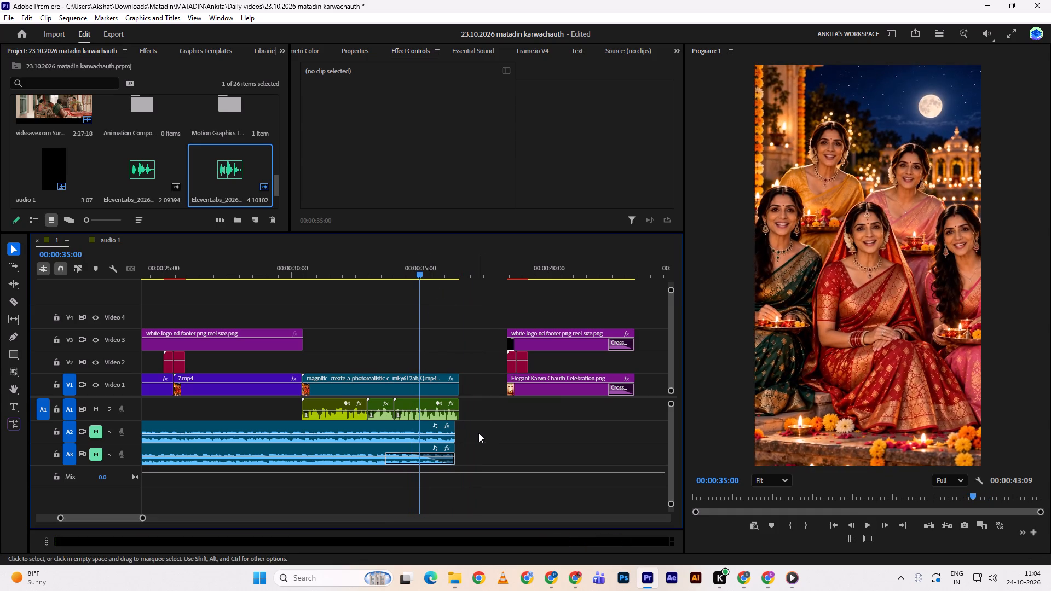
{"action": "key", "text": "space"}
{"action": "left_click_drag", "start_coordinate": [395, 266], "coordinate": [387, 265]}
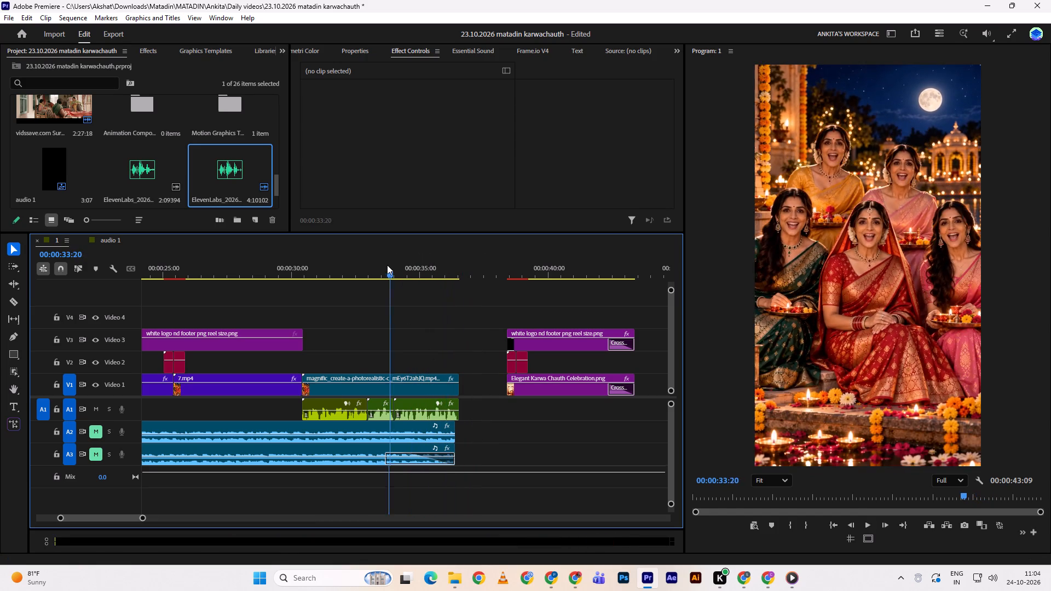
{"action": "left_click_drag", "start_coordinate": [387, 265], "coordinate": [383, 265]}
{"action": "key", "text": "space"}
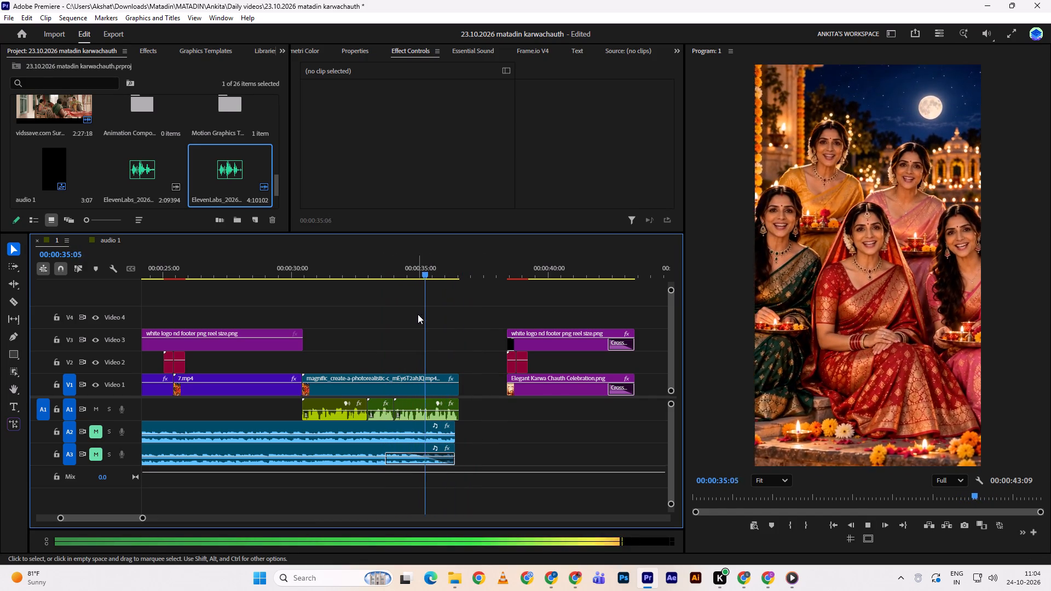
{"action": "left_click_drag", "start_coordinate": [411, 271], "coordinate": [396, 271]}
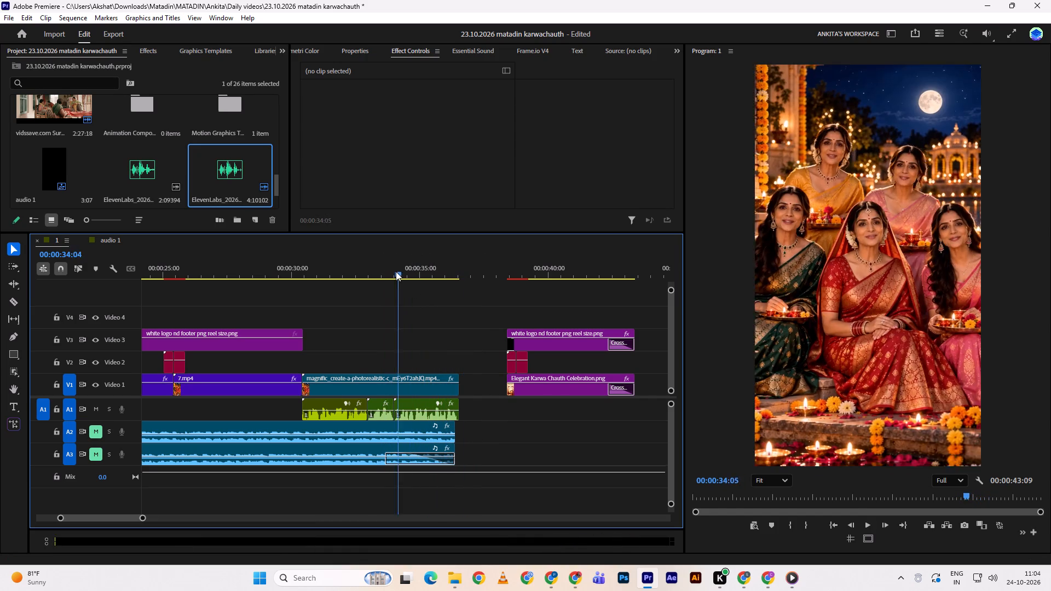
{"action": "left_click_drag", "start_coordinate": [396, 271], "coordinate": [335, 283]}
{"action": "key", "text": "space"}
{"action": "left_click", "coordinate": [376, 315]}
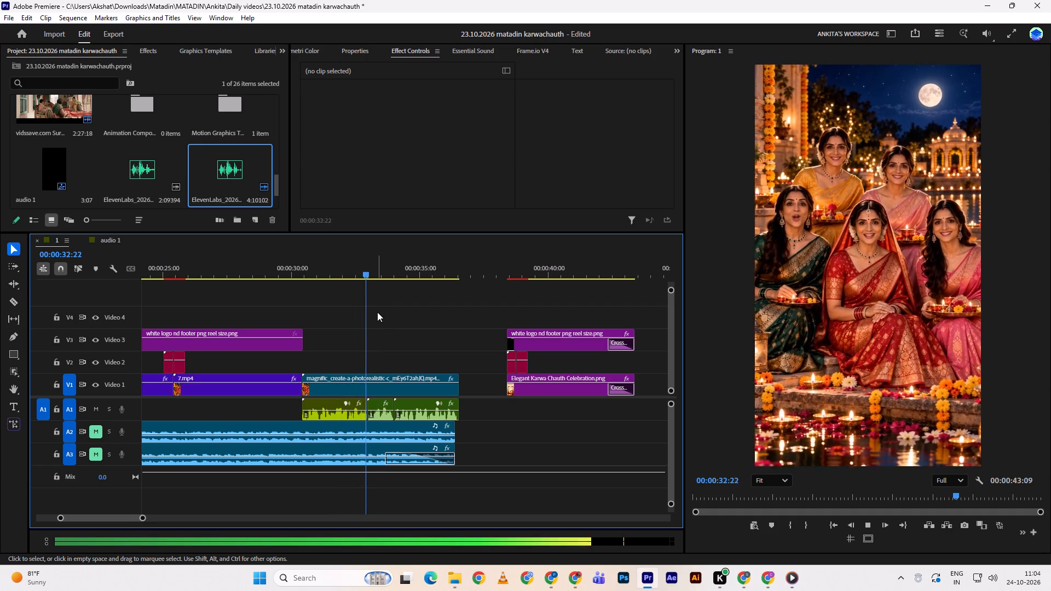
{"action": "key", "text": "space"}
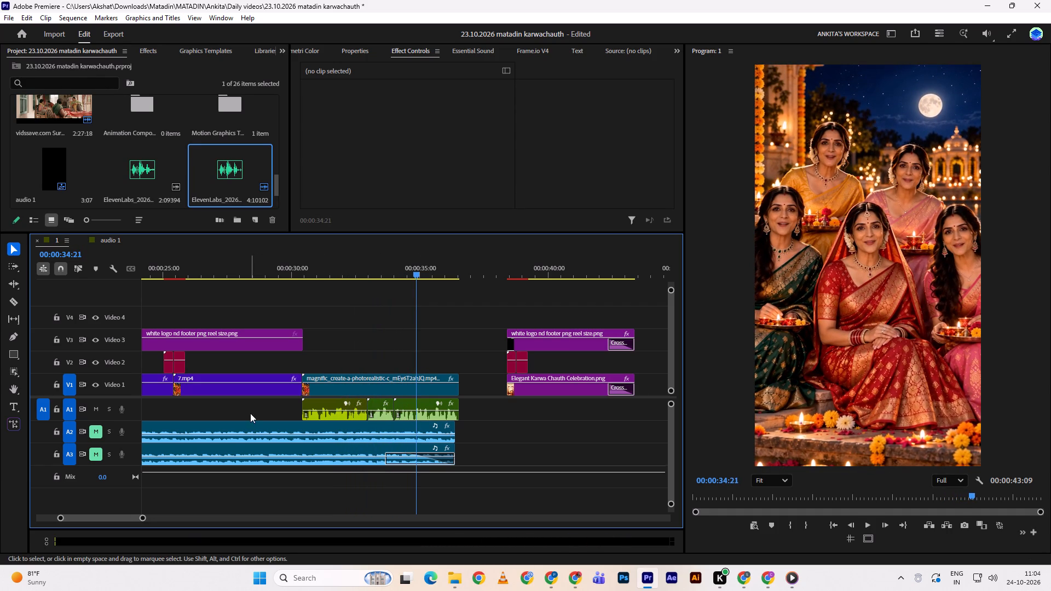
Add one more audio track, A4, below A3 in the sequence.
{"action": "left_click_drag", "start_coordinate": [251, 411], "coordinate": [250, 465]}
{"action": "left_click_drag", "start_coordinate": [259, 449], "coordinate": [261, 468]}
{"action": "left_click", "coordinate": [188, 406]}
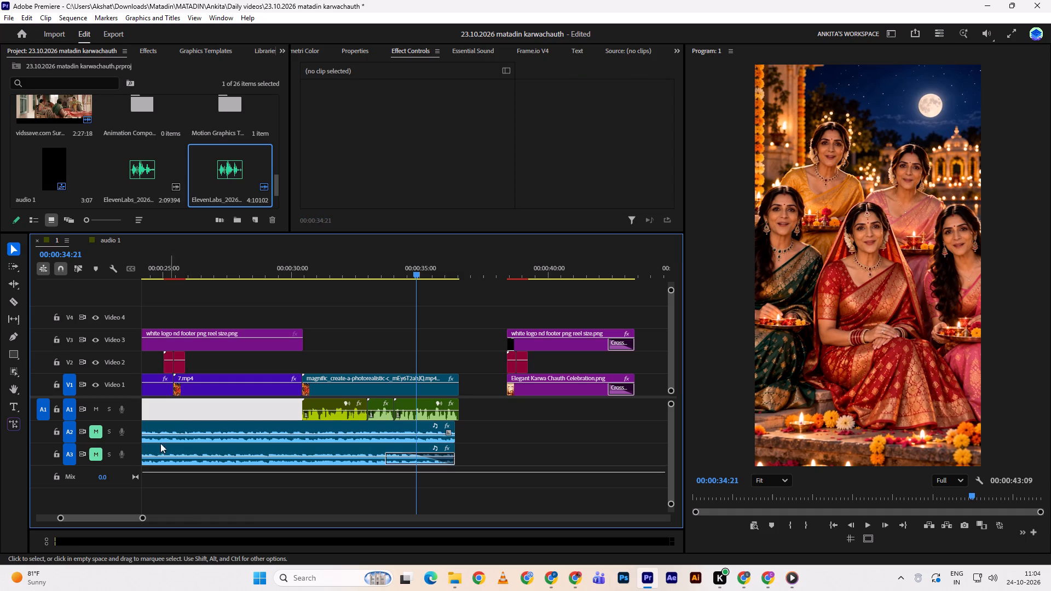
{"action": "right_click", "coordinate": [132, 459]}
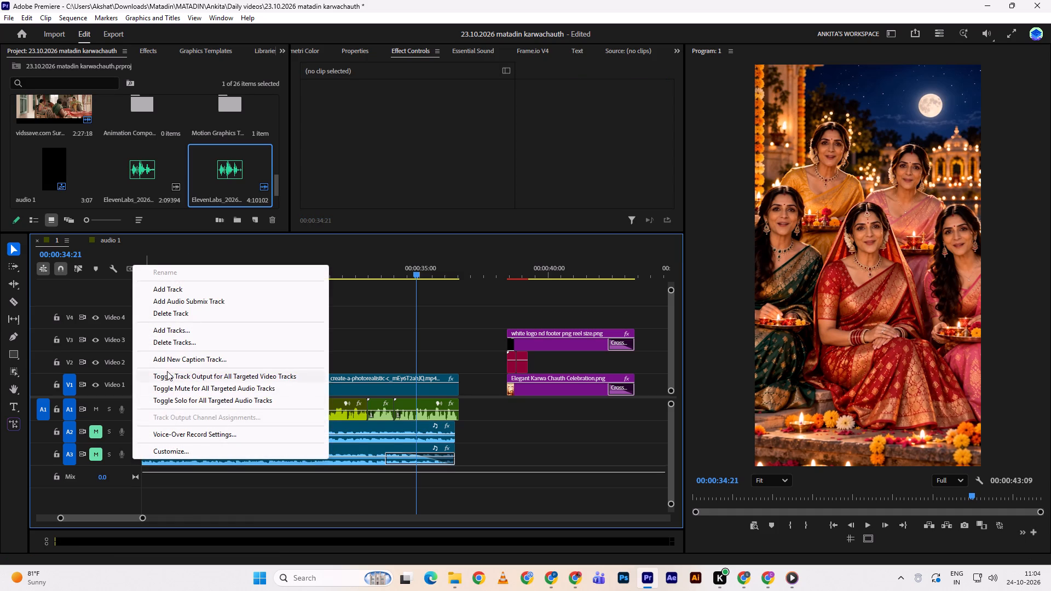
{"action": "left_click", "coordinate": [170, 292]}
{"action": "left_click", "coordinate": [492, 441]}
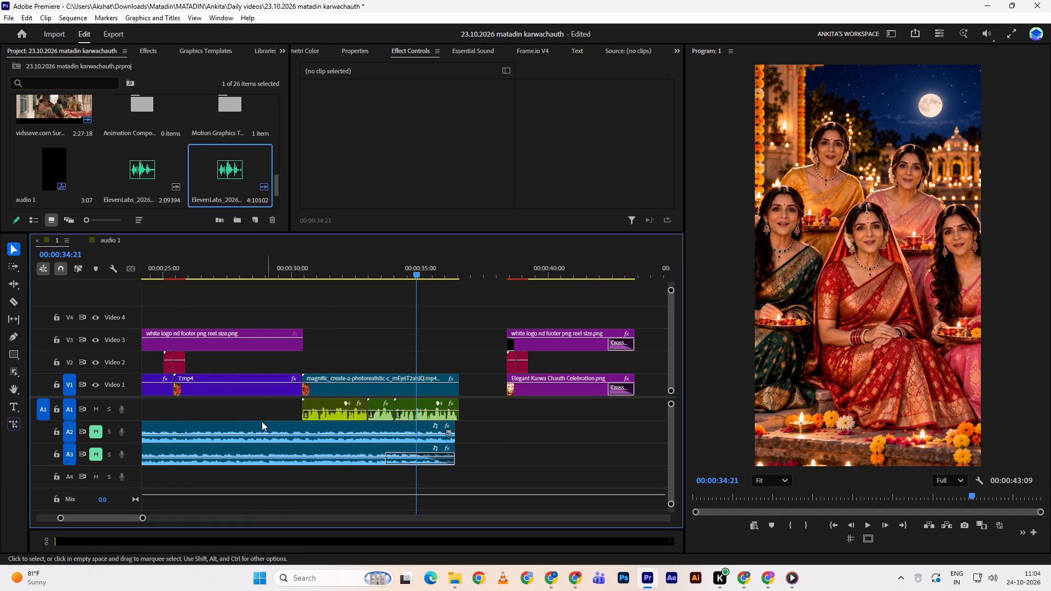
Move the two music clips down one track each, onto A3 and A4, leaving A2 free.
{"action": "left_click_drag", "start_coordinate": [256, 397], "coordinate": [263, 467]}
{"action": "left_click_drag", "start_coordinate": [250, 405], "coordinate": [253, 475]}
{"action": "left_click_drag", "start_coordinate": [258, 427], "coordinate": [259, 447]}
{"action": "left_click", "coordinate": [259, 447]}
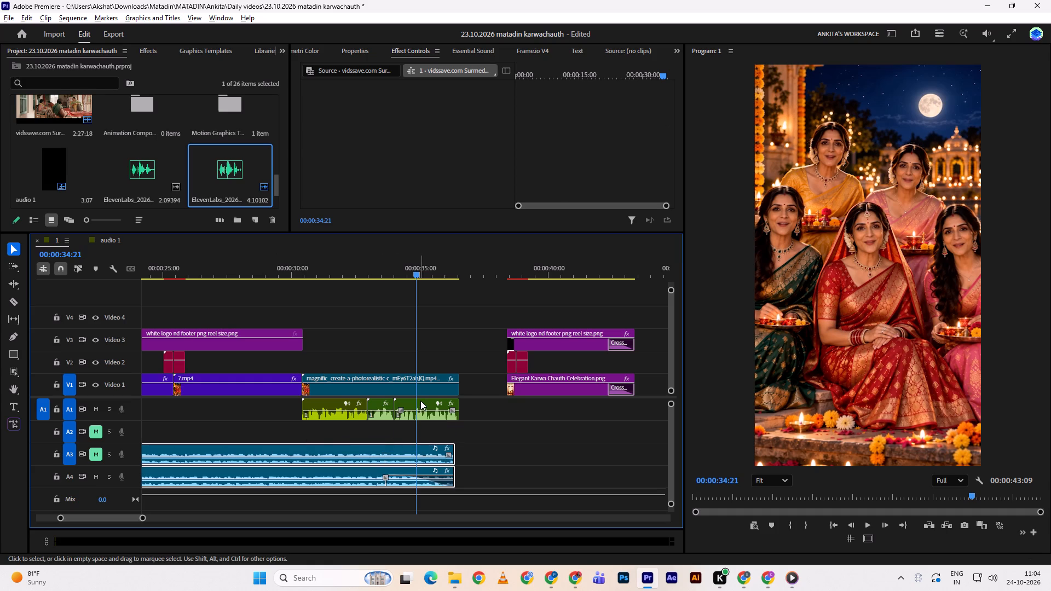
Duplicate the Sia greeting clip from A1 onto A2 directly beneath the original.
{"action": "left_click_drag", "start_coordinate": [420, 401], "coordinate": [418, 422], "text": "alt"}
{"action": "left_click", "coordinate": [418, 422], "text": "alt"}
Play back the greeting section to check the sound with the Sia clip duplicated on A2.
{"action": "left_click_drag", "start_coordinate": [409, 271], "coordinate": [388, 271]}
{"action": "left_click", "coordinate": [388, 271]}
{"action": "left_click", "coordinate": [405, 329]}
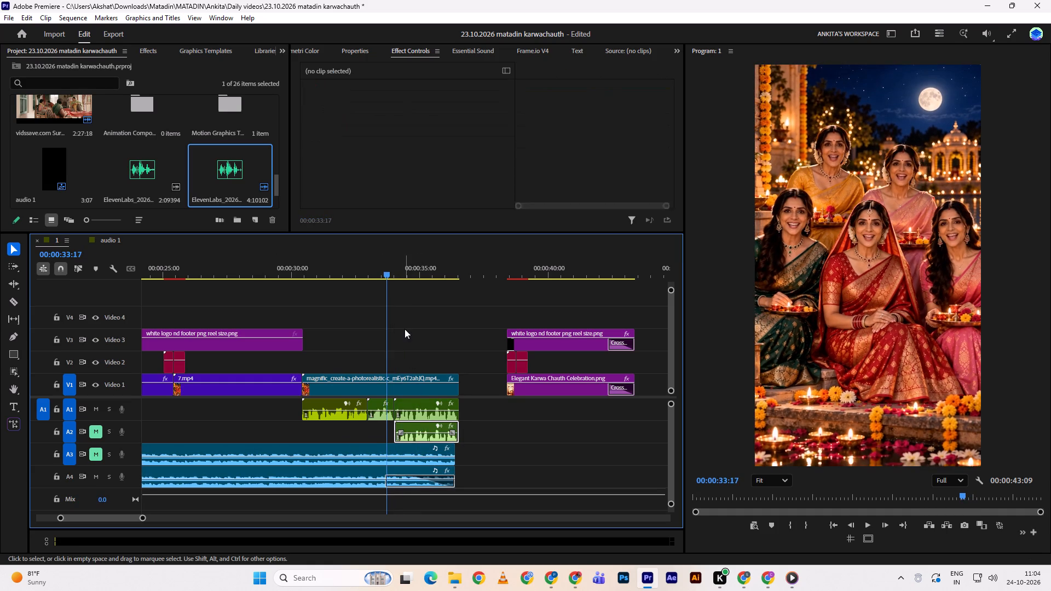
{"action": "key", "text": "space"}
{"action": "left_click", "coordinate": [405, 329]}
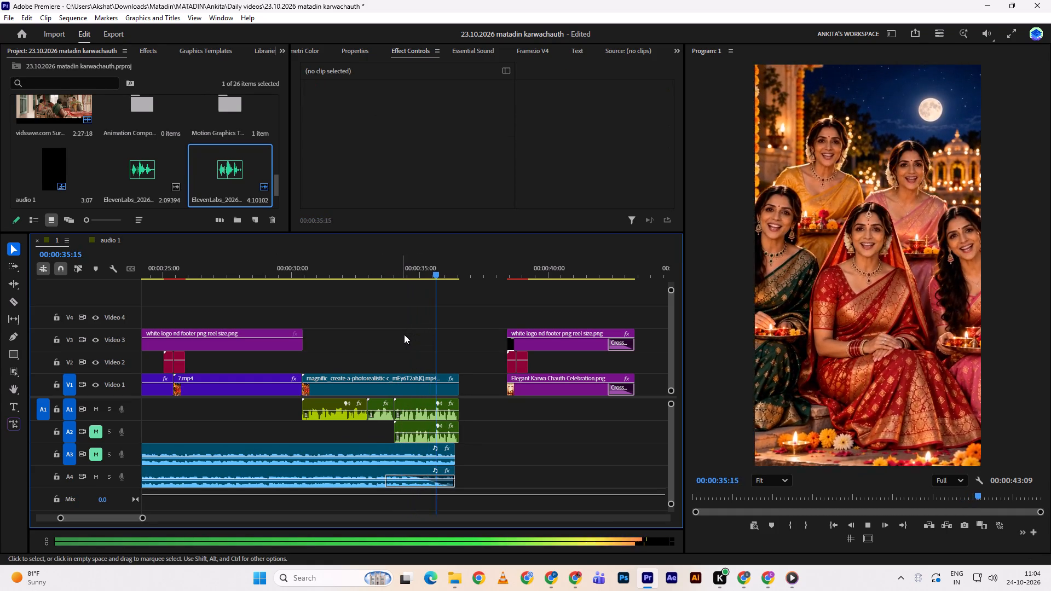
{"action": "left_click_drag", "start_coordinate": [372, 251], "coordinate": [366, 258]}
{"action": "left_click_drag", "start_coordinate": [373, 263], "coordinate": [367, 263]}
{"action": "key", "text": "space"}
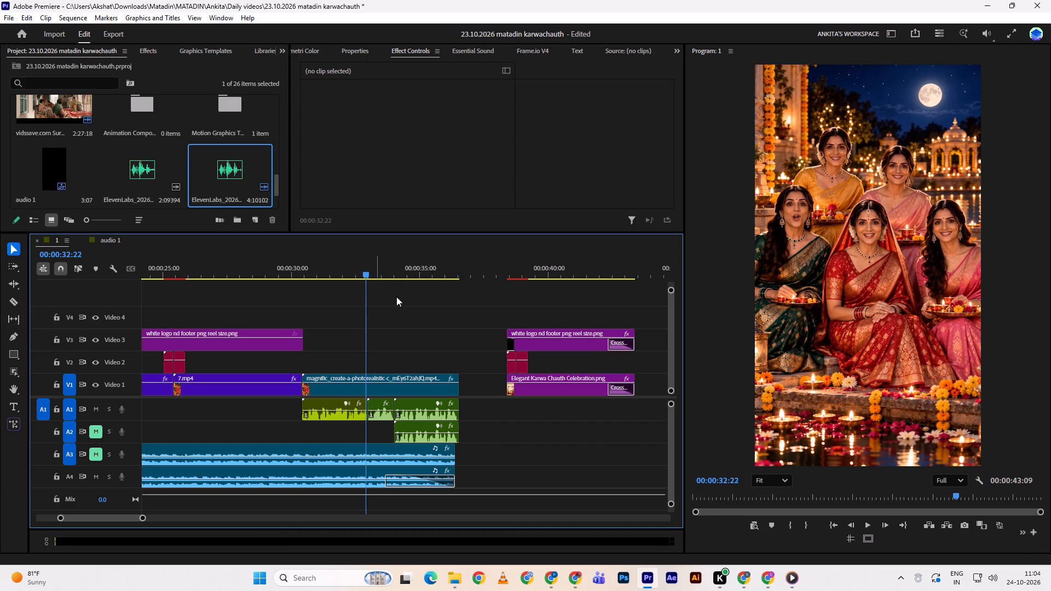
{"action": "key", "text": "space"}
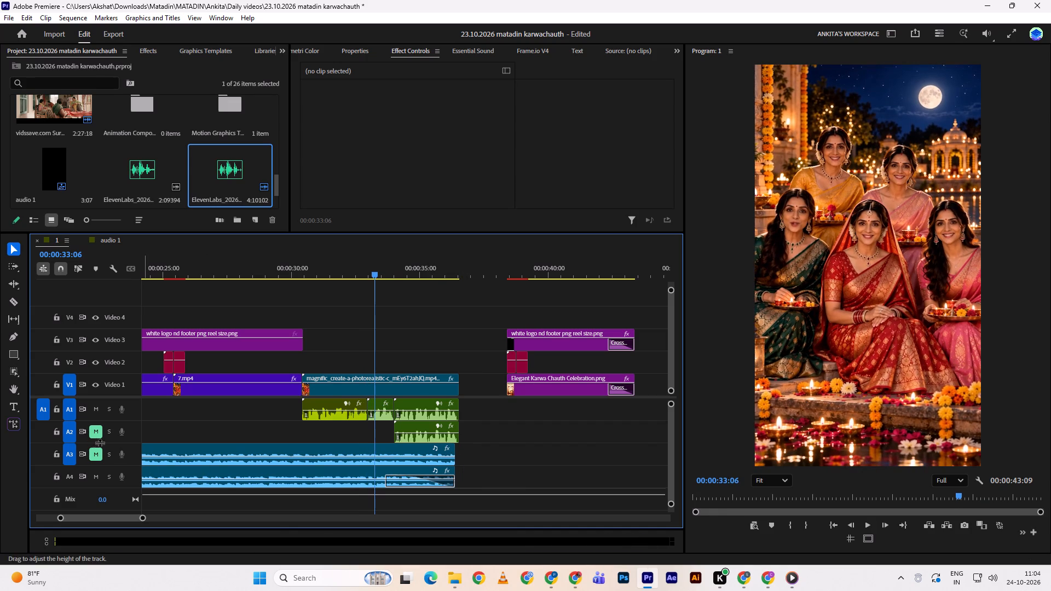
Unmute audio track A2, mute music track A4, and play back the layered greeting without music.
{"action": "left_click", "coordinate": [93, 432]}
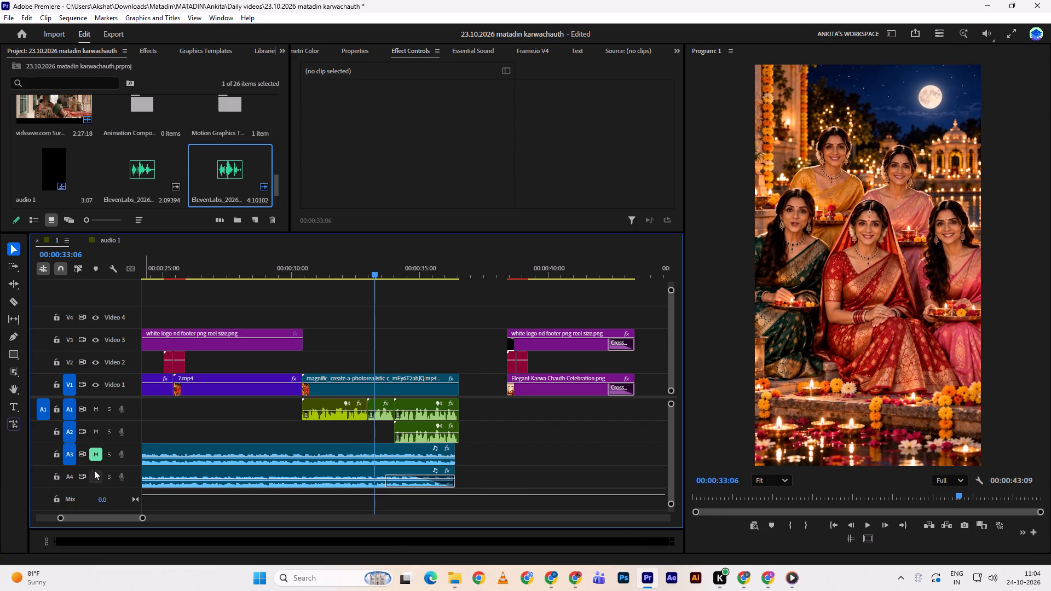
{"action": "left_click", "coordinate": [95, 475]}
{"action": "key", "text": "space"}
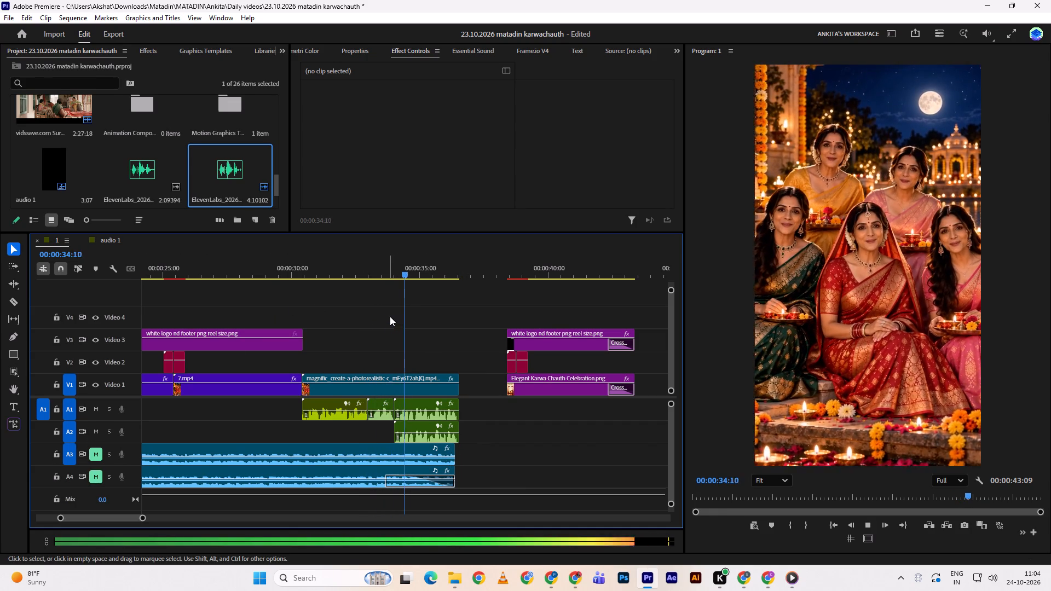
{"action": "key", "text": "space"}
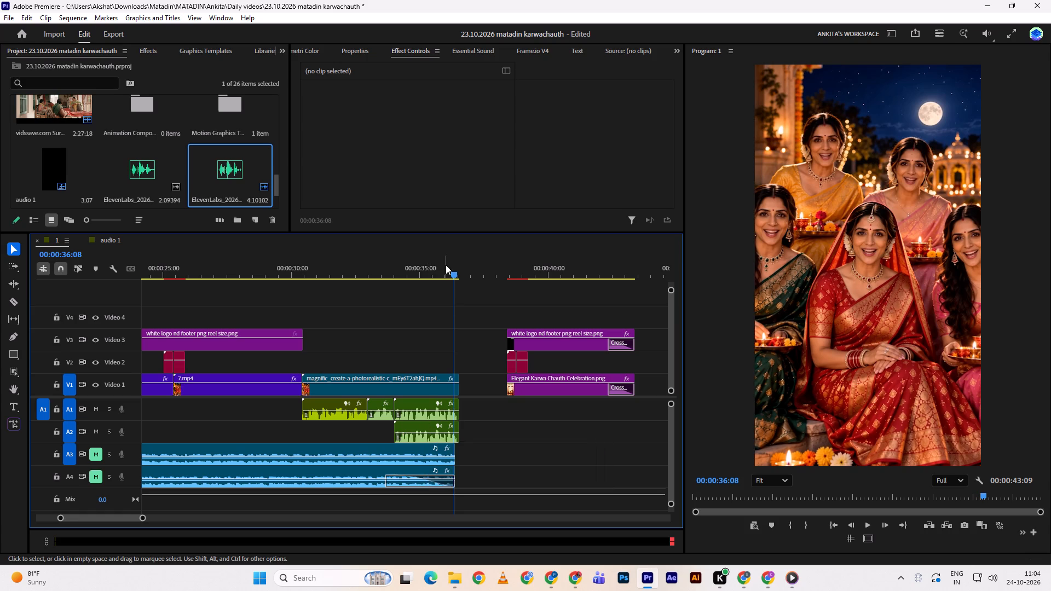
Shift the duplicated Sia clip on A2 one frame later so it starts at 00:00:34:01.
{"action": "left_click_drag", "start_coordinate": [446, 265], "coordinate": [396, 284]}
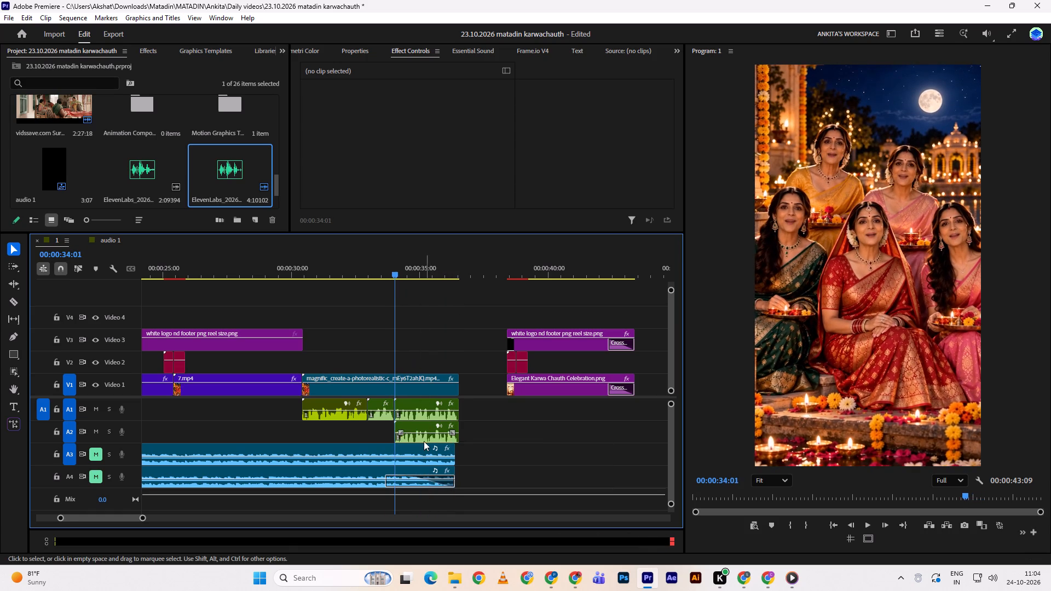
{"action": "scroll", "coordinate": [419, 443], "scroll_direction": "up", "scroll_amount": 12, "text": "alt"}
{"action": "left_click_drag", "start_coordinate": [336, 269], "coordinate": [325, 275], "text": "shift"}
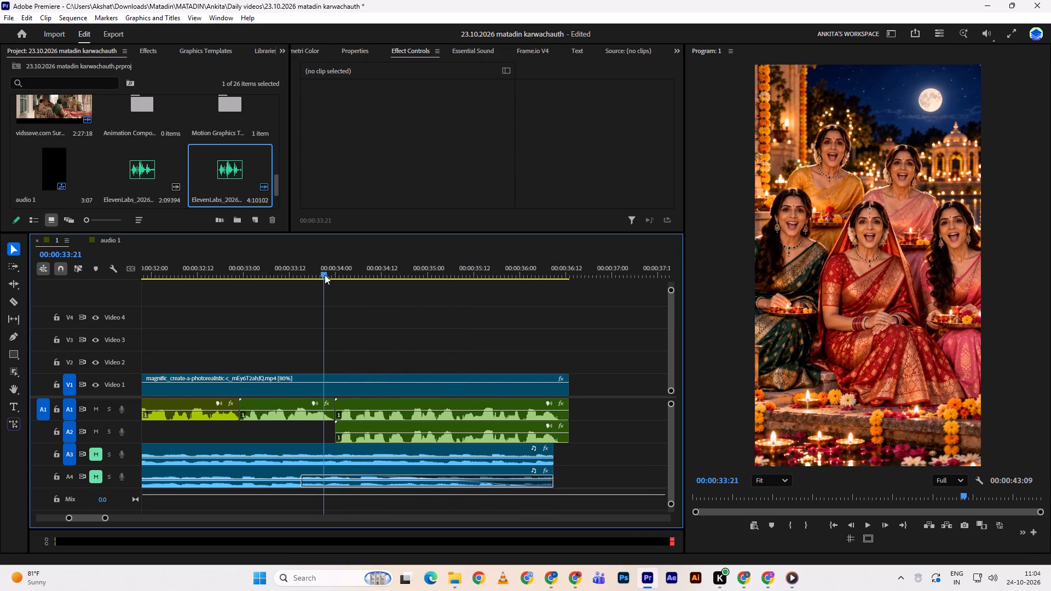
{"action": "left_click_drag", "start_coordinate": [325, 275], "coordinate": [336, 278], "text": "shift"}
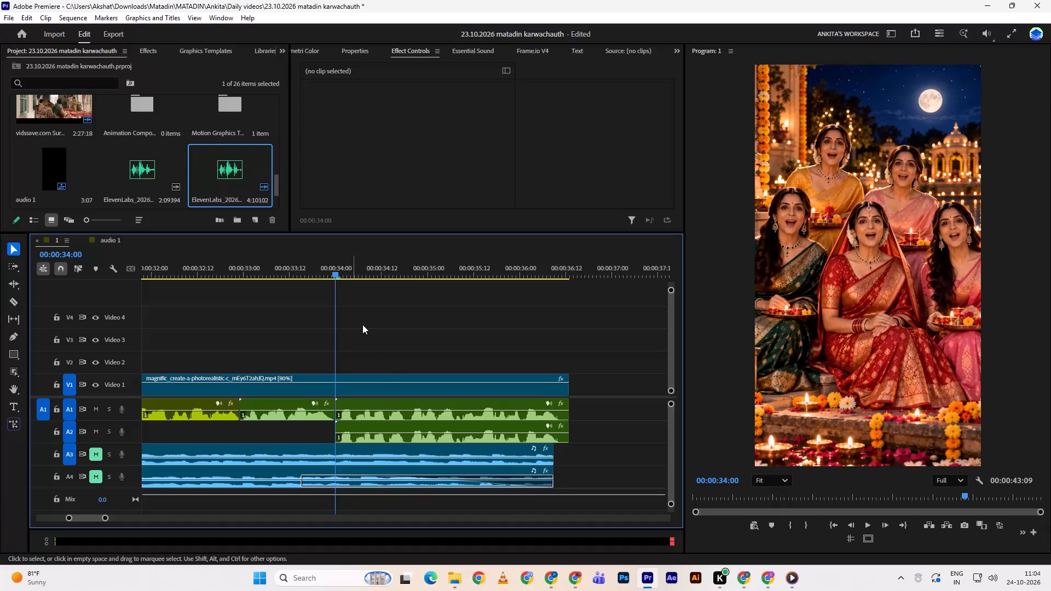
{"action": "key", "text": "Right"}
{"action": "left_click", "coordinate": [362, 427]}
Play back the greeting to check the sound with the A2 copy offset by one frame.
{"action": "key", "text": "space"}
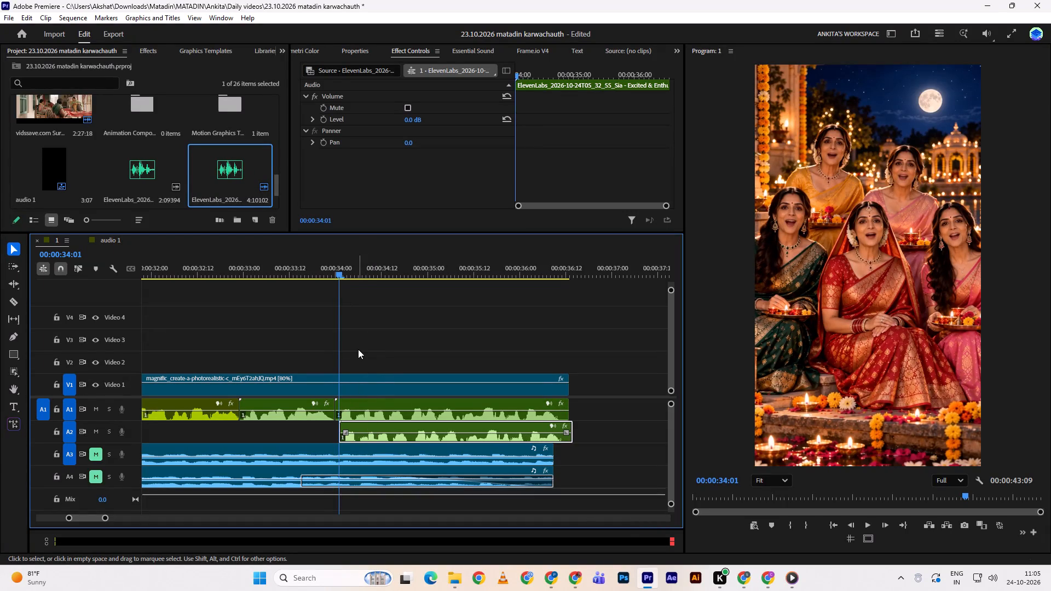
{"action": "scroll", "coordinate": [368, 340], "scroll_direction": "down", "scroll_amount": 2, "text": "alt"}
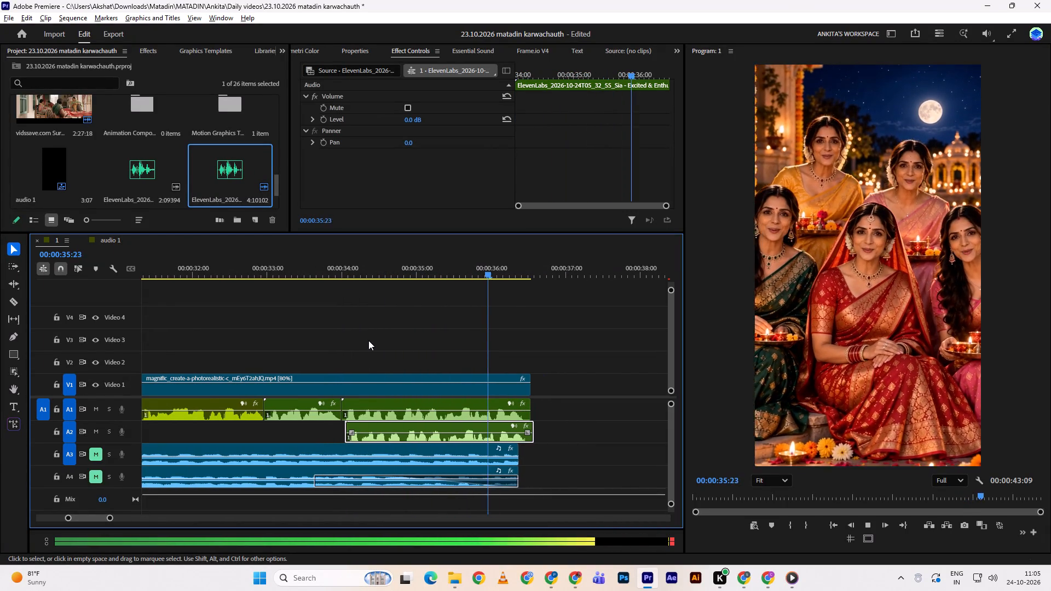
{"action": "scroll", "coordinate": [368, 340], "scroll_direction": "down", "scroll_amount": 1, "text": "alt"}
{"action": "key", "text": "space"}
{"action": "left_click_drag", "start_coordinate": [384, 264], "coordinate": [377, 265]}
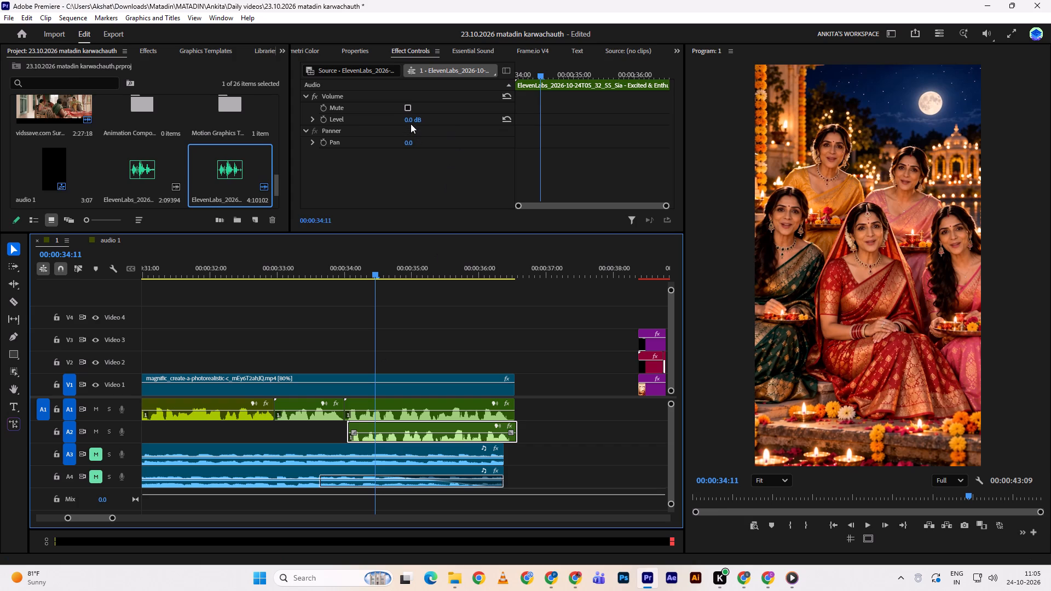
Add one more audio track, A5, below A4 in the sequence.
{"action": "left_click_drag", "start_coordinate": [255, 425], "coordinate": [263, 459]}
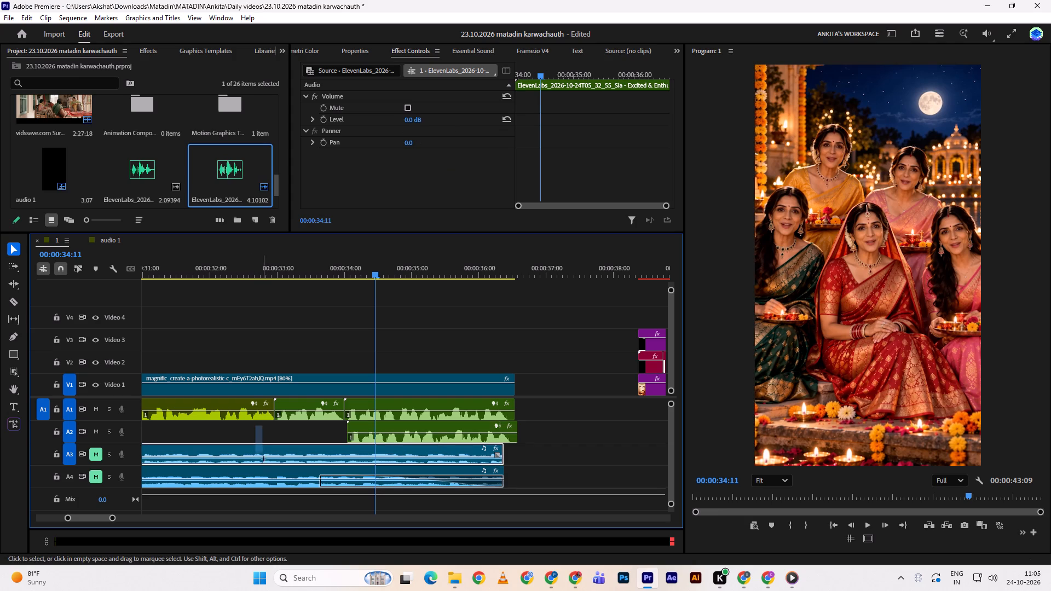
{"action": "left_click_drag", "start_coordinate": [263, 459], "coordinate": [263, 488]}
{"action": "left_click", "coordinate": [190, 434]}
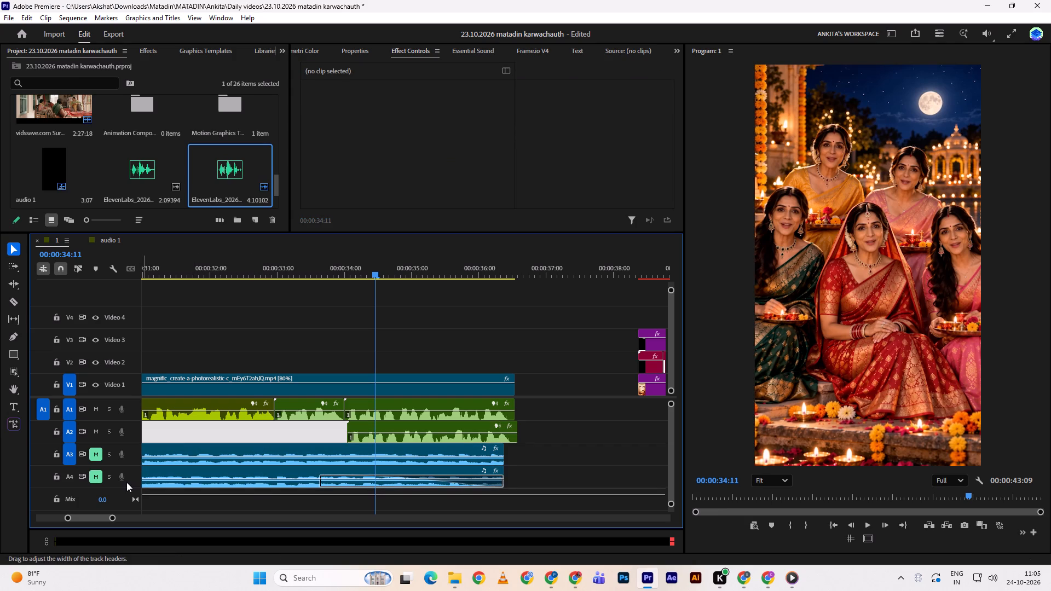
{"action": "left_click", "coordinate": [131, 479]}
{"action": "left_click", "coordinate": [131, 479]}
{"action": "left_click", "coordinate": [171, 433]}
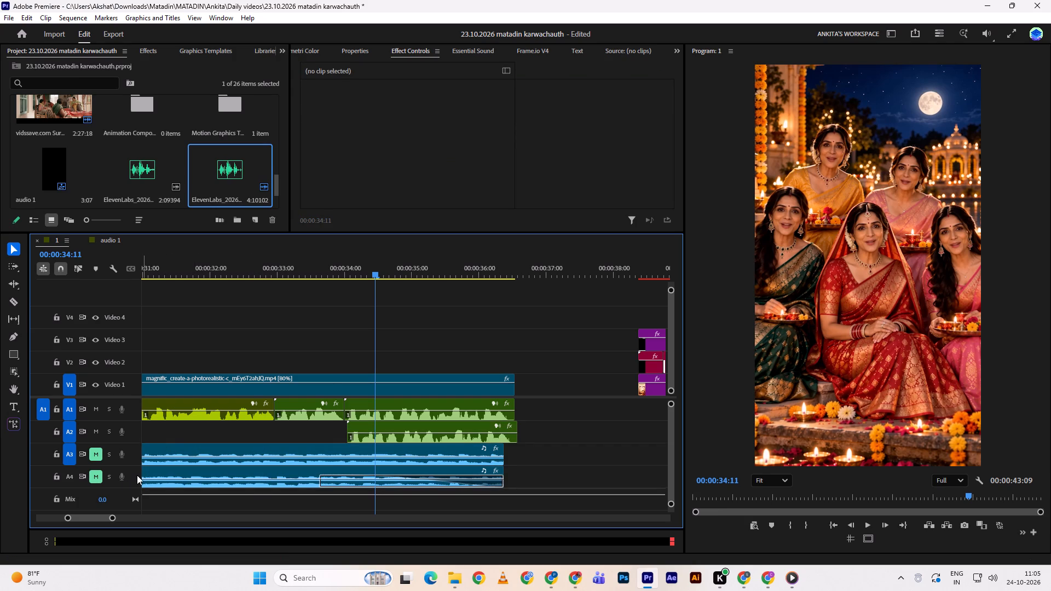
{"action": "right_click", "coordinate": [137, 475]}
{"action": "left_click", "coordinate": [181, 304]}
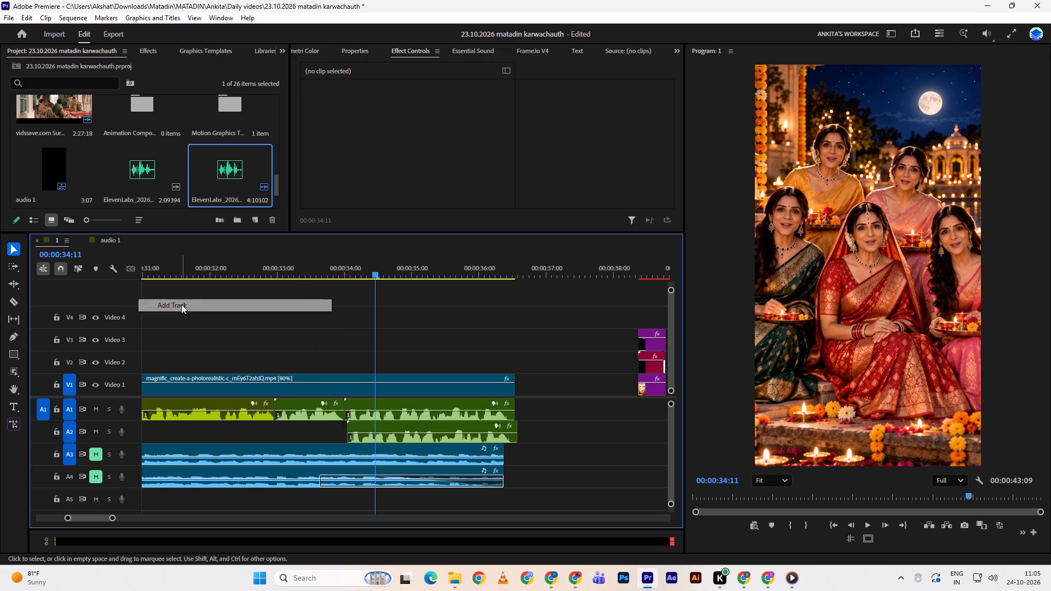
Move the two music clips down one track each, onto A4 and A5, leaving A3 free.
{"action": "left_click_drag", "start_coordinate": [285, 430], "coordinate": [290, 490]}
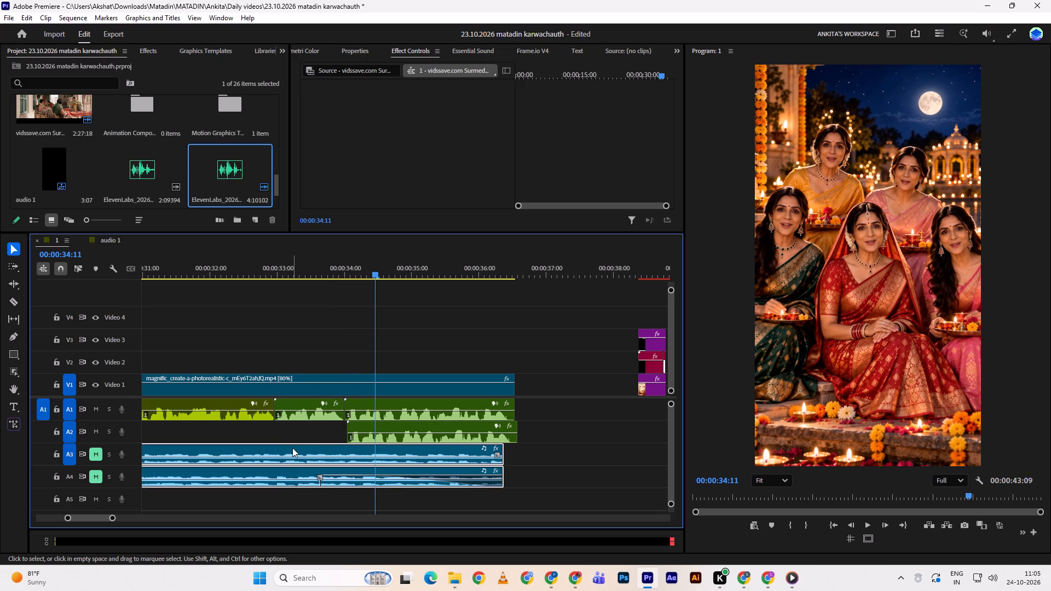
{"action": "left_click_drag", "start_coordinate": [292, 448], "coordinate": [296, 467]}
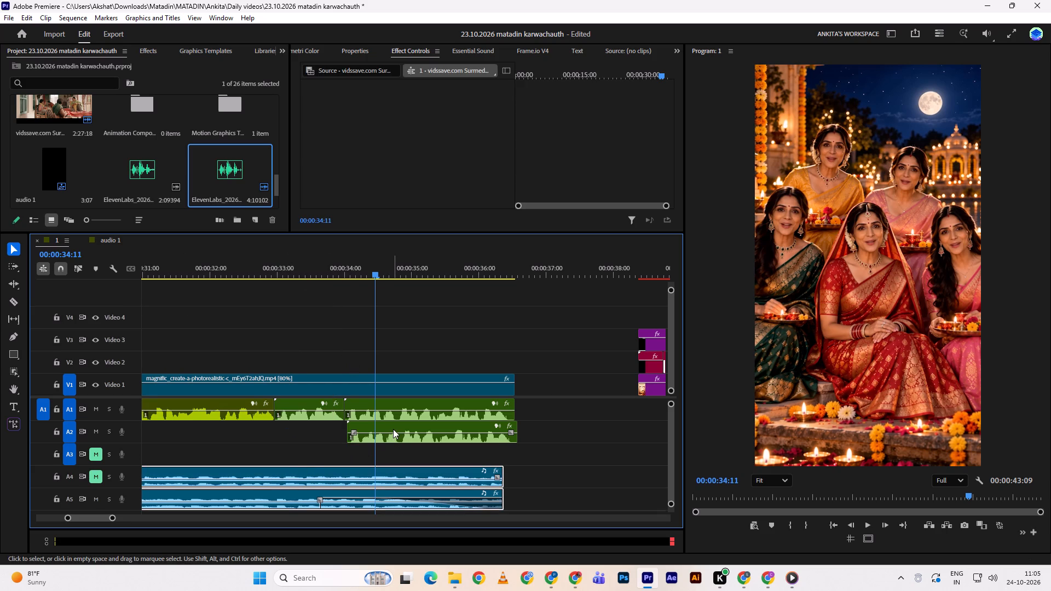
Duplicate the Sia greeting clip from A2 onto A3 directly beneath it, undoing any accidental shifts of the clip.
{"action": "left_click_drag", "start_coordinate": [393, 429], "coordinate": [395, 438], "text": "alt"}
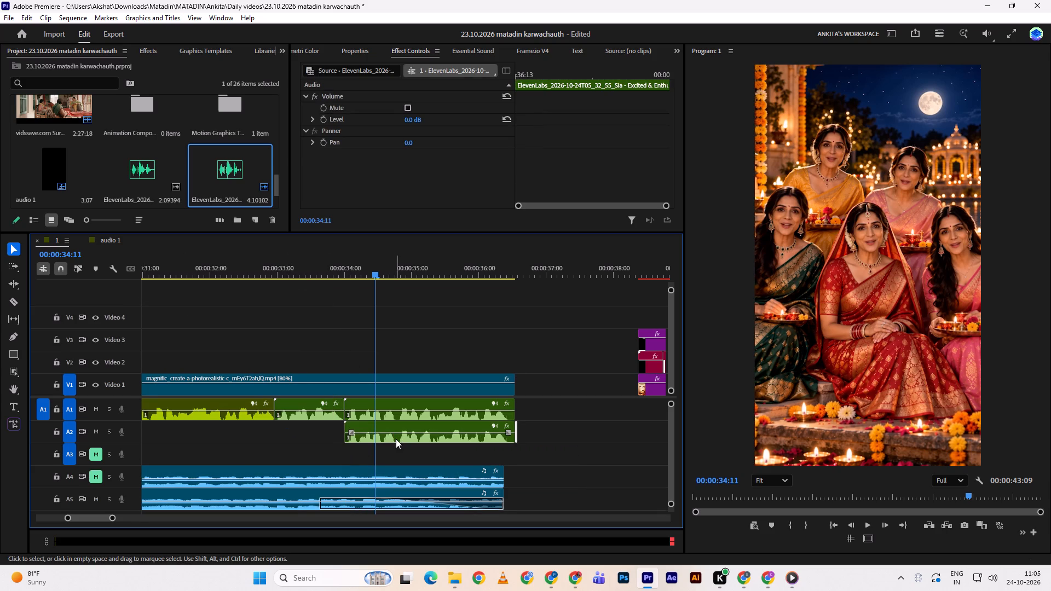
{"action": "key", "text": "ctrl+z"}
{"action": "left_click_drag", "start_coordinate": [384, 425], "coordinate": [385, 438], "text": "alt"}
{"action": "key", "text": "ctrl+z"}
{"action": "left_click_drag", "start_coordinate": [385, 429], "coordinate": [388, 445], "text": "alt"}
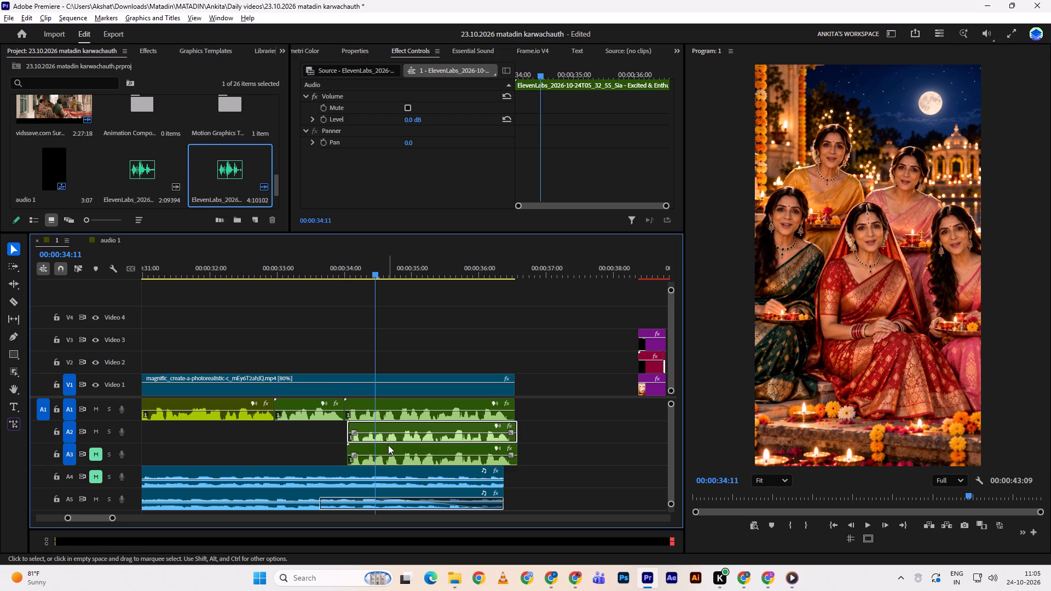
Mute music track A5, unmute A3, and play back the greeting with all three Sia layers.
{"action": "left_click_drag", "start_coordinate": [351, 272], "coordinate": [351, 270]}
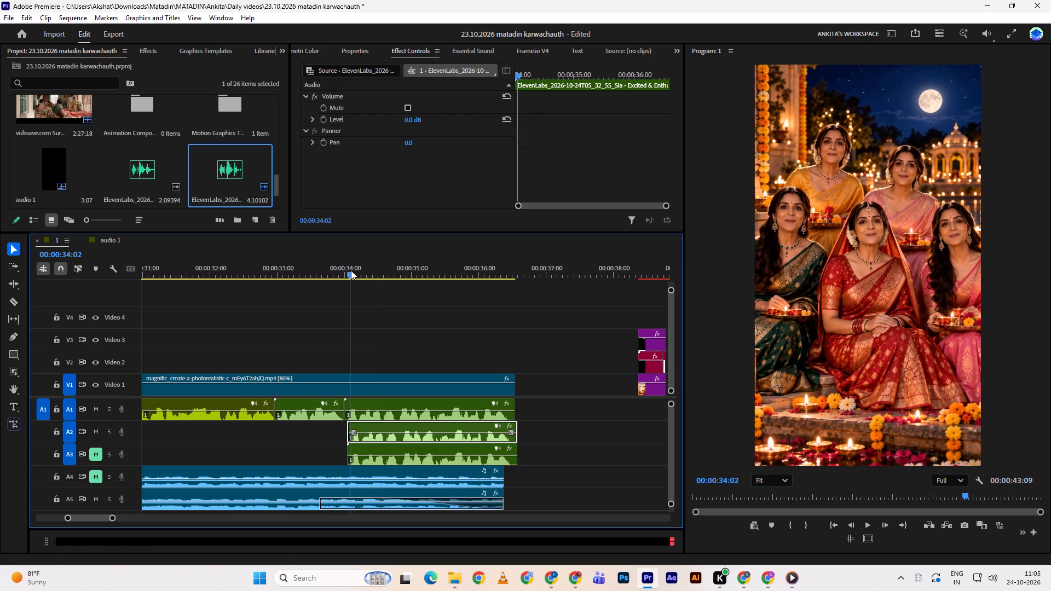
{"action": "left_click_drag", "start_coordinate": [351, 270], "coordinate": [343, 266]}
{"action": "key", "text": "space"}
{"action": "key", "text": "space"}
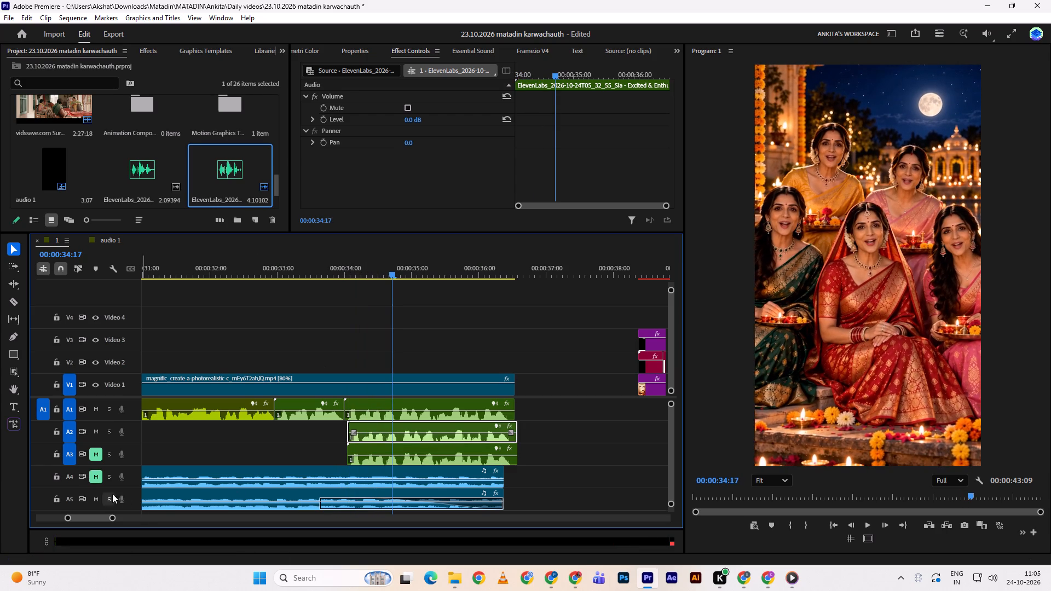
{"action": "left_click", "coordinate": [100, 497]}
{"action": "double_click", "coordinate": [91, 451]}
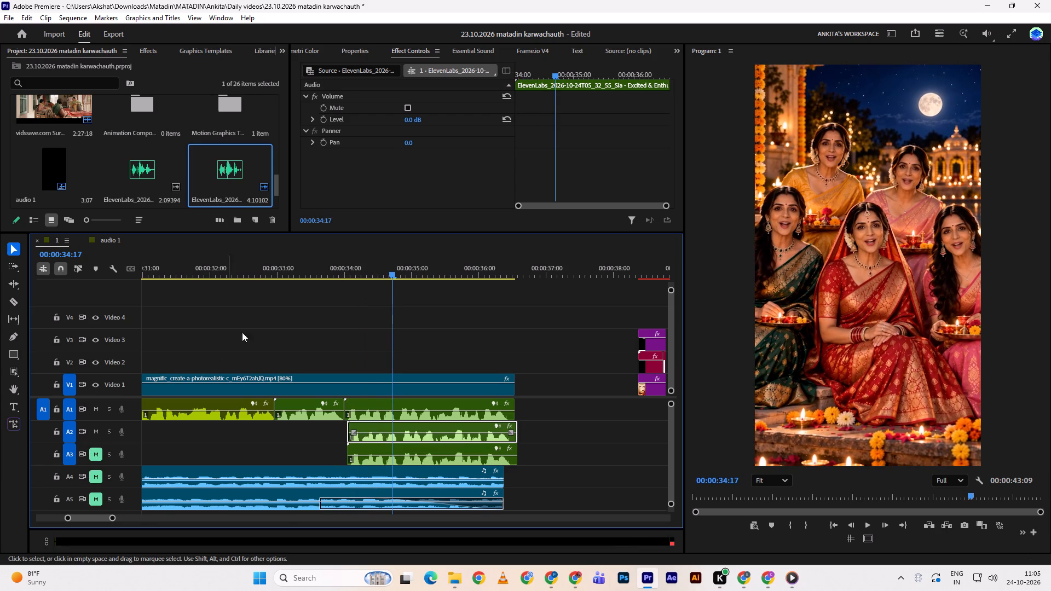
{"action": "left_click", "coordinate": [93, 457]}
{"action": "left_click", "coordinate": [339, 261]}
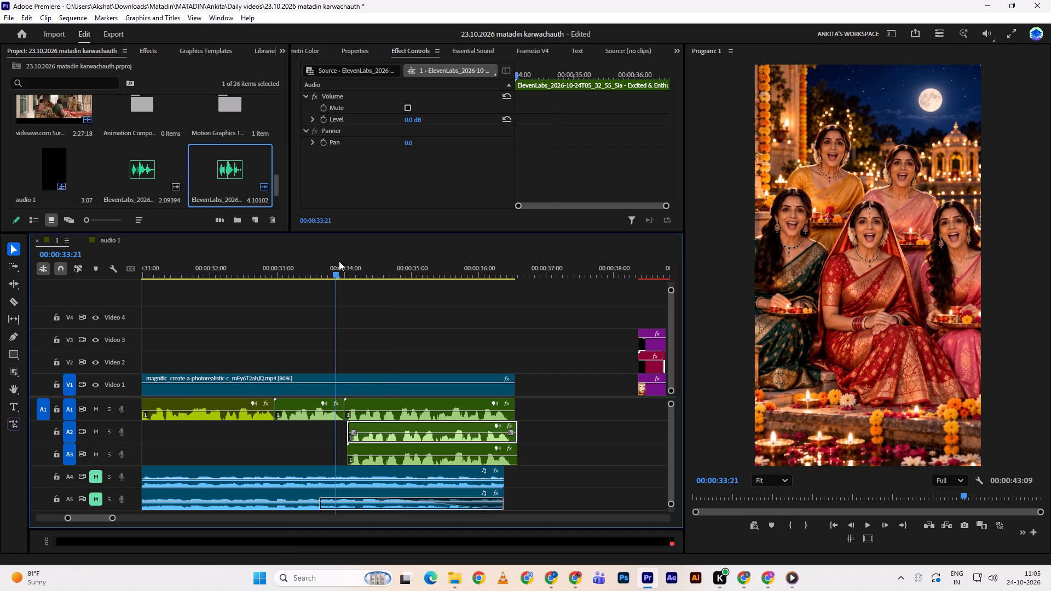
{"action": "key", "text": "space"}
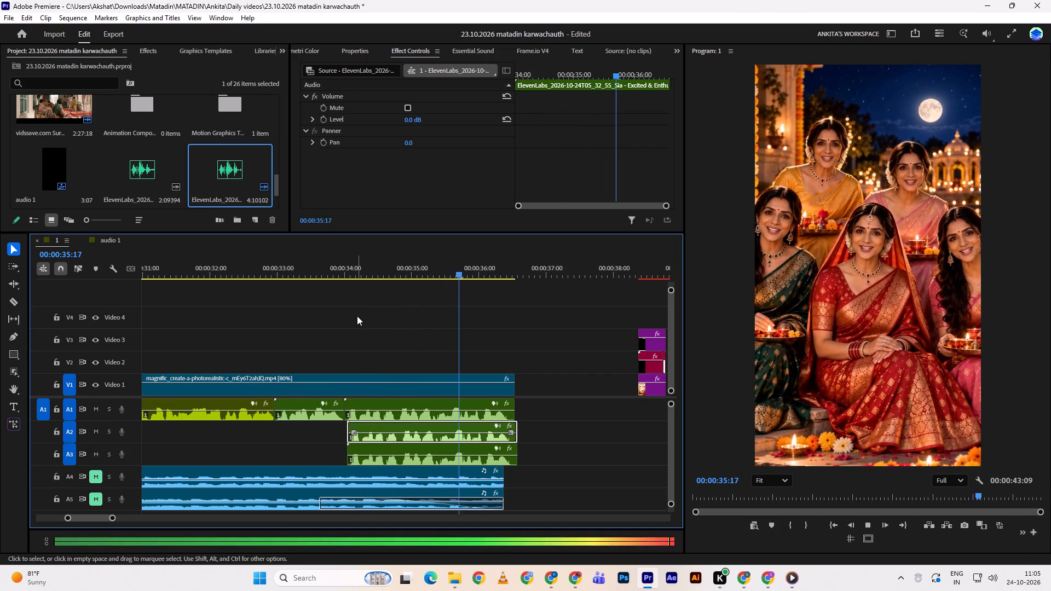
{"action": "left_click", "coordinate": [382, 259]}
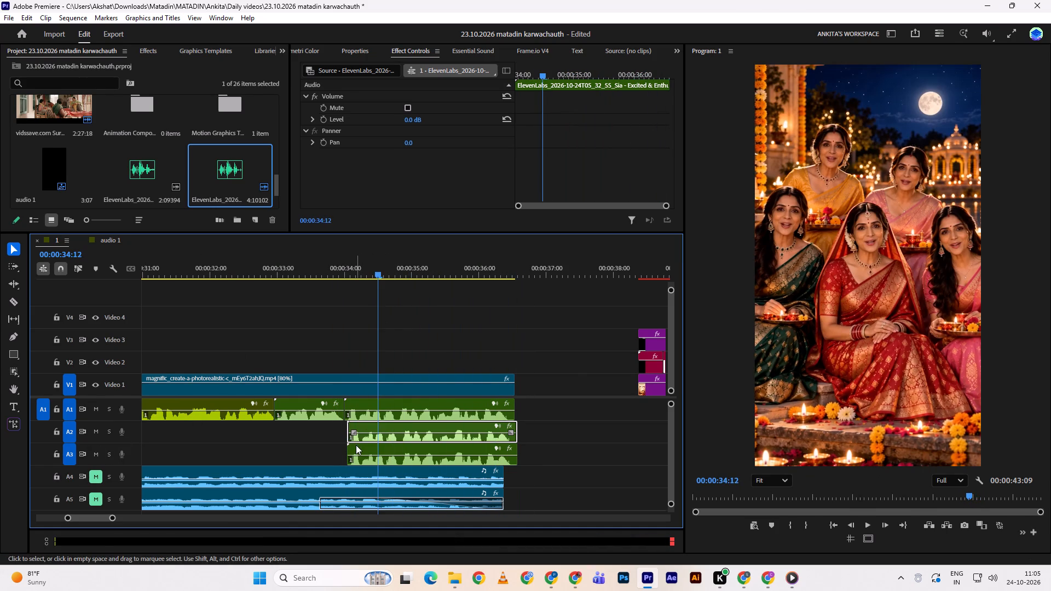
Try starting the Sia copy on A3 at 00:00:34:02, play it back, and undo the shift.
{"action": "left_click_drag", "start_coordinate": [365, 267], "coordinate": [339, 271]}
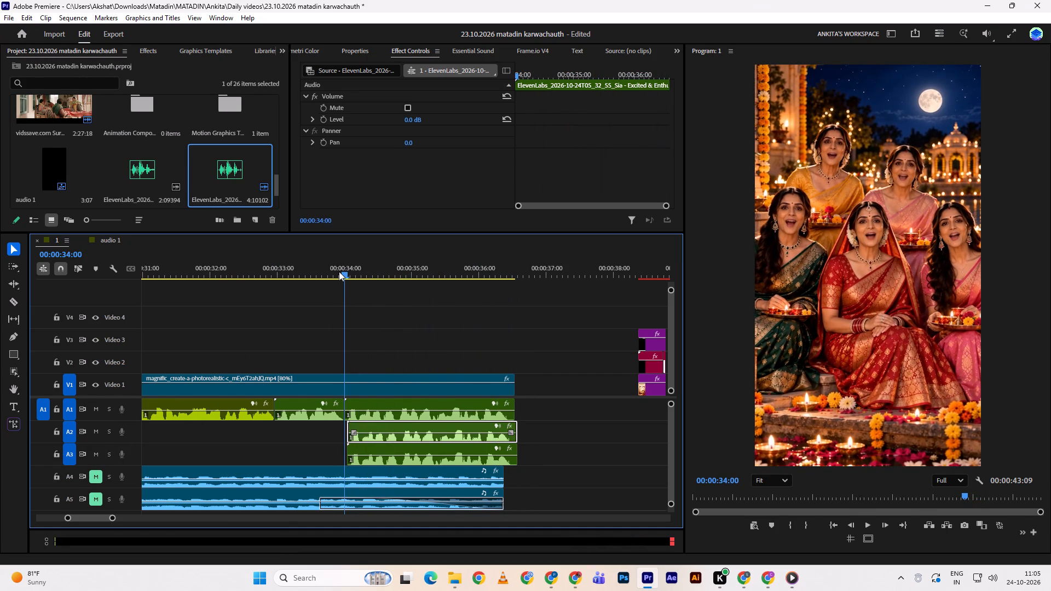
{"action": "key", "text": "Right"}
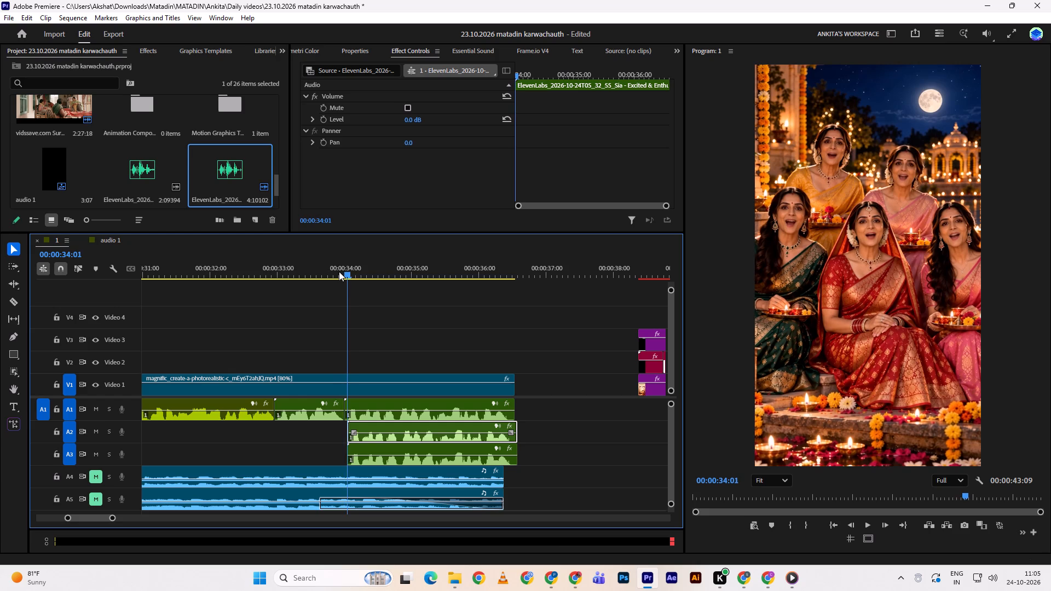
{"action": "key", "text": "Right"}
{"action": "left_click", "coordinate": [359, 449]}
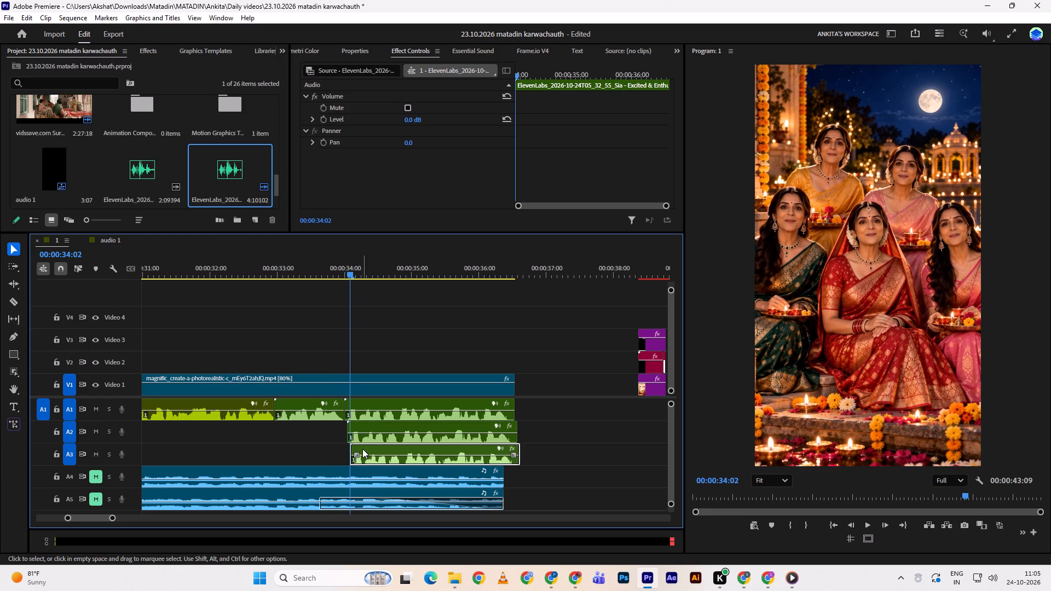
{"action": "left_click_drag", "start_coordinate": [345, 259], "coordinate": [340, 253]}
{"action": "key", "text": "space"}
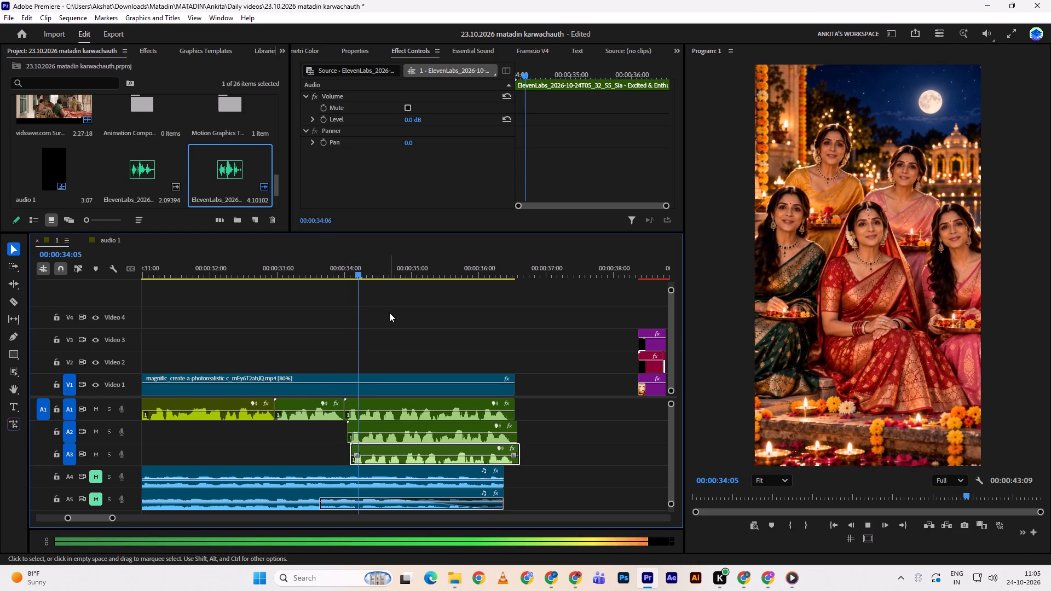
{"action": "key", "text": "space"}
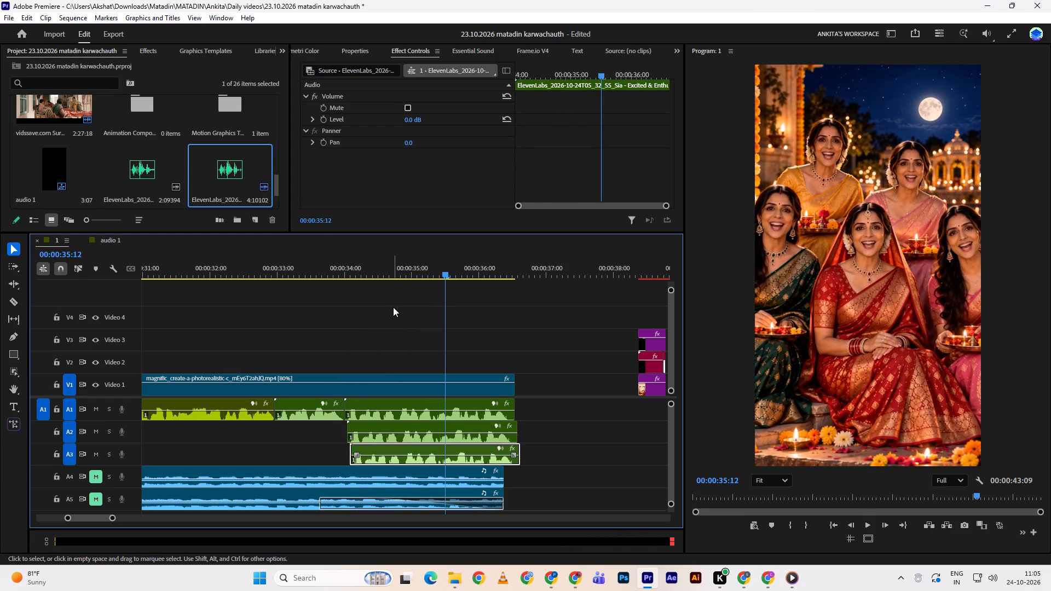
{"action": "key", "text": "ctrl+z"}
Play back the greeting section again to check the three layered Sia clips together.
{"action": "left_click_drag", "start_coordinate": [376, 261], "coordinate": [354, 272]}
{"action": "key", "text": "space"}
{"action": "key", "text": "space"}
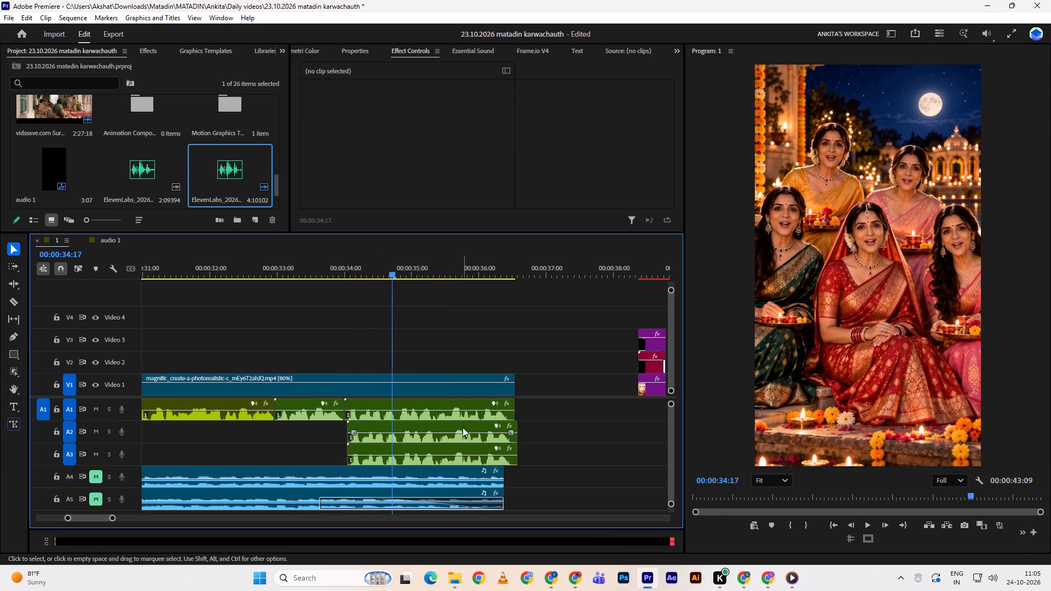
{"action": "key", "text": "space"}
{"action": "left_click_drag", "start_coordinate": [357, 261], "coordinate": [256, 293]}
{"action": "left_click", "coordinate": [255, 293]}
{"action": "key", "text": "space"}
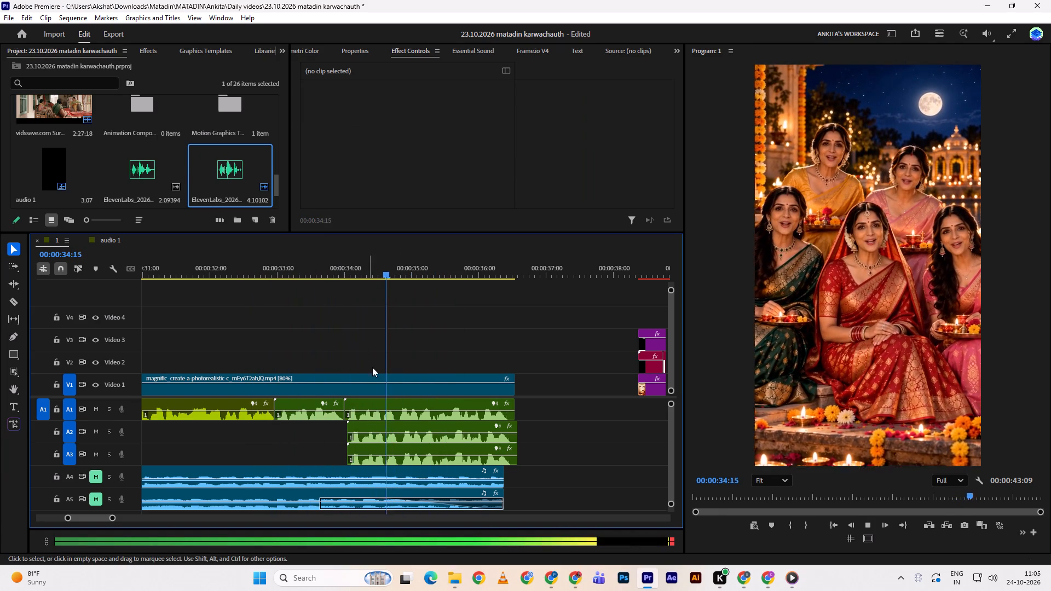
{"action": "key", "text": "space"}
Apply the Pitch Shifter effect to the Sia clip on A2 and open its custom setup.
{"action": "left_click", "coordinate": [394, 428]}
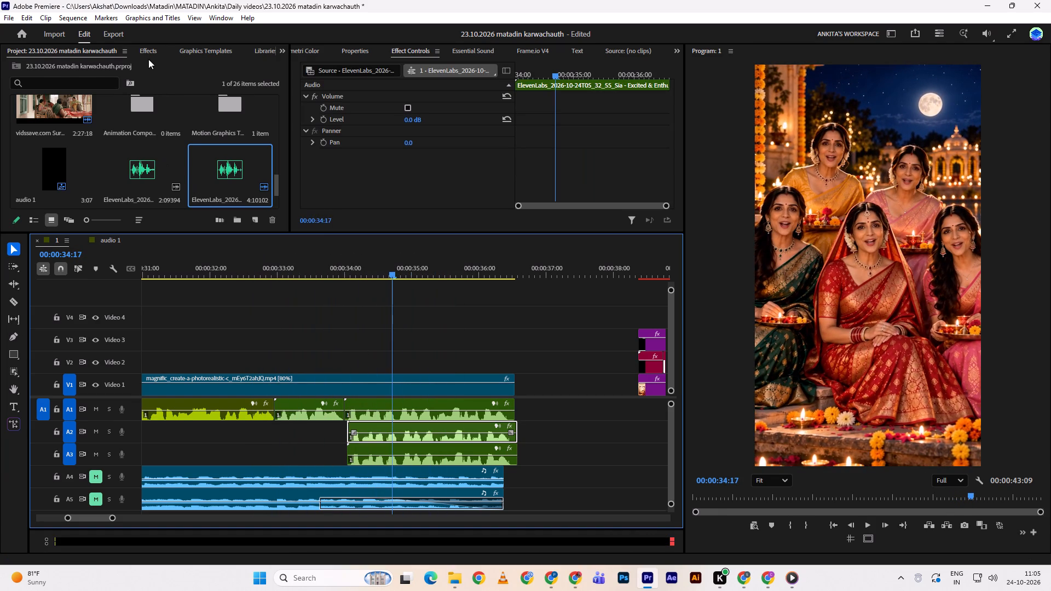
{"action": "left_click", "coordinate": [145, 56]}
{"action": "left_click_drag", "start_coordinate": [57, 141], "coordinate": [387, 425]}
{"action": "left_click", "coordinate": [416, 150]}
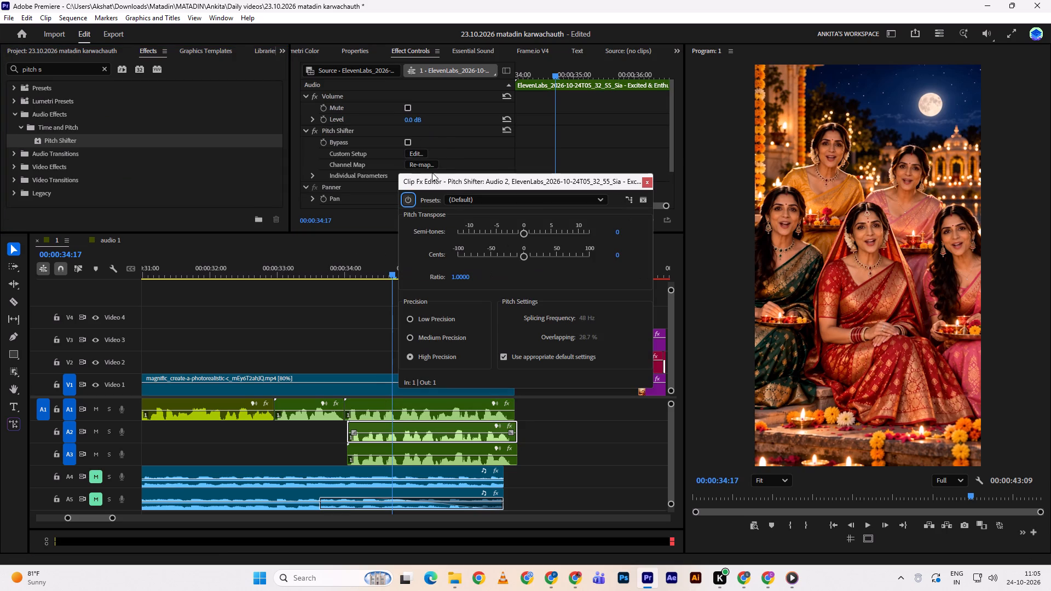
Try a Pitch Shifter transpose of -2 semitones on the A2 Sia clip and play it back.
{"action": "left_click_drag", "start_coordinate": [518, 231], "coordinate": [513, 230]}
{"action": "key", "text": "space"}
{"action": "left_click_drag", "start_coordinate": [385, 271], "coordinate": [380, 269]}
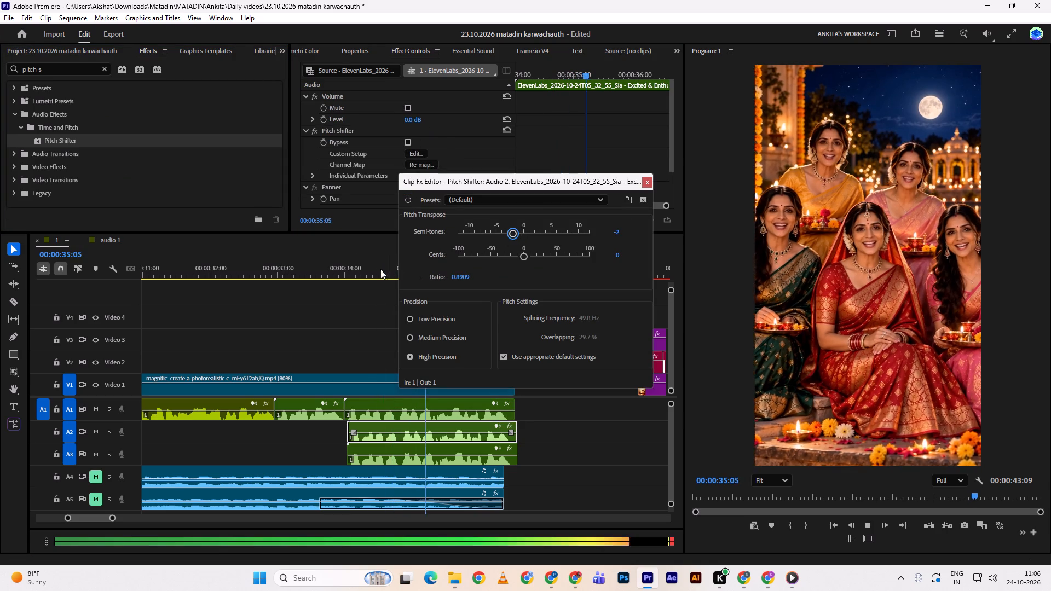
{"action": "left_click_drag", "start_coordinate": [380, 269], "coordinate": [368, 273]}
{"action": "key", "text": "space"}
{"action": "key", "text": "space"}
Set the Pitch Shifter transpose on the A2 Sia clip to 2 semitones.
{"action": "left_click_drag", "start_coordinate": [516, 232], "coordinate": [536, 231]}
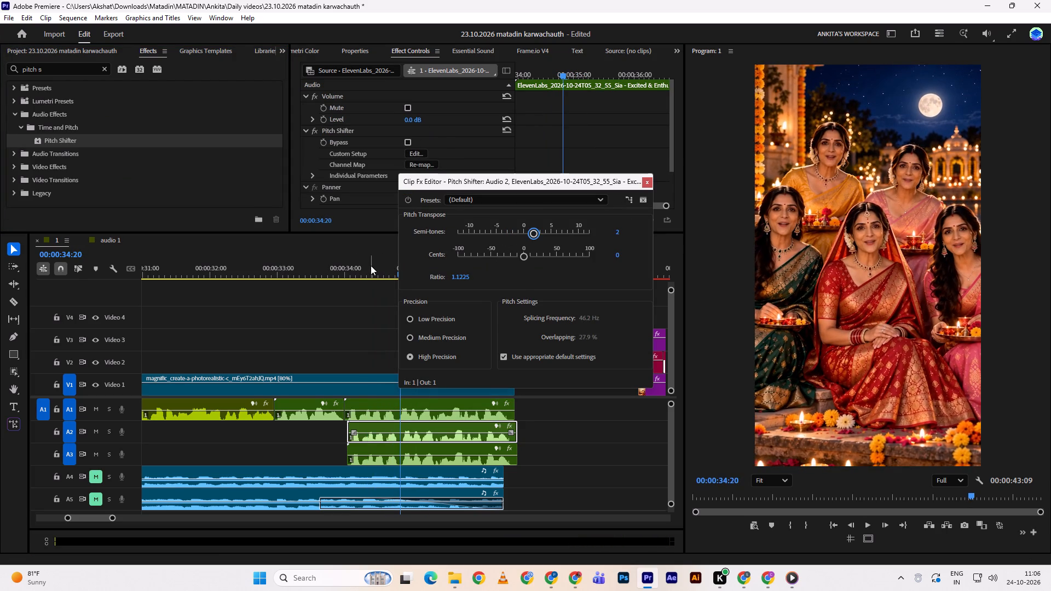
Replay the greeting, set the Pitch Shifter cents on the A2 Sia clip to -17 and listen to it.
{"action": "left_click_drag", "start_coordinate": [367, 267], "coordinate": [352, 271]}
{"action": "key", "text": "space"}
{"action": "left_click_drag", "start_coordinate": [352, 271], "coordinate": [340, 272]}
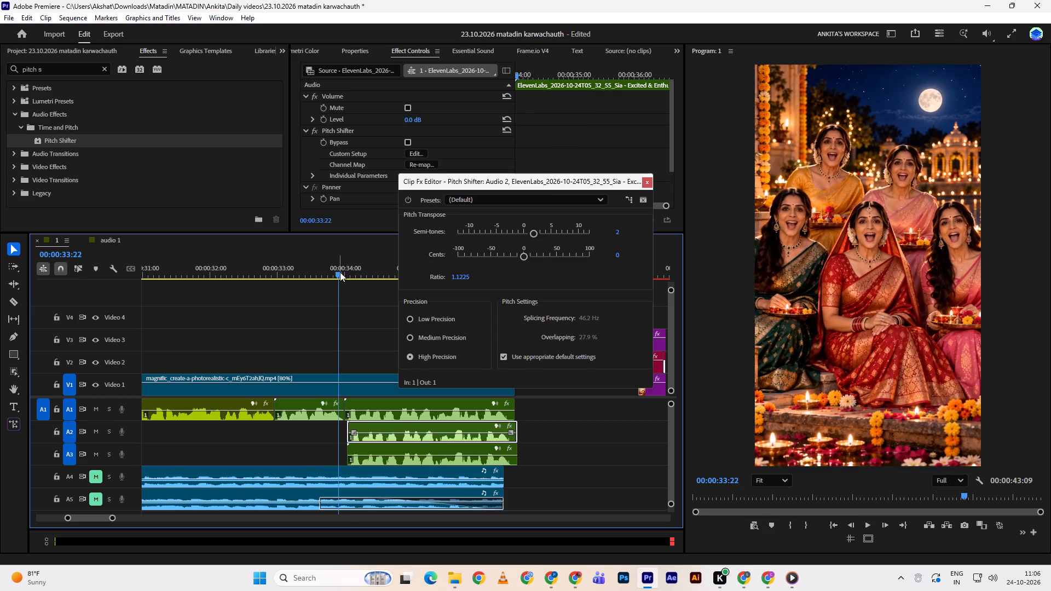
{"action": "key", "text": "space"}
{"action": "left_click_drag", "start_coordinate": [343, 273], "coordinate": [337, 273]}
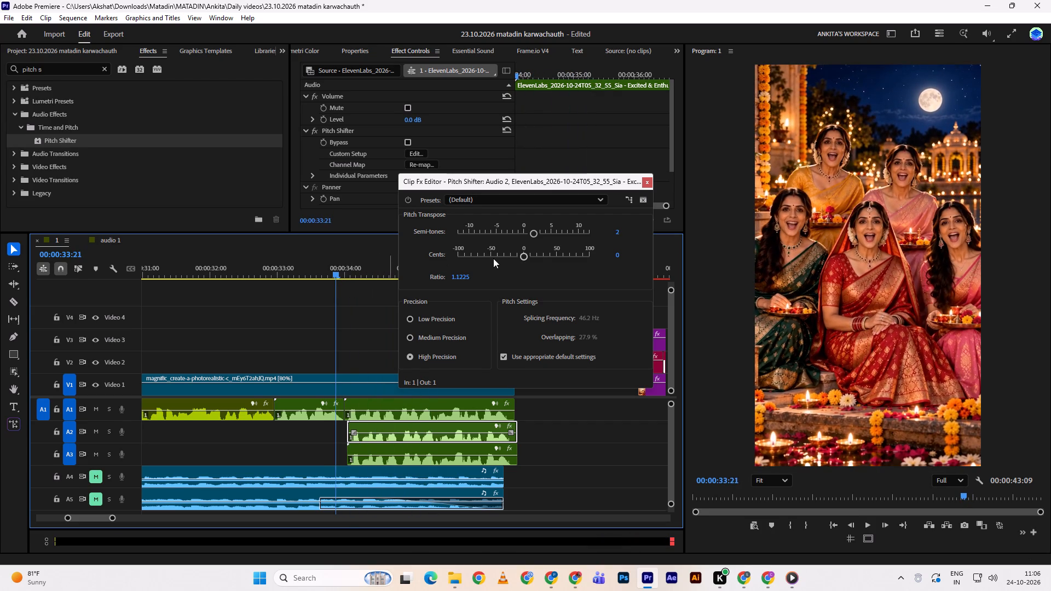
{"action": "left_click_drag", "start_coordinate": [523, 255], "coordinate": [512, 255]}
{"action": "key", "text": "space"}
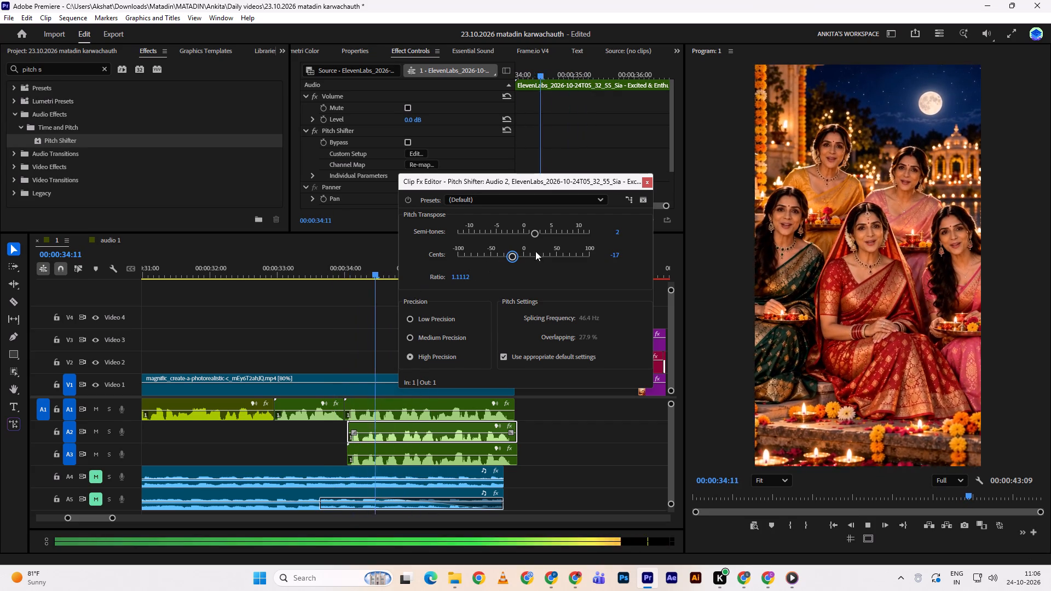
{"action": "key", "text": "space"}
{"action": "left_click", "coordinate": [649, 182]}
Apply the Pitch Shifter effect to the Sia clip on A3 and open its custom setup.
{"action": "left_click_drag", "start_coordinate": [85, 138], "coordinate": [362, 446]}
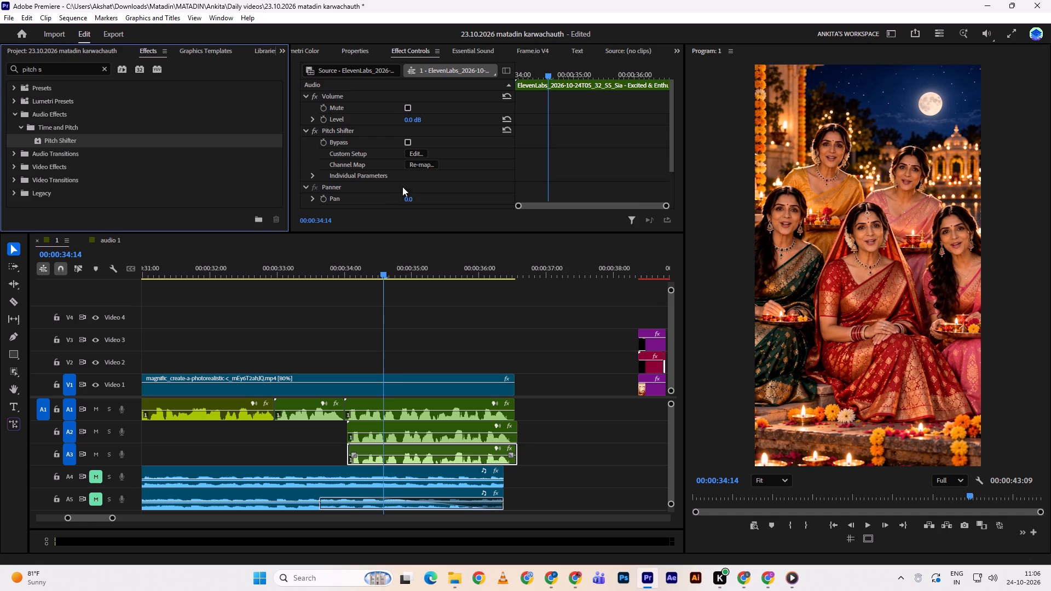
{"action": "left_click", "coordinate": [412, 154]}
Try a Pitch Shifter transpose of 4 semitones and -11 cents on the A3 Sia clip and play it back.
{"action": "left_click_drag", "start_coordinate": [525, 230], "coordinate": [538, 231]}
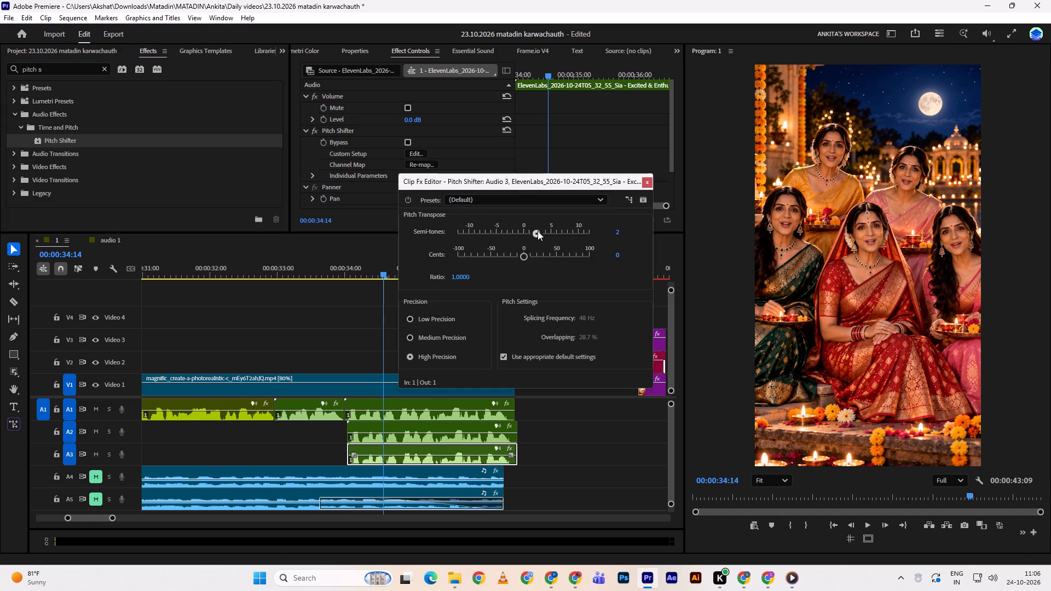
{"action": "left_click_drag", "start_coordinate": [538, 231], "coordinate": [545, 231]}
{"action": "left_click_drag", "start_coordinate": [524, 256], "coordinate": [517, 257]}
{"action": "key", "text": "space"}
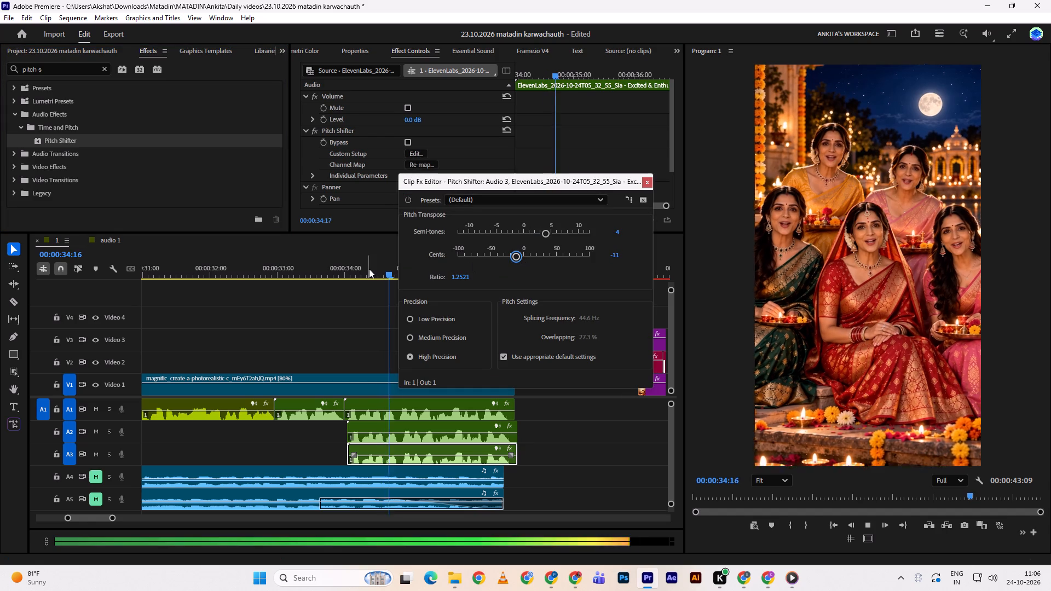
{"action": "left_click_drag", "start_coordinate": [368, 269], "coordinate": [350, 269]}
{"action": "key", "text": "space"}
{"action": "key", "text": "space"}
Set the Pitch Shifter cents on the A3 Sia clip to 29 and play back the greeting's start.
{"action": "left_click_drag", "start_coordinate": [531, 257], "coordinate": [542, 257]}
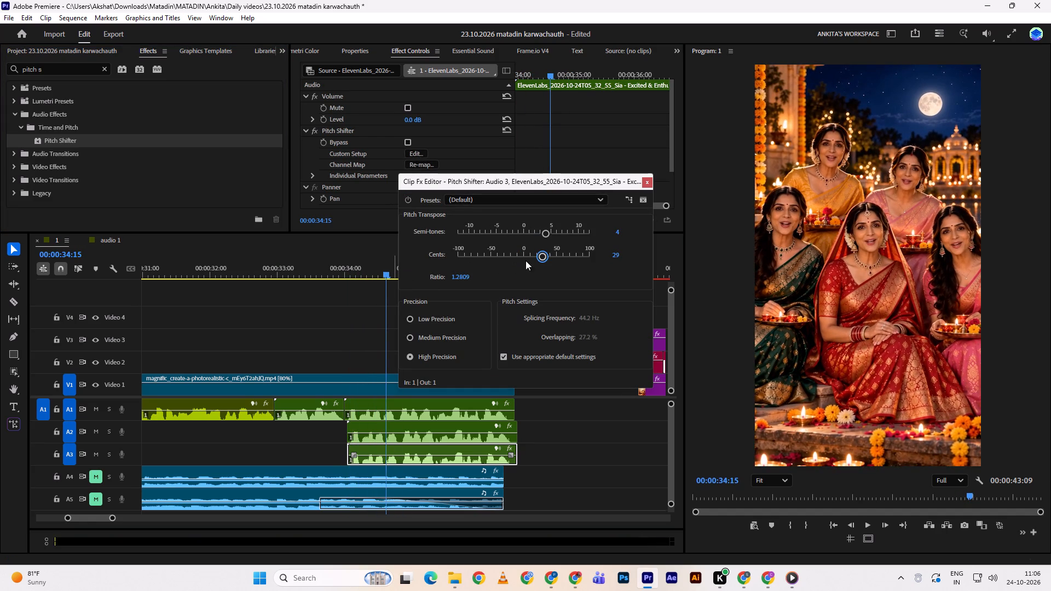
{"action": "key", "text": "space"}
{"action": "left_click_drag", "start_coordinate": [383, 264], "coordinate": [360, 266]}
{"action": "key", "text": "space"}
{"action": "key", "text": "space"}
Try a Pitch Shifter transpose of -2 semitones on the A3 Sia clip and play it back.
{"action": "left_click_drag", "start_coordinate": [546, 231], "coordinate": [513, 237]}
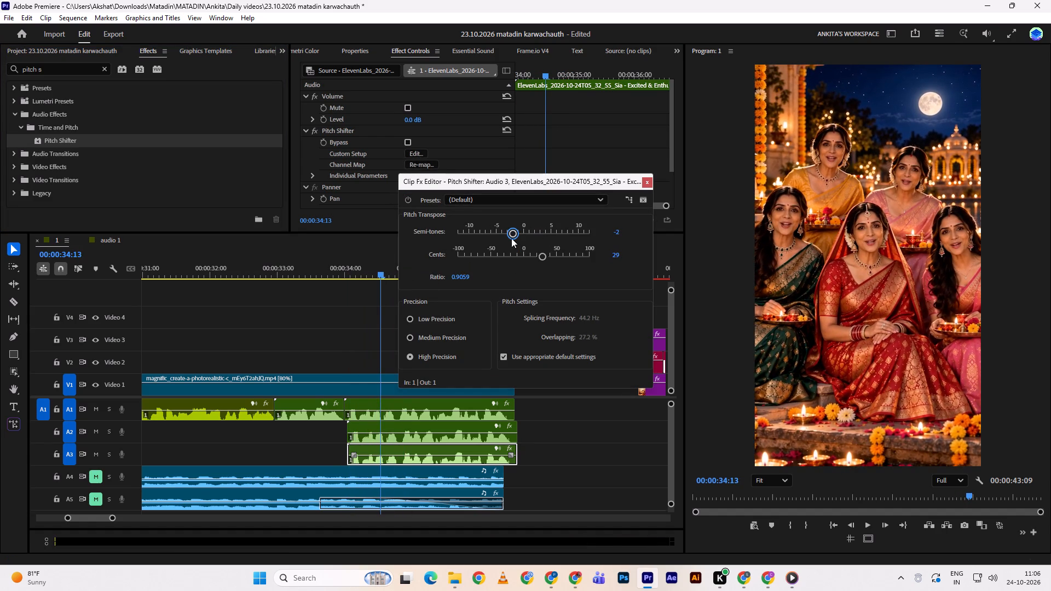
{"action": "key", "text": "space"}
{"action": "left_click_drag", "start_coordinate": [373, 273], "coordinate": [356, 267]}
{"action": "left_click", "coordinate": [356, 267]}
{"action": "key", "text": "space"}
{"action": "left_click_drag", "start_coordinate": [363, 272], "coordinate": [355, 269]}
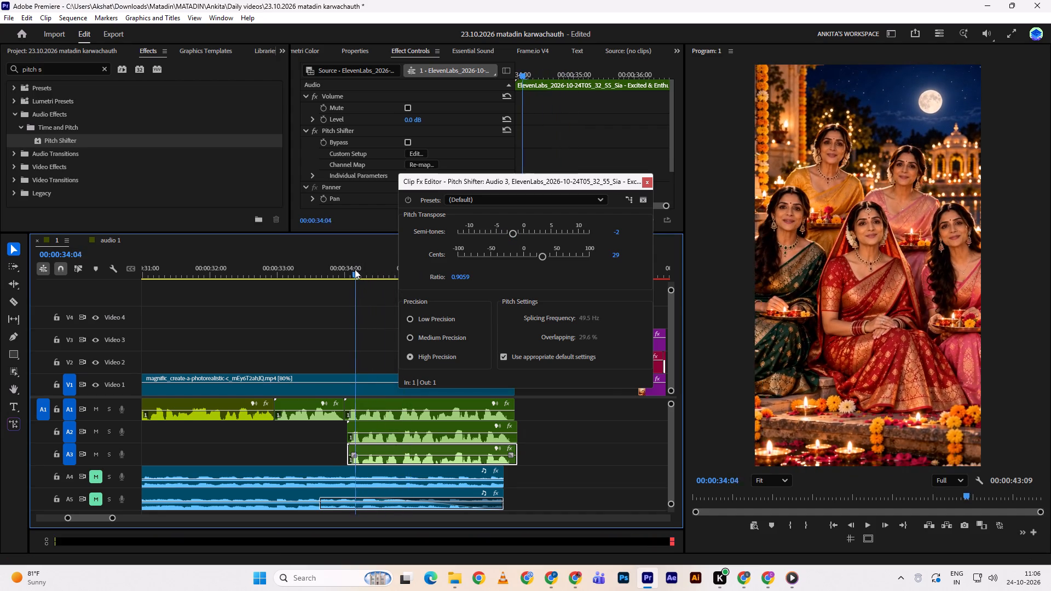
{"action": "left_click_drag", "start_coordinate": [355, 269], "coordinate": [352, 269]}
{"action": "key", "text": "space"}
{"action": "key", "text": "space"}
Try -4 semitones on the A3 Sia clip with playback, raise the transpose slightly and close the setup.
{"action": "left_click_drag", "start_coordinate": [517, 231], "coordinate": [499, 234]}
{"action": "left_click", "coordinate": [499, 234]}
{"action": "key", "text": "space"}
{"action": "key", "text": "space"}
{"action": "left_click", "coordinate": [360, 272]}
{"action": "key", "text": "space"}
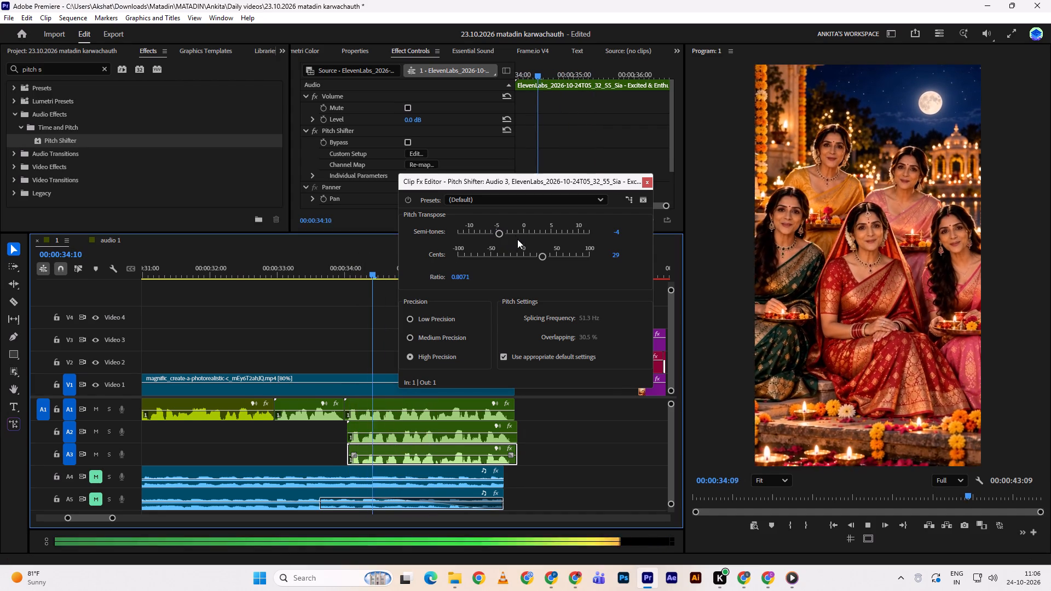
{"action": "key", "text": "space"}
{"action": "left_click_drag", "start_coordinate": [501, 233], "coordinate": [506, 233]}
{"action": "left_click", "coordinate": [648, 180]}
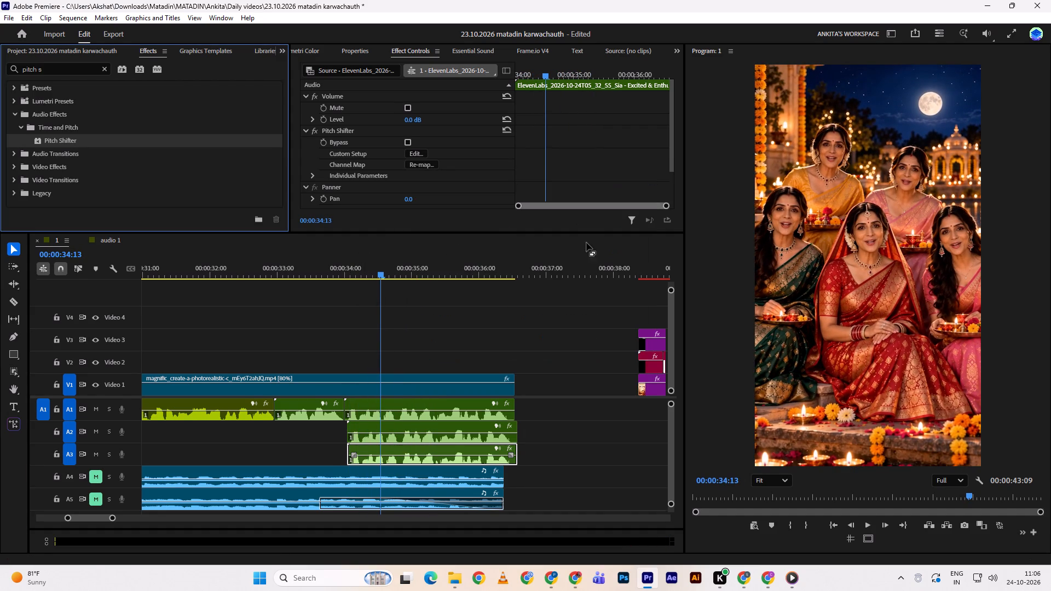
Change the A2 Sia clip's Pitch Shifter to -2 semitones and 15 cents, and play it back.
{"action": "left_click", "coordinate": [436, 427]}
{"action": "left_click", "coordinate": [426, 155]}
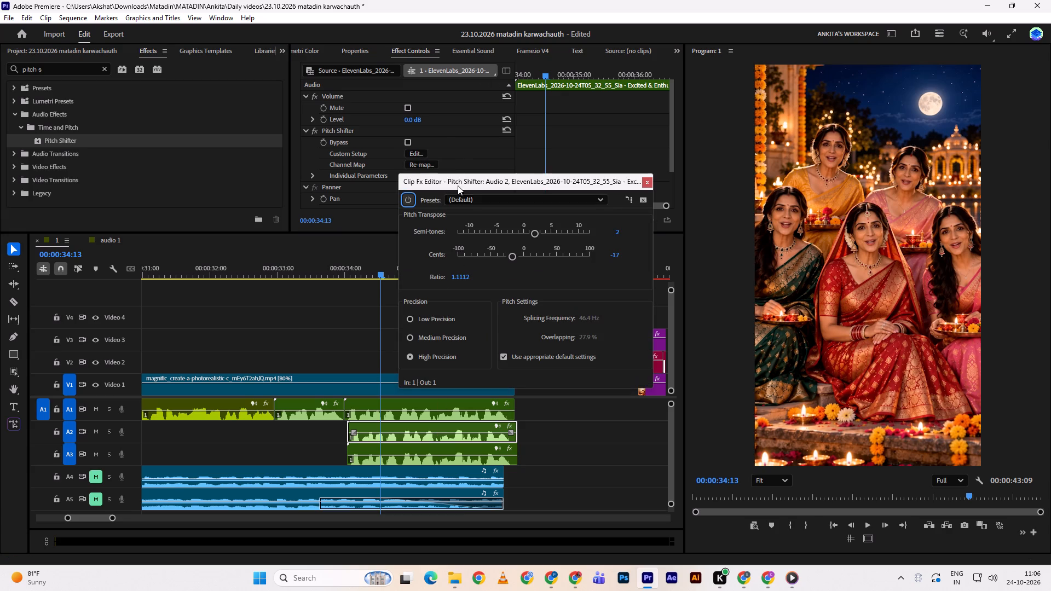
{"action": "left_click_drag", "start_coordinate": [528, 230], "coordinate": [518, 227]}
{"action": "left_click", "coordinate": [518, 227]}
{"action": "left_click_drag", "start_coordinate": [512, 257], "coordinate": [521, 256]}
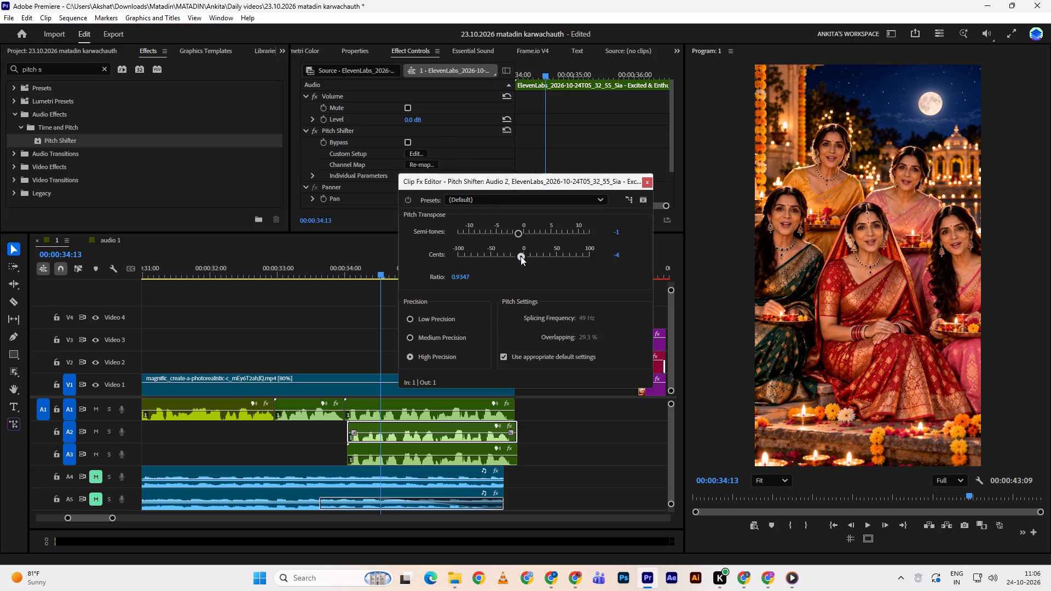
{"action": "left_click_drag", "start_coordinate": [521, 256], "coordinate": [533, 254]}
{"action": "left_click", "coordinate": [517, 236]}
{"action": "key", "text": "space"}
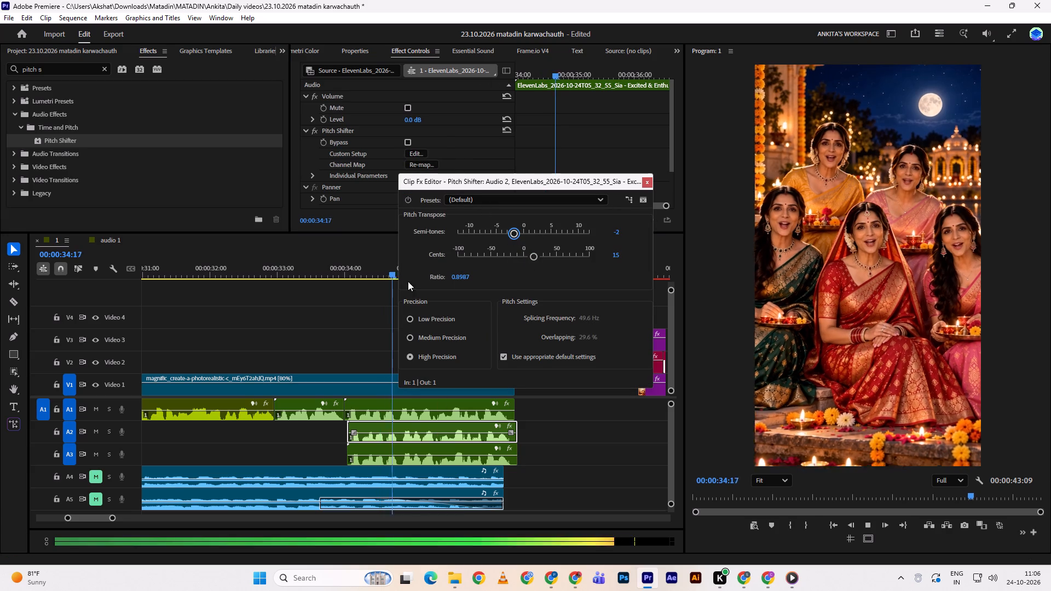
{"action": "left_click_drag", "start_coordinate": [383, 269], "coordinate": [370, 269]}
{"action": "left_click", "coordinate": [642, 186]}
Play back the greeting section to check the three Sia layers with their pitch shifts.
{"action": "double_click", "coordinate": [519, 321]}
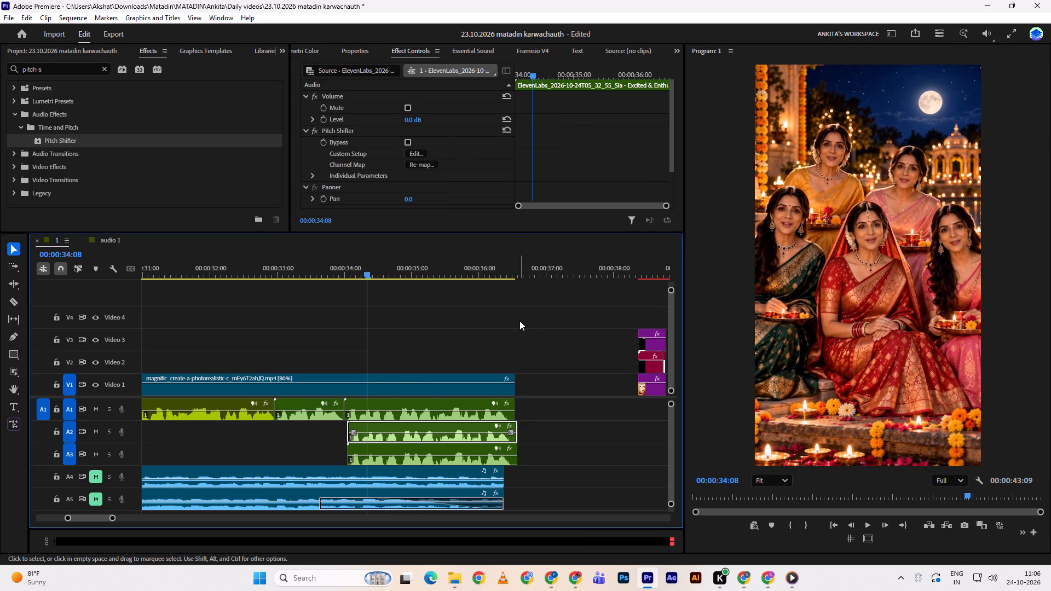
{"action": "left_click_drag", "start_coordinate": [354, 276], "coordinate": [340, 269]}
{"action": "key", "text": "space"}
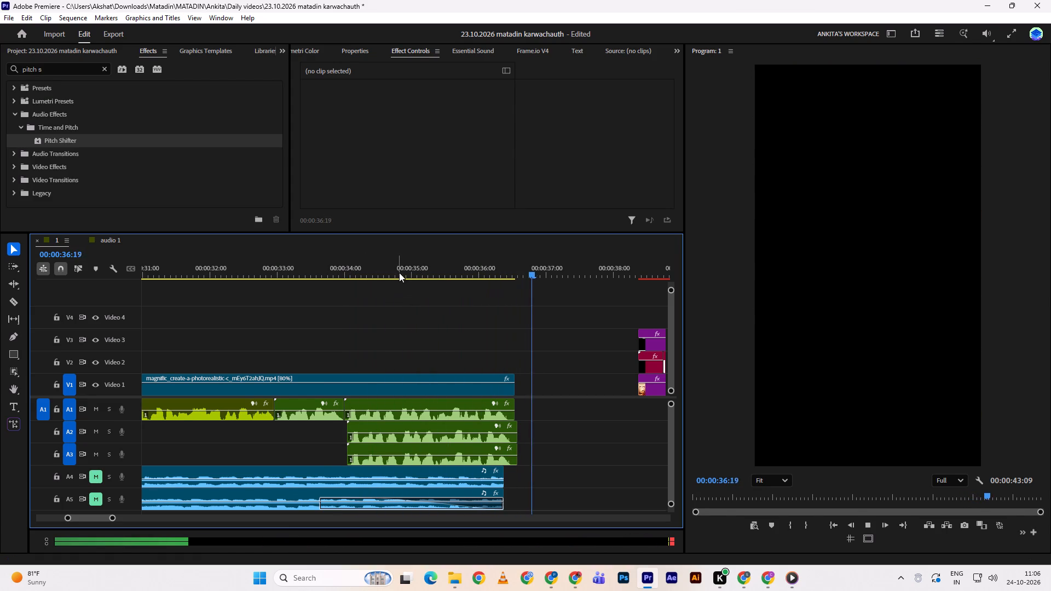
{"action": "left_click_drag", "start_coordinate": [400, 266], "coordinate": [244, 292]}
{"action": "key", "text": "space"}
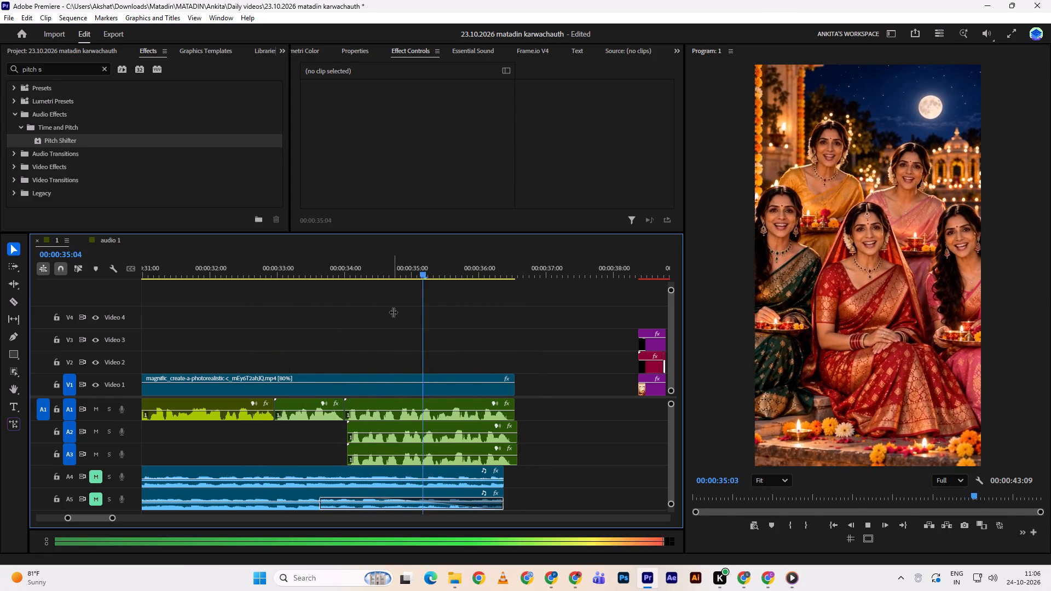
{"action": "left_click_drag", "start_coordinate": [408, 260], "coordinate": [376, 270]}
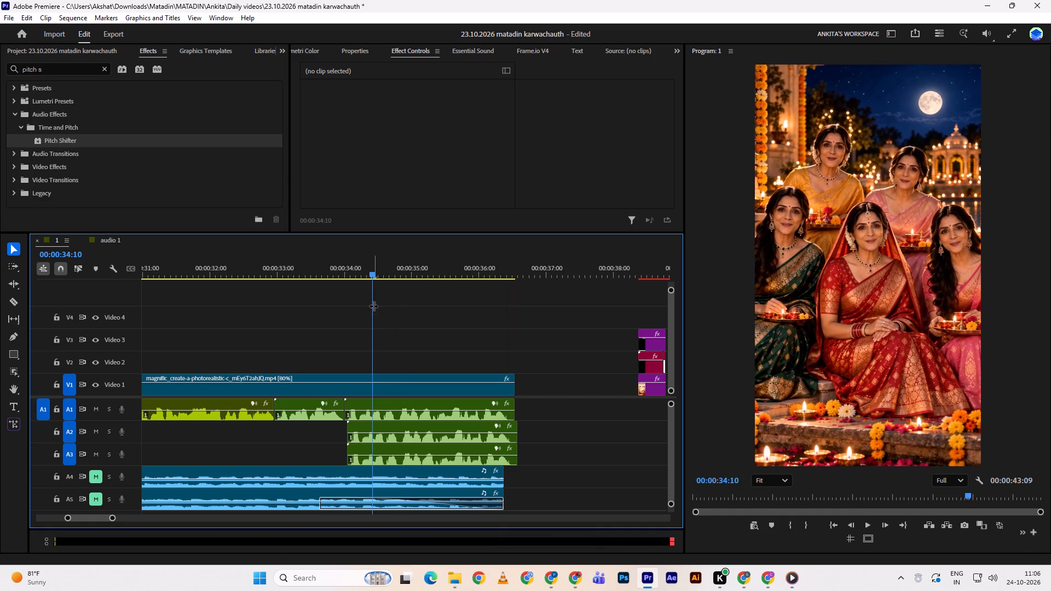
Move the A2 and A3 Sia clips slightly earlier so they line up with the Sia clip on A1.
{"action": "left_click_drag", "start_coordinate": [321, 429], "coordinate": [356, 445]}
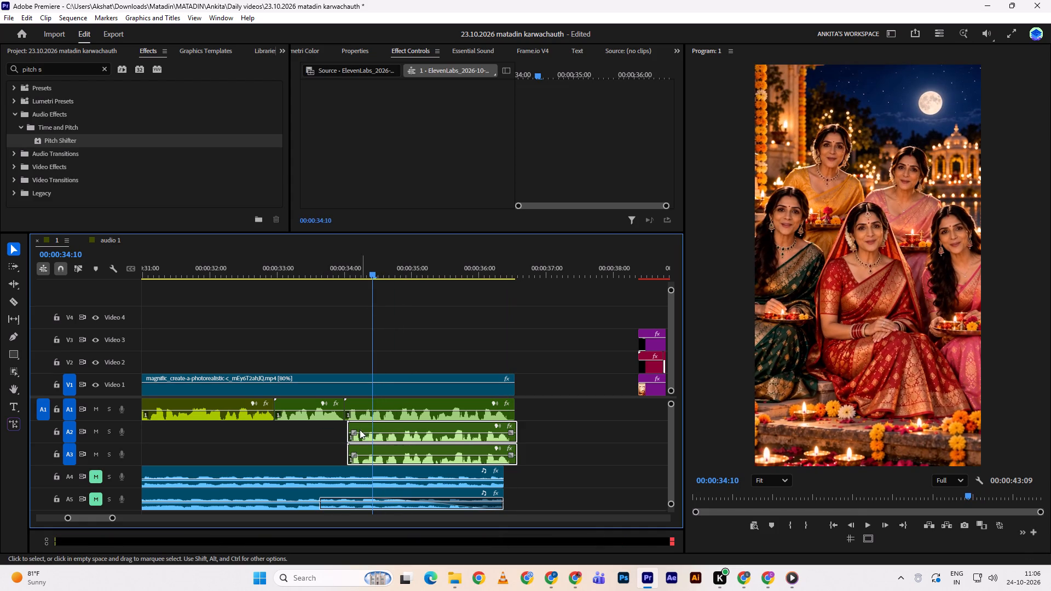
{"action": "left_click", "coordinate": [364, 425]}
{"action": "left_click_drag", "start_coordinate": [368, 265], "coordinate": [349, 275]}
{"action": "left_click", "coordinate": [394, 314]}
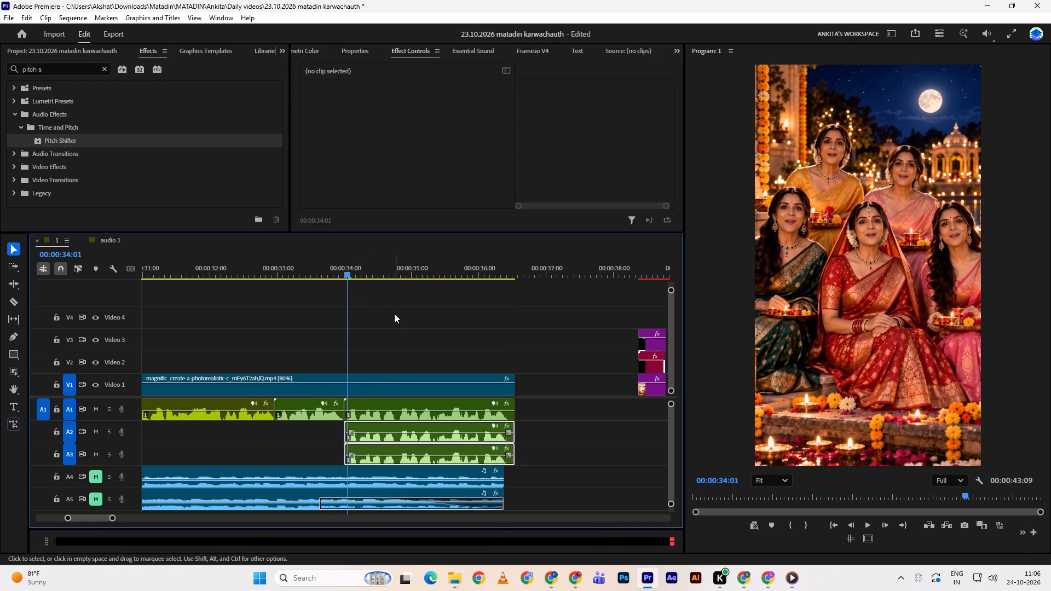
Play back the greeting section several times to check the three aligned Sia layers together.
{"action": "key", "text": "space"}
{"action": "left_click_drag", "start_coordinate": [355, 266], "coordinate": [328, 271]}
{"action": "left_click", "coordinate": [392, 325]}
{"action": "key", "text": "space"}
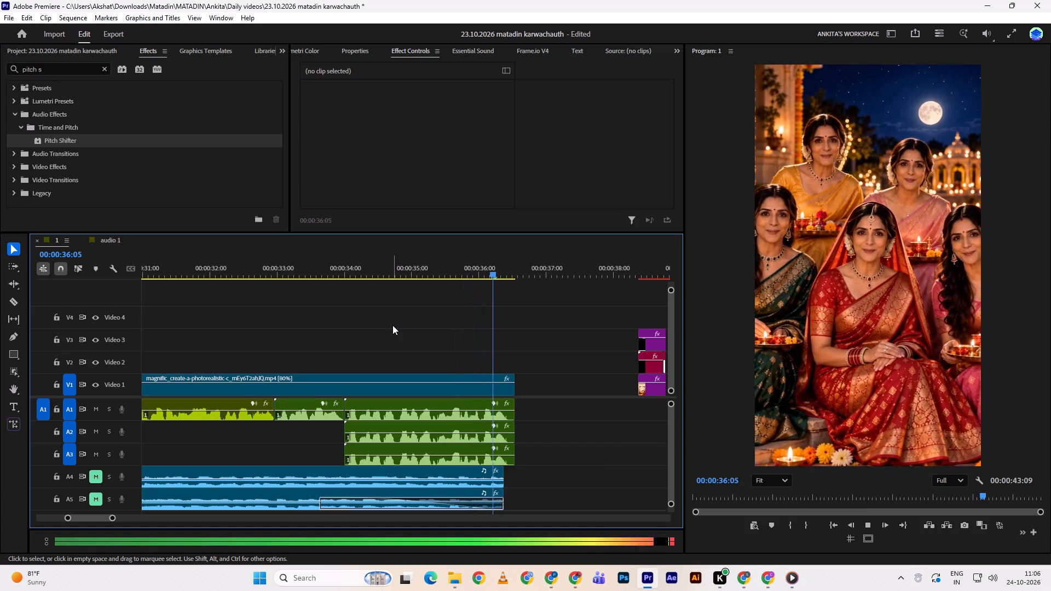
{"action": "key", "text": "space"}
{"action": "left_click_drag", "start_coordinate": [417, 266], "coordinate": [339, 279]}
{"action": "left_click", "coordinate": [339, 279]}
{"action": "scroll", "coordinate": [401, 327], "scroll_direction": "down", "scroll_amount": 3}
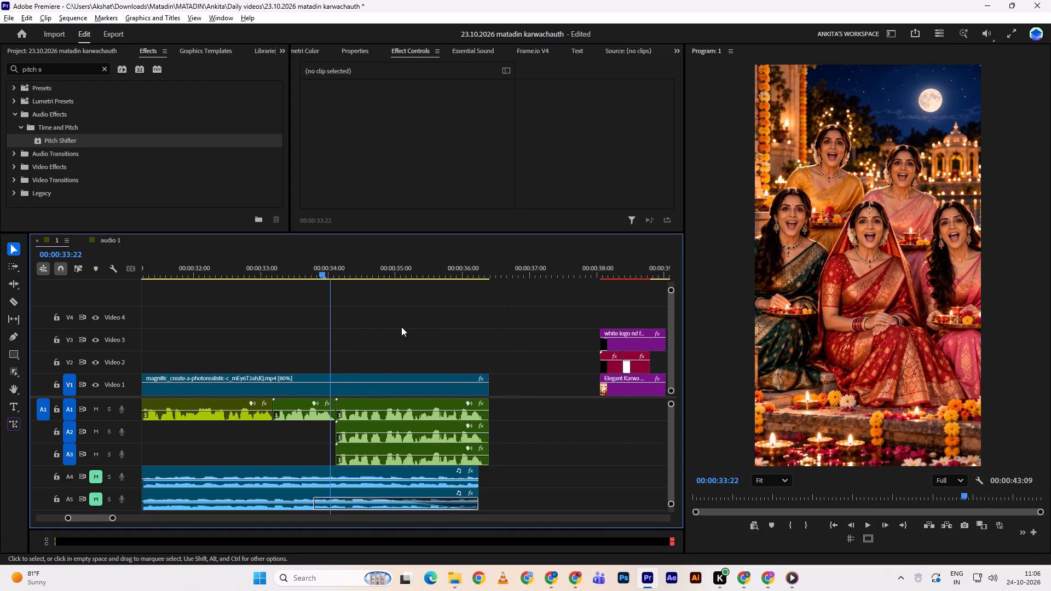
{"action": "scroll", "coordinate": [401, 327], "scroll_direction": "down", "scroll_amount": 2}
{"action": "scroll", "coordinate": [402, 327], "scroll_direction": "up", "scroll_amount": 3}
{"action": "key", "text": "space"}
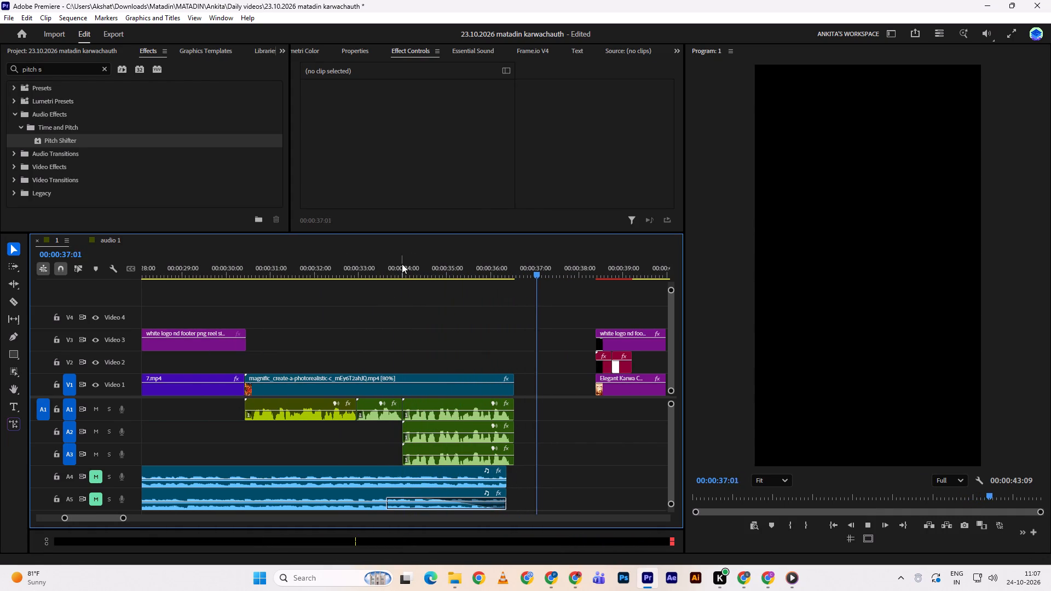
{"action": "left_click_drag", "start_coordinate": [402, 264], "coordinate": [359, 273]}
{"action": "left_click", "coordinate": [359, 273]}
{"action": "key", "text": "space"}
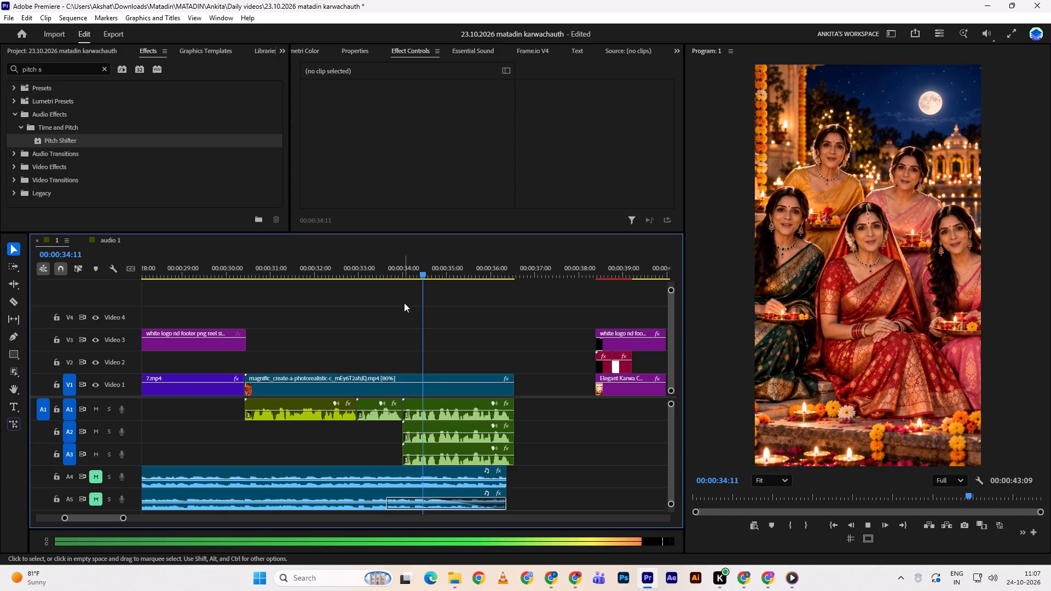
{"action": "key", "text": "space"}
Mute A3 and play back the greeting with only the A1 and A2 Sia clips.
{"action": "left_click", "coordinate": [99, 455]}
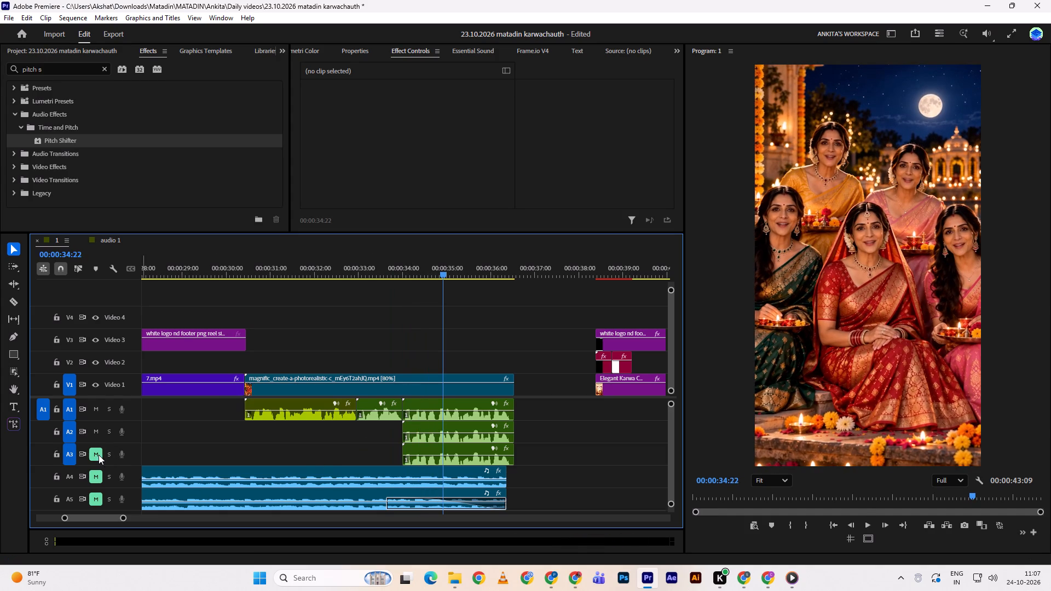
{"action": "left_click_drag", "start_coordinate": [406, 269], "coordinate": [377, 257]}
{"action": "key", "text": "space"}
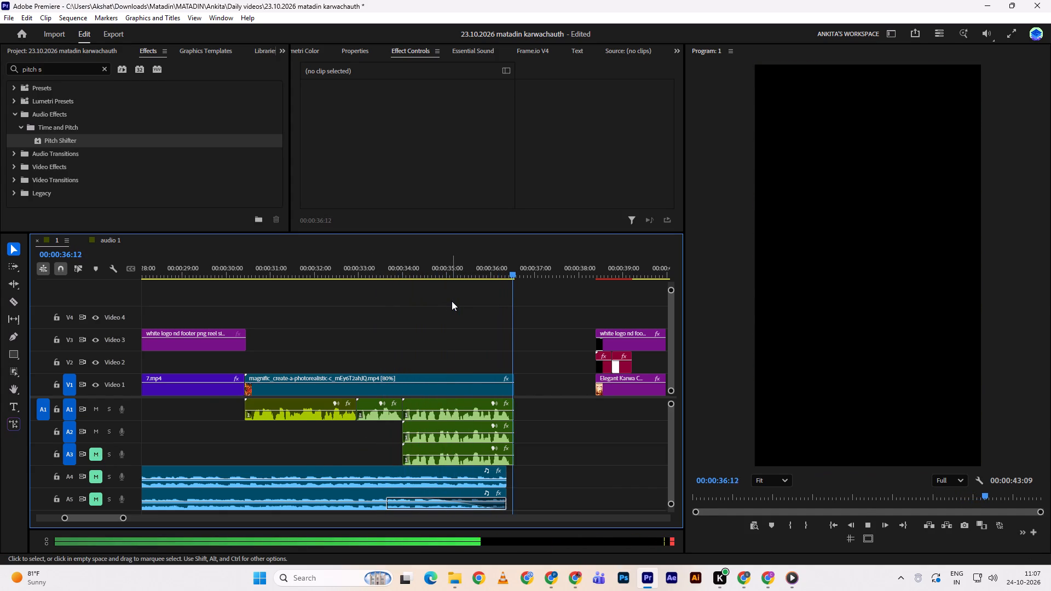
{"action": "key", "text": "space"}
Unmute A3, mute A2 and play back the greeting with only the A1 and A3 Sia clips.
{"action": "left_click", "coordinate": [469, 452]}
{"action": "left_click", "coordinate": [96, 458]}
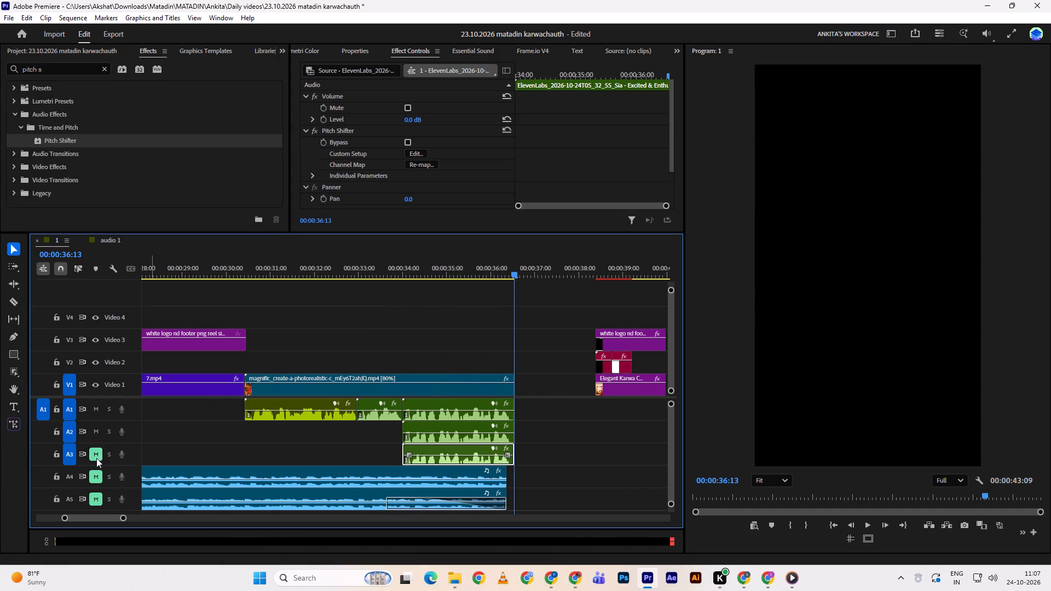
{"action": "left_click", "coordinate": [97, 432]}
{"action": "left_click_drag", "start_coordinate": [339, 261], "coordinate": [333, 258]}
{"action": "left_click", "coordinate": [334, 259]}
{"action": "key", "text": "space"}
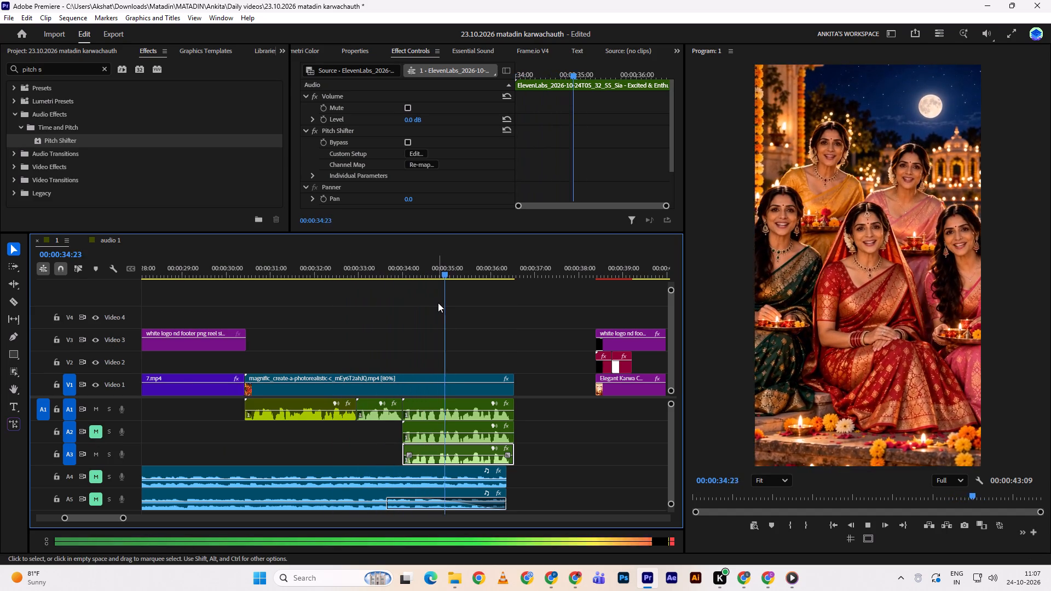
{"action": "left_click_drag", "start_coordinate": [449, 275], "coordinate": [443, 275]}
{"action": "double_click", "coordinate": [443, 275]}
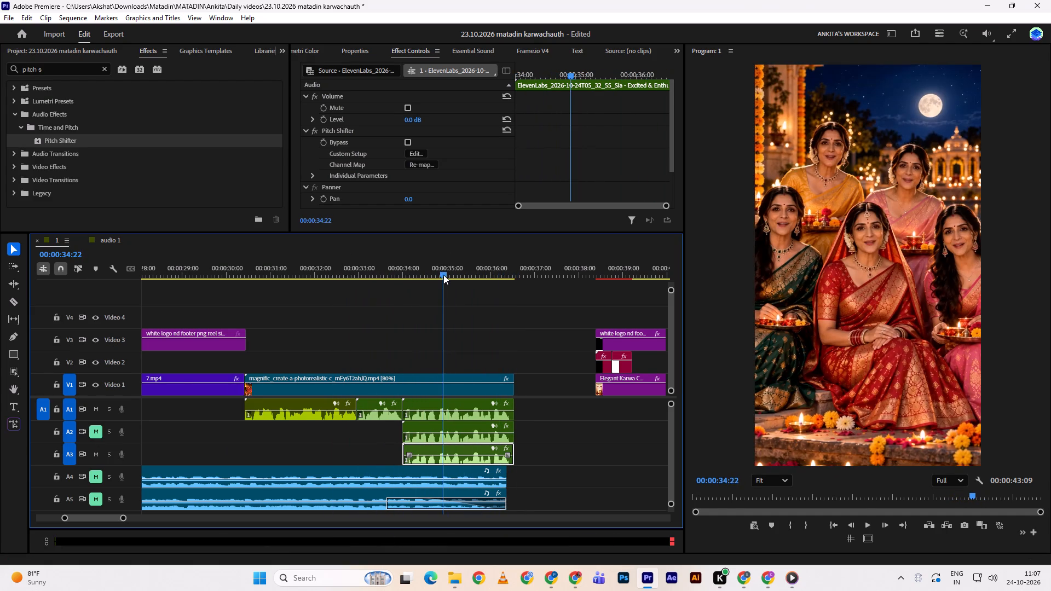
Delete the pitch-shifted Sia clip on A2.
{"action": "left_click", "coordinate": [467, 431]}
{"action": "key", "text": "s"}
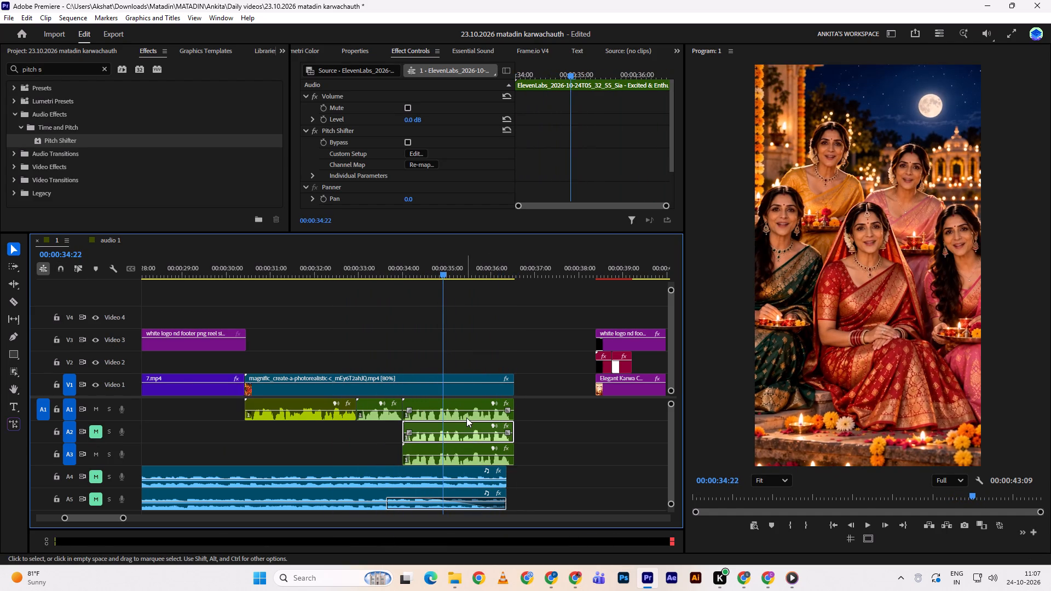
{"action": "key", "text": "s"}
{"action": "left_click", "coordinate": [560, 426]}
{"action": "left_click", "coordinate": [441, 424]}
{"action": "key", "text": "s"}
{"action": "left_click", "coordinate": [573, 438]}
{"action": "left_click", "coordinate": [457, 426]}
{"action": "key", "text": "d"}
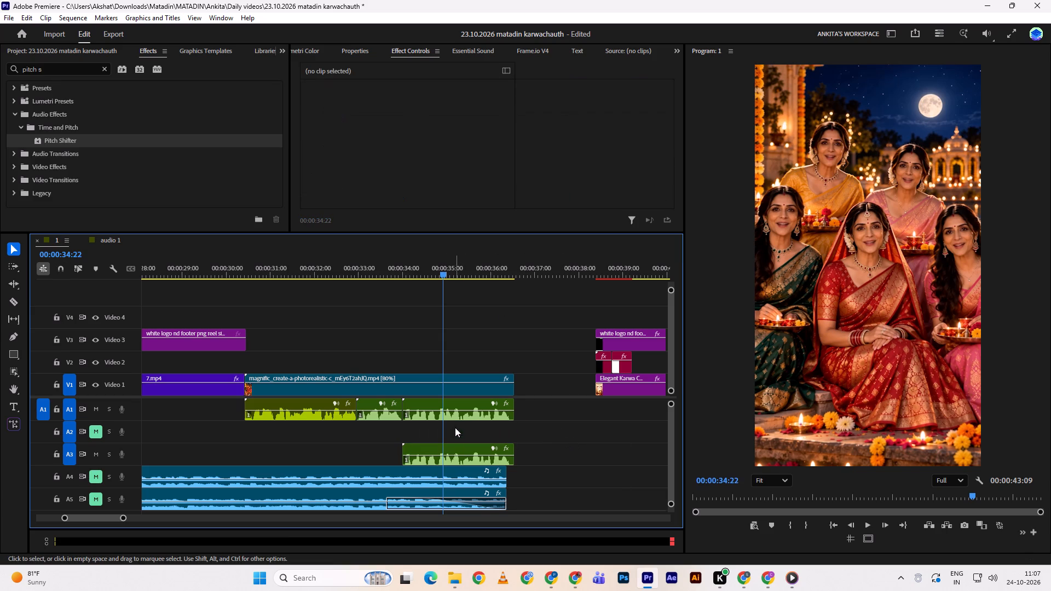
Move the remaining pitch-shifted Sia clip from A3 up to A2 and unmute A2.
{"action": "left_click_drag", "start_coordinate": [451, 450], "coordinate": [451, 439]}
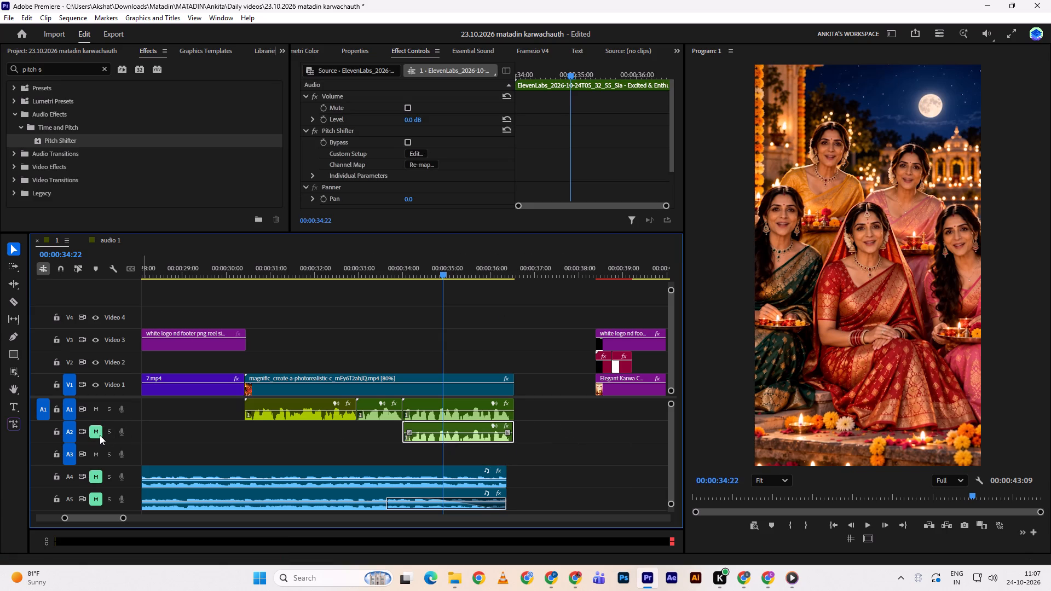
{"action": "left_click", "coordinate": [100, 435]}
Play back the greeting section to check the two remaining Sia layers.
{"action": "left_click", "coordinate": [382, 262]}
{"action": "key", "text": "space"}
{"action": "left_click", "coordinate": [452, 332]}
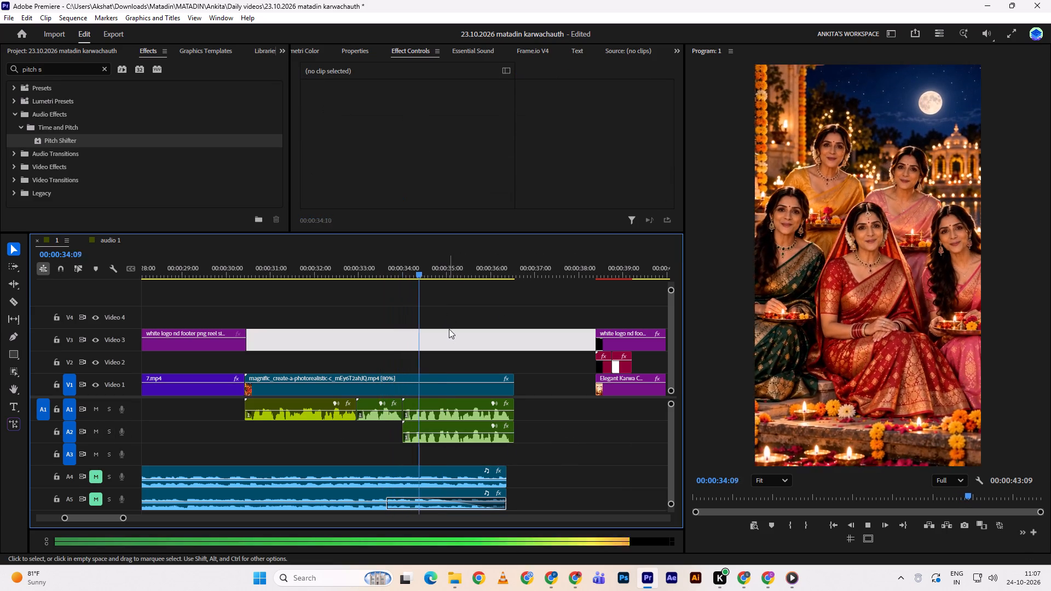
{"action": "left_click", "coordinate": [449, 329]}
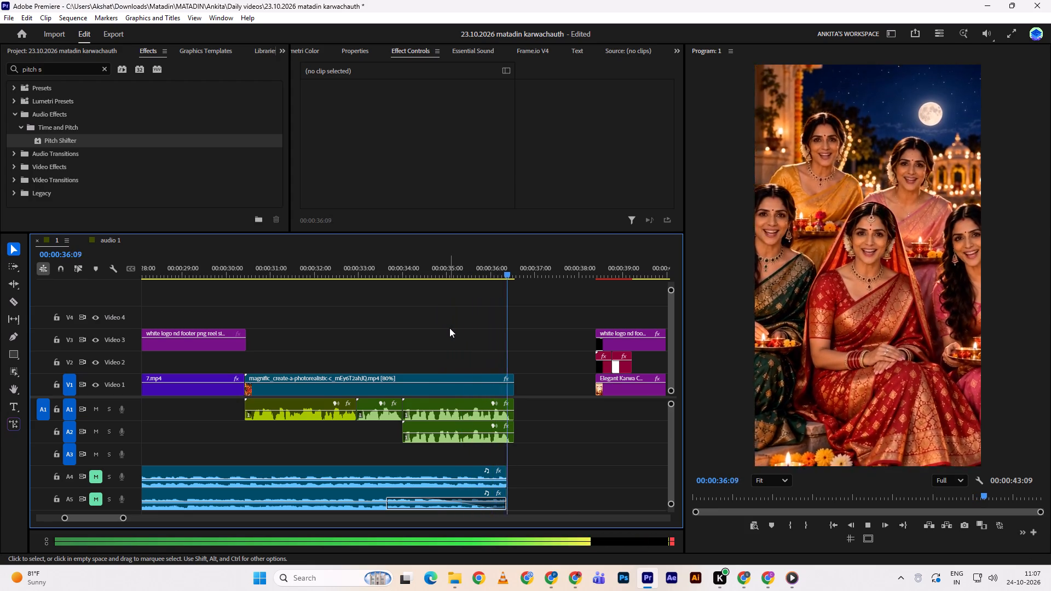
Move the Surmedani music clip from muted A4 up to A3 and extend its end to about 00:00:40:15.
{"action": "scroll", "coordinate": [449, 328], "scroll_direction": "up", "scroll_amount": 3}
{"action": "scroll", "coordinate": [449, 328], "scroll_direction": "down", "scroll_amount": 4}
{"action": "scroll", "coordinate": [452, 329], "scroll_direction": "down", "scroll_amount": 2, "text": "alt"}
{"action": "scroll", "coordinate": [460, 333], "scroll_direction": "up", "scroll_amount": 4}
{"action": "key", "text": "space"}
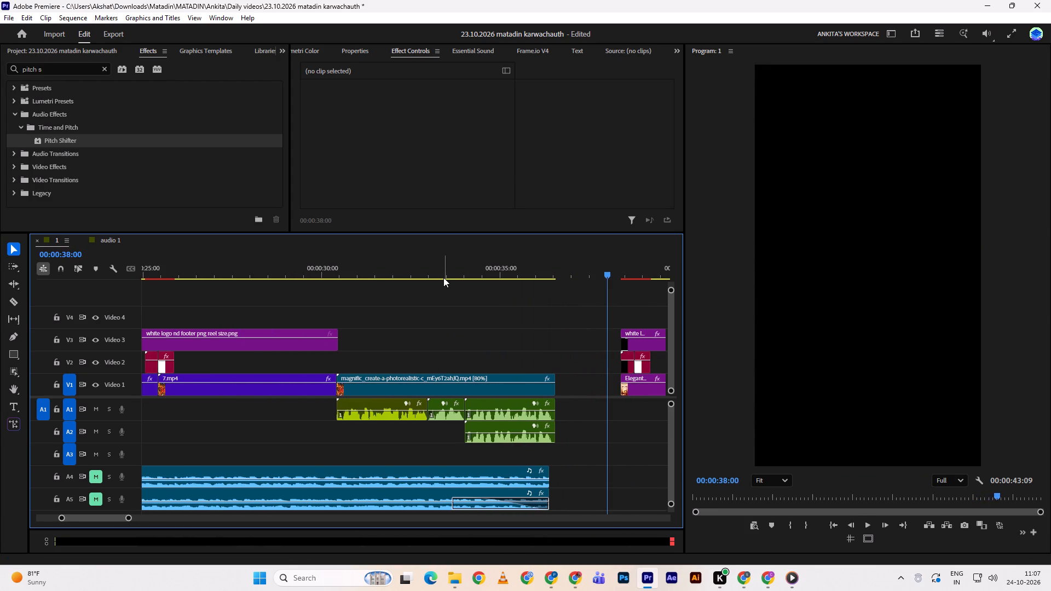
{"action": "left_click_drag", "start_coordinate": [444, 269], "coordinate": [326, 281]}
{"action": "scroll", "coordinate": [363, 318], "scroll_direction": "down", "scroll_amount": 6, "text": "alt"}
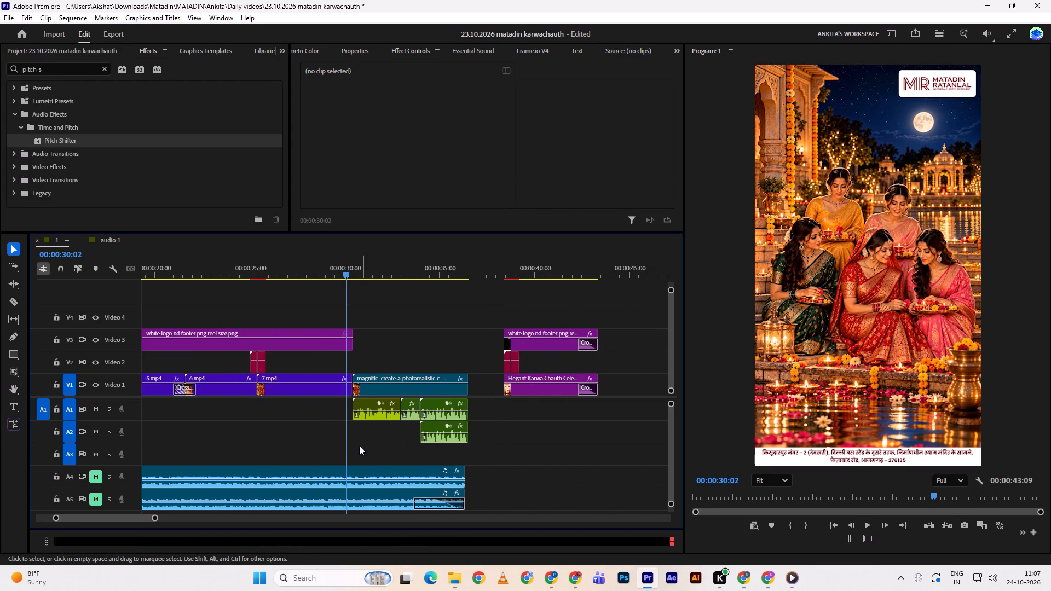
{"action": "left_click_drag", "start_coordinate": [362, 472], "coordinate": [363, 461]}
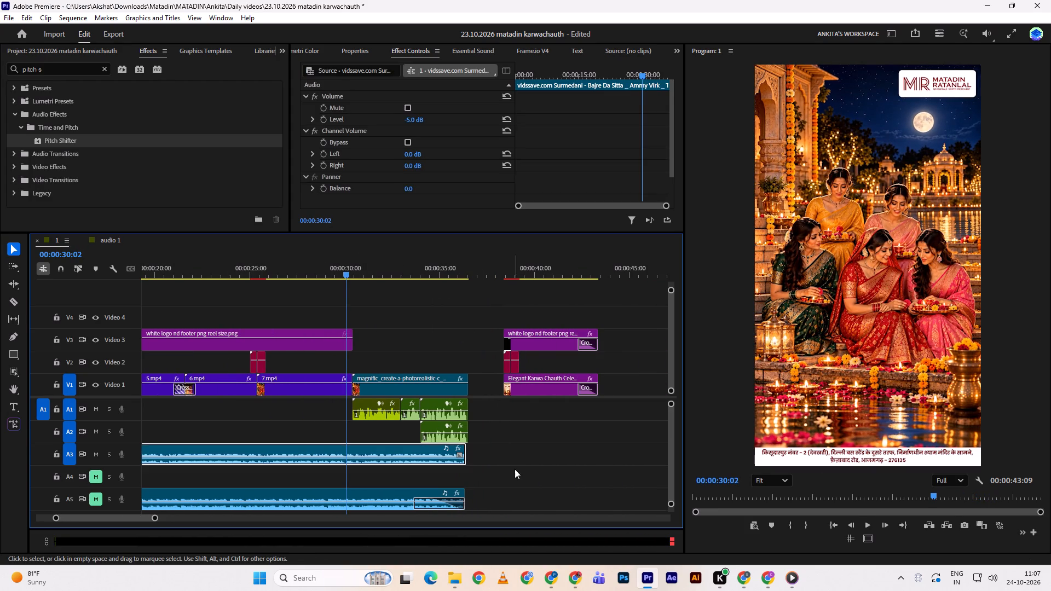
{"action": "left_click_drag", "start_coordinate": [469, 451], "coordinate": [550, 447]}
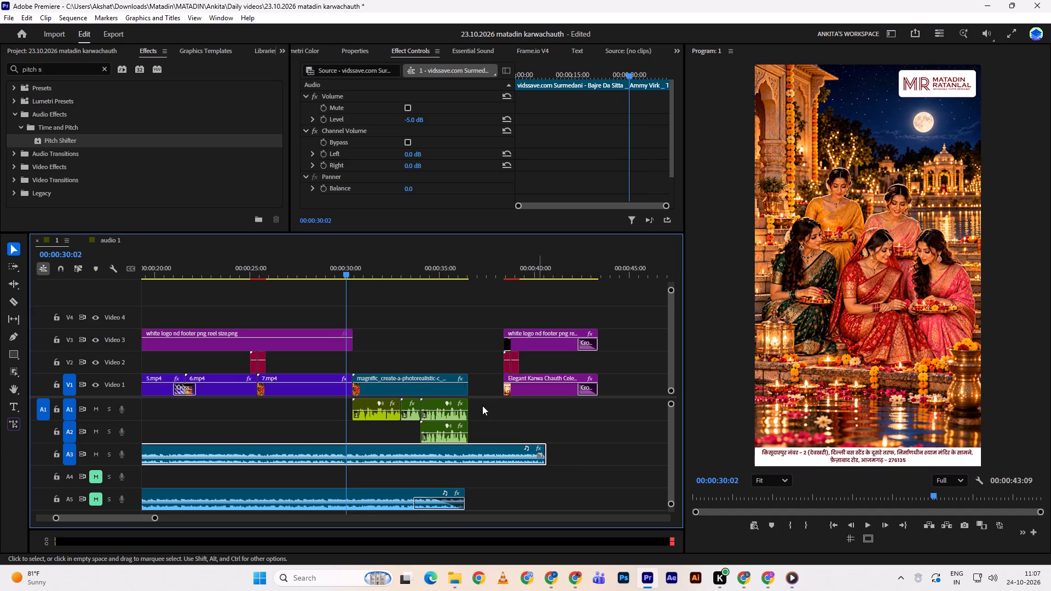
Play back the lead-in to the greeting and start keyframing the A3 music's volume level at 00:00:29:11, at -5.0 dB.
{"action": "key", "text": "space"}
{"action": "left_click_drag", "start_coordinate": [354, 271], "coordinate": [344, 269]}
{"action": "left_click", "coordinate": [344, 269]}
{"action": "left_click_drag", "start_coordinate": [344, 269], "coordinate": [319, 273]}
{"action": "key", "text": "space"}
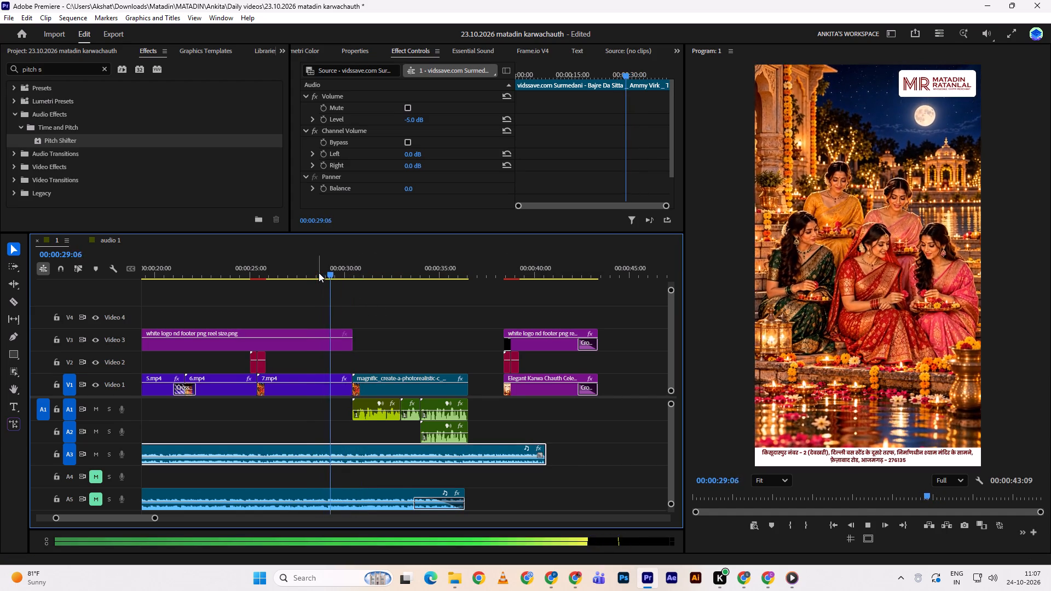
{"action": "left_click", "coordinate": [328, 273]}
{"action": "key", "text": "space"}
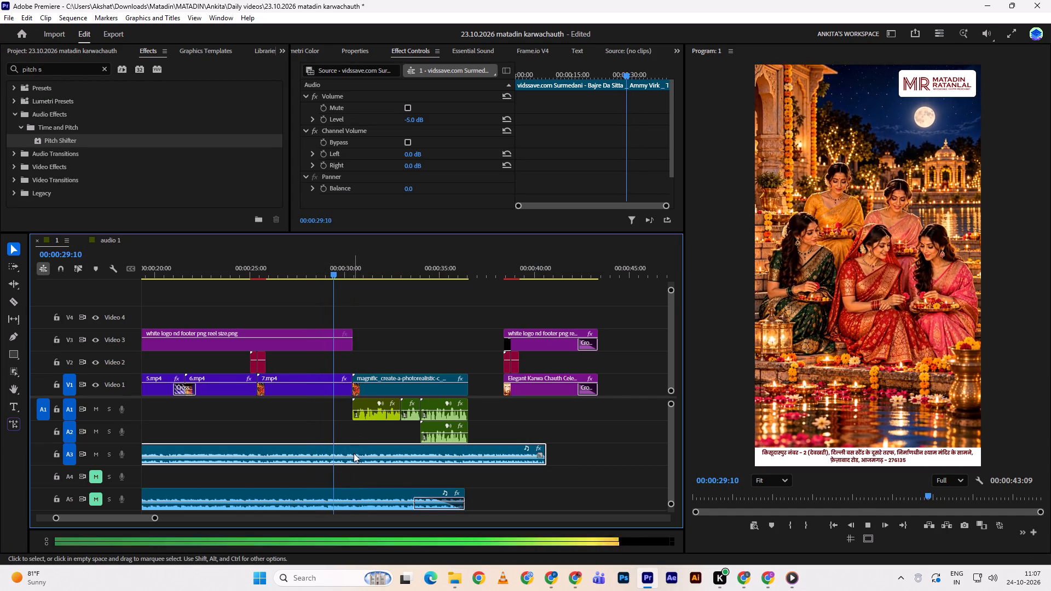
{"action": "key", "text": "space"}
{"action": "double_click", "coordinate": [354, 451]}
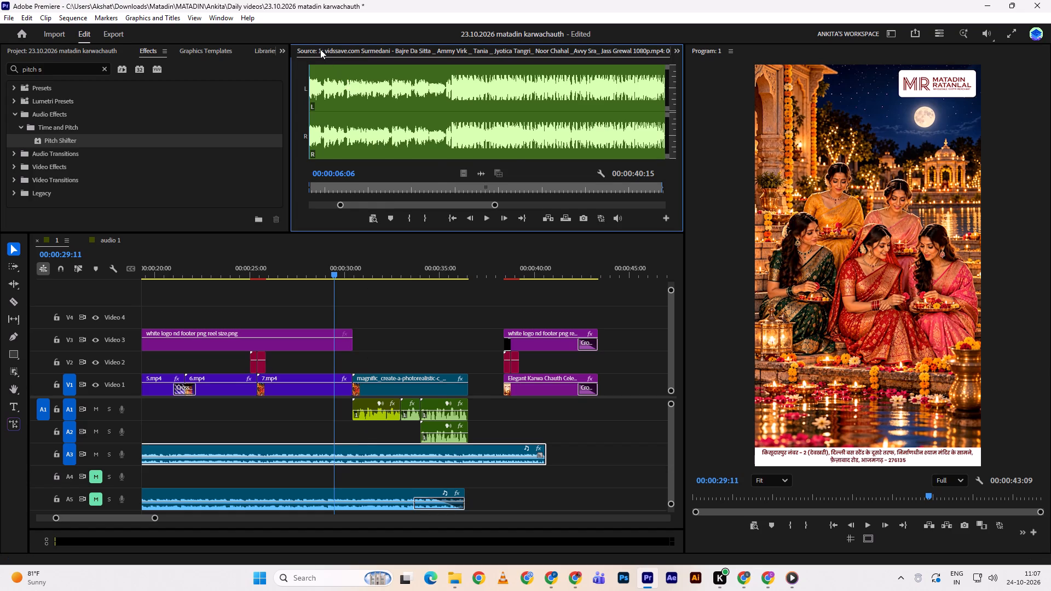
{"action": "left_click", "coordinate": [320, 49]}
{"action": "scroll", "coordinate": [320, 49], "scroll_direction": "up", "scroll_amount": 4}
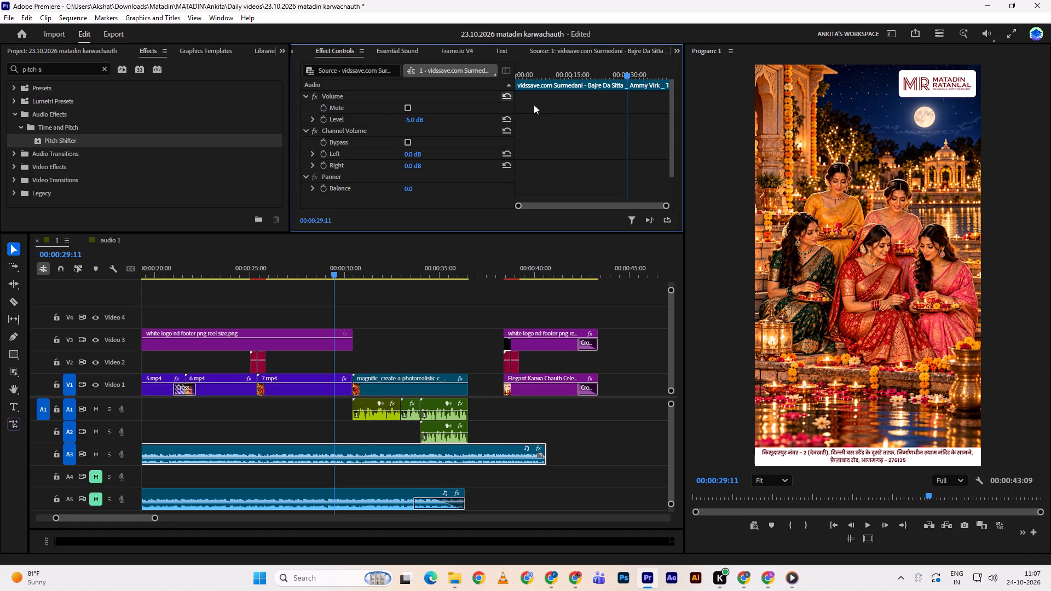
{"action": "left_click", "coordinate": [324, 119]}
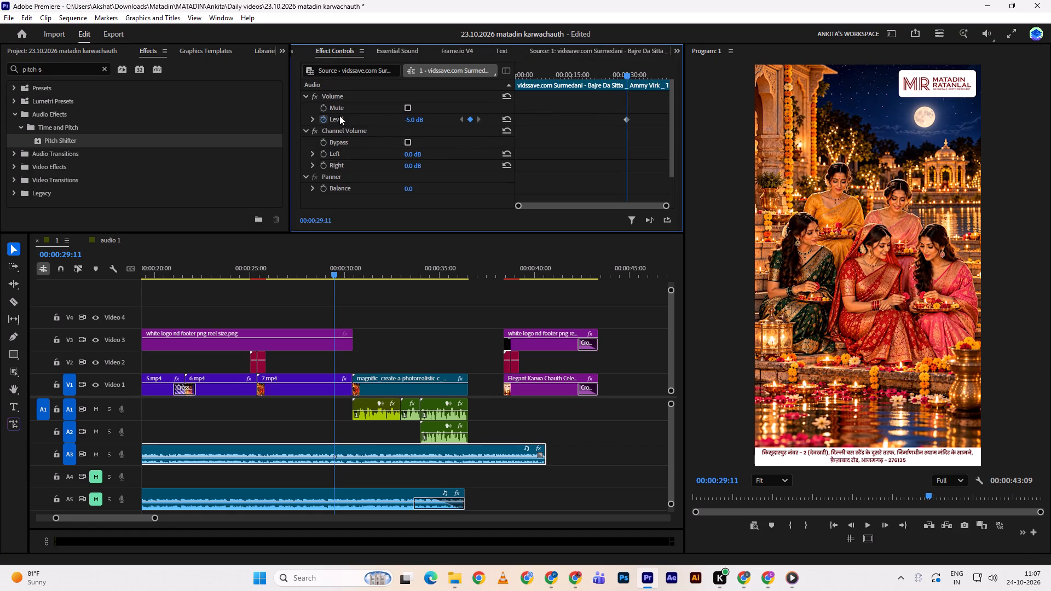
Add a second volume level keyframe at 00:00:30:14, lowering the A3 music to -13.4 dB.
{"action": "left_click", "coordinate": [636, 73]}
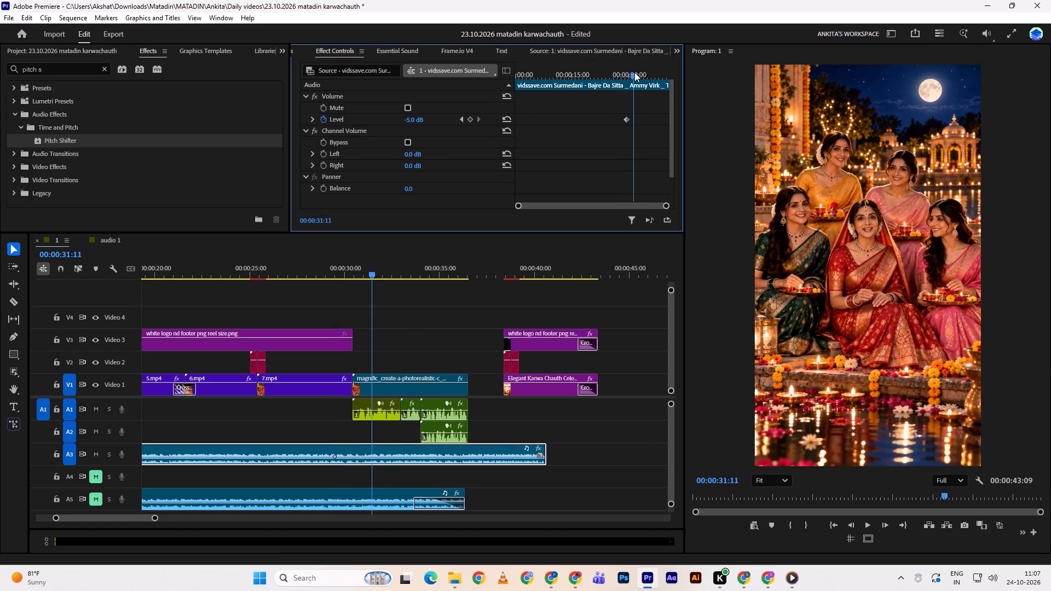
{"action": "double_click", "coordinate": [633, 73]}
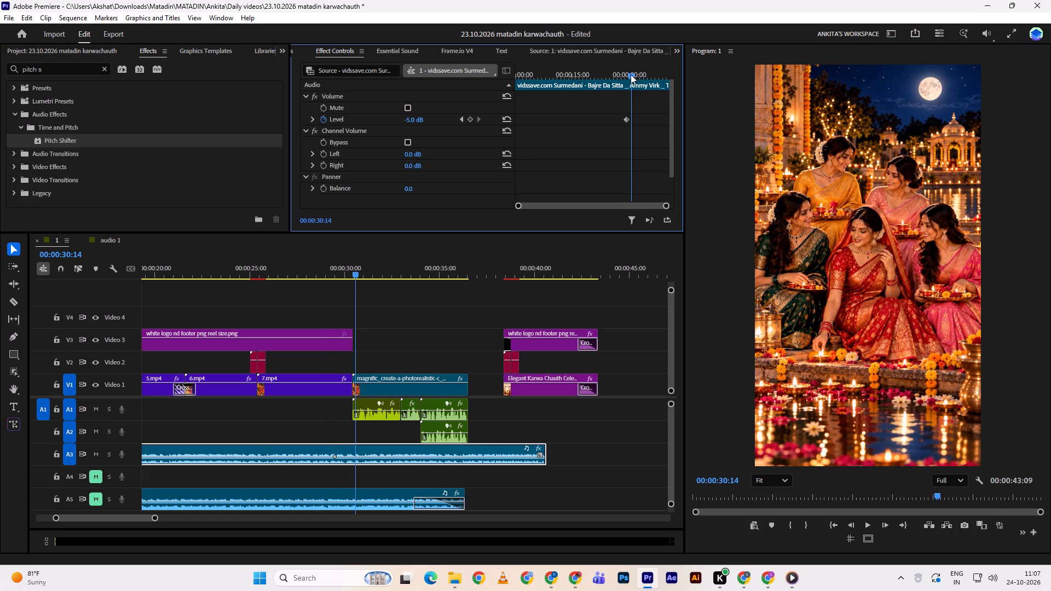
{"action": "left_click_drag", "start_coordinate": [413, 120], "coordinate": [399, 115]}
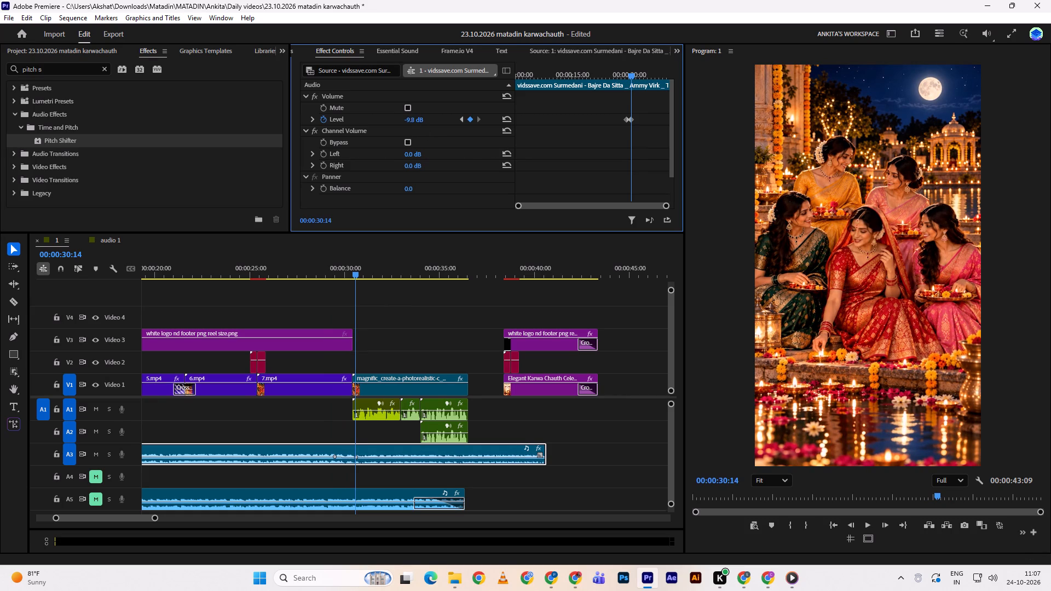
{"action": "left_click_drag", "start_coordinate": [399, 115], "coordinate": [396, 115]}
Play back the music dip and lower the 00:00:30:14 level keyframe to -22.6 dB.
{"action": "left_click_drag", "start_coordinate": [330, 272], "coordinate": [324, 268]}
{"action": "key", "text": "space"}
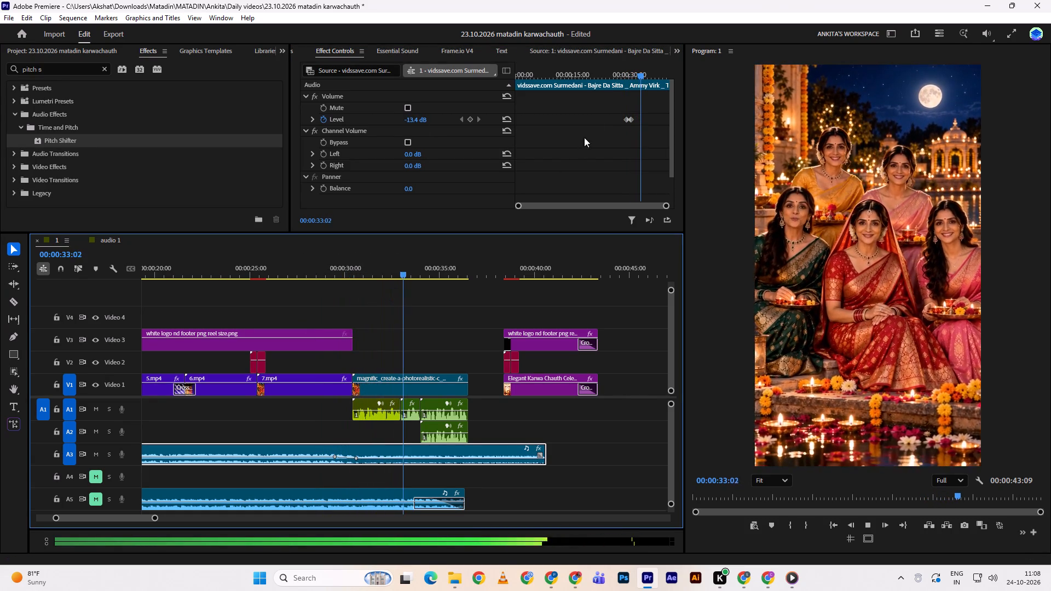
{"action": "left_click_drag", "start_coordinate": [643, 74], "coordinate": [631, 73], "text": "shift"}
{"action": "left_click", "coordinate": [633, 119]}
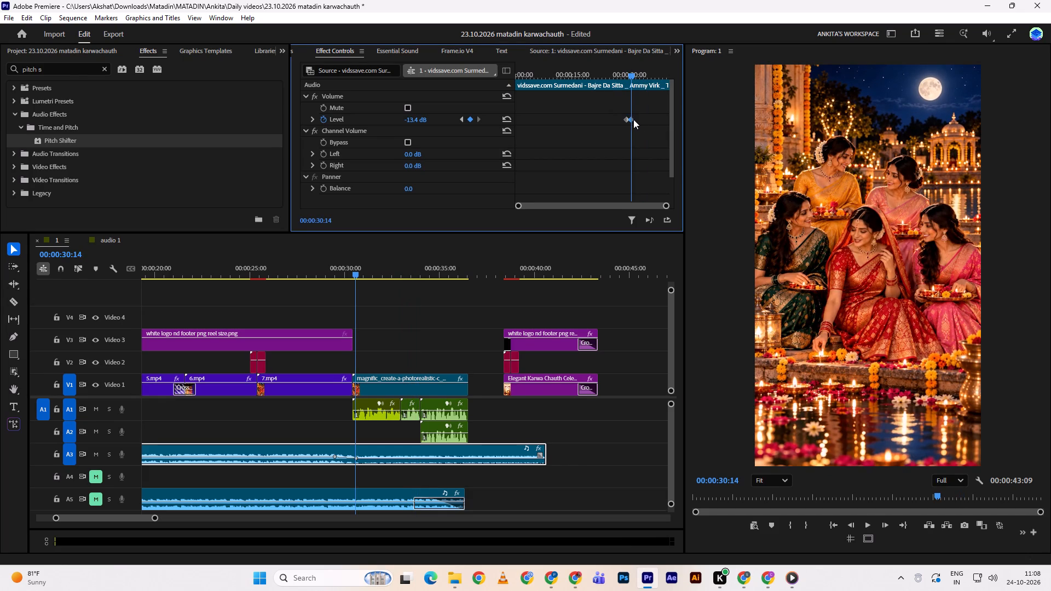
{"action": "left_click_drag", "start_coordinate": [415, 117], "coordinate": [408, 115]}
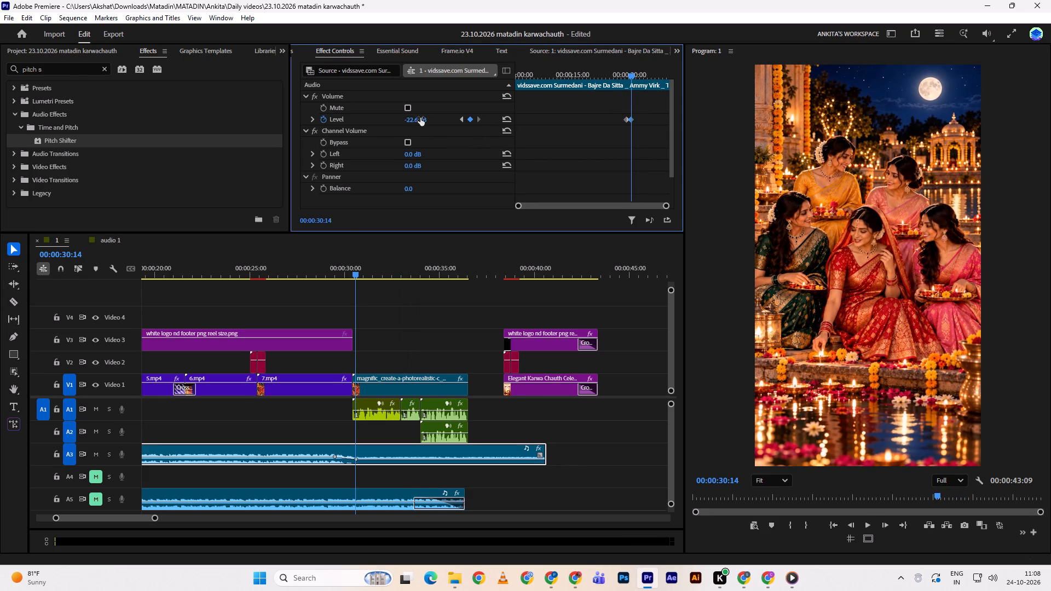
Play back the greeting section to check the voices against the lowered music.
{"action": "left_click", "coordinate": [324, 259]}
{"action": "key", "text": "space"}
{"action": "left_click", "coordinate": [385, 299]}
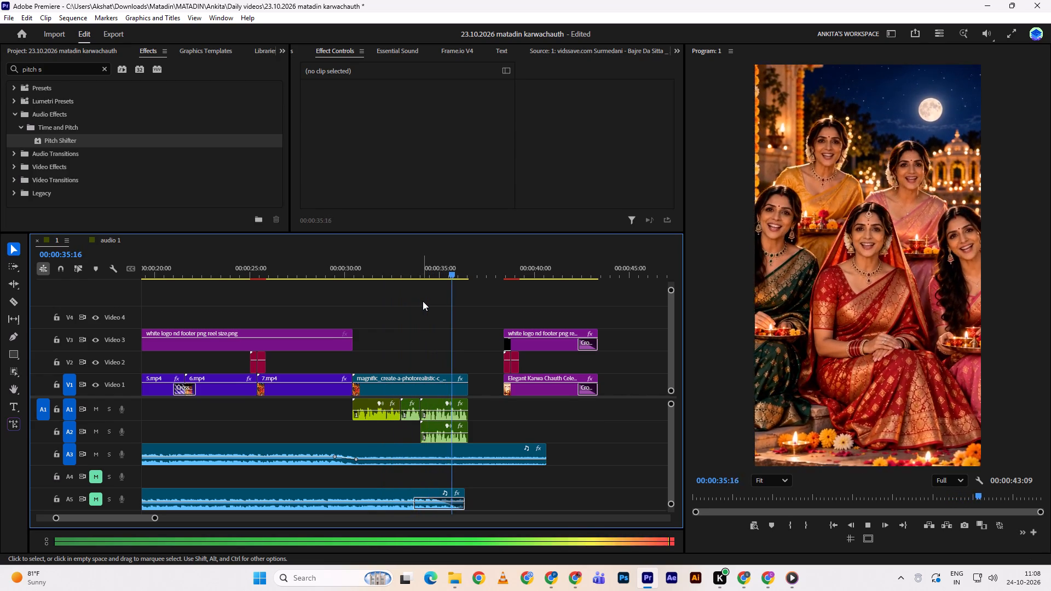
{"action": "key", "text": "space"}
Add a -22.6 dB level keyframe to the A3 music at 00:00:36:13, where the greeting ends.
{"action": "left_click_drag", "start_coordinate": [477, 271], "coordinate": [475, 271]}
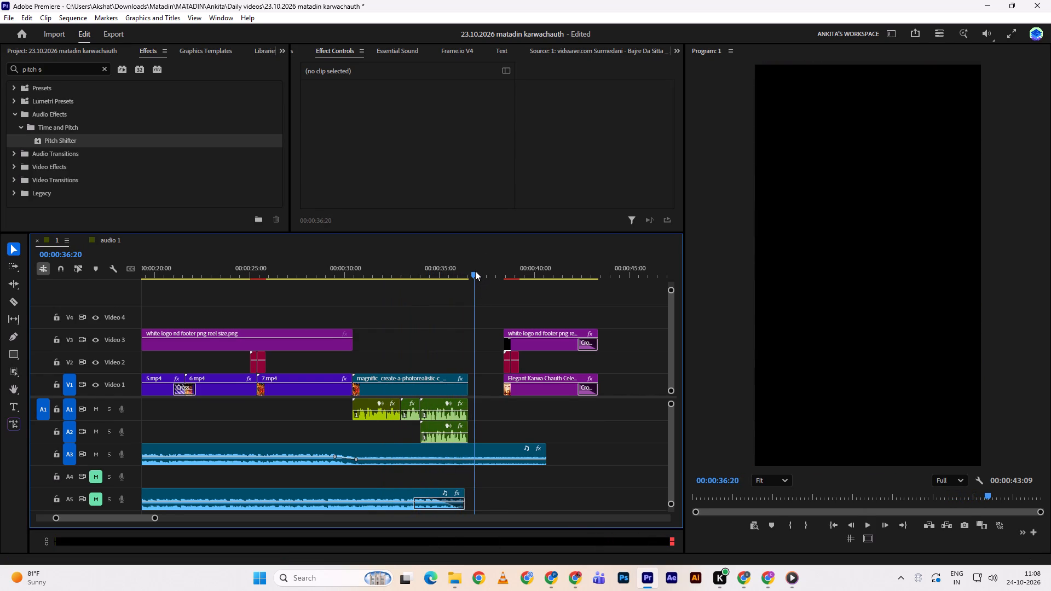
{"action": "left_click_drag", "start_coordinate": [475, 271], "coordinate": [470, 271]}
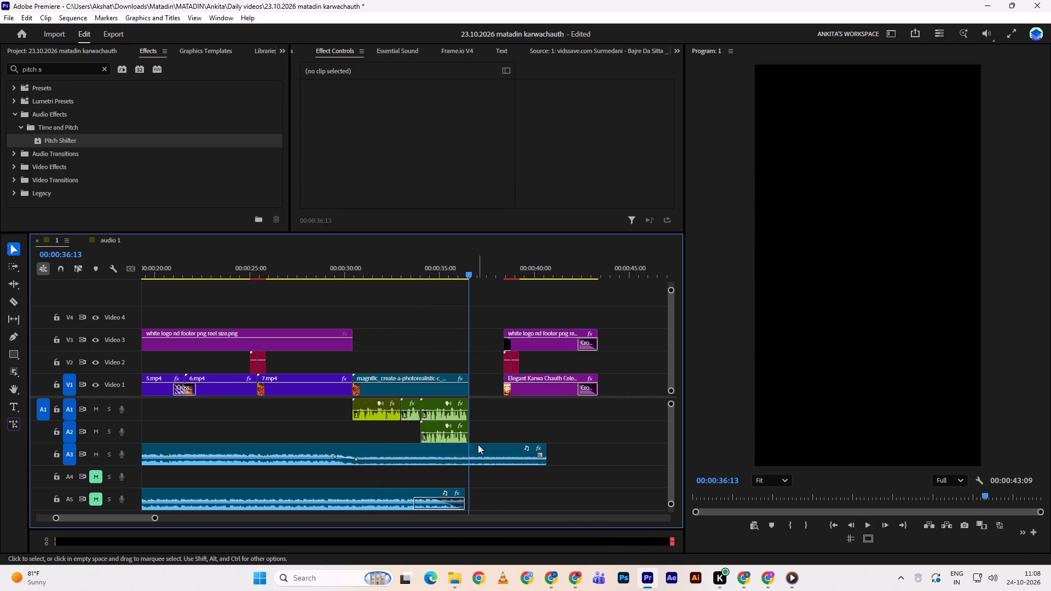
{"action": "left_click", "coordinate": [478, 444]}
{"action": "left_click", "coordinate": [471, 118]}
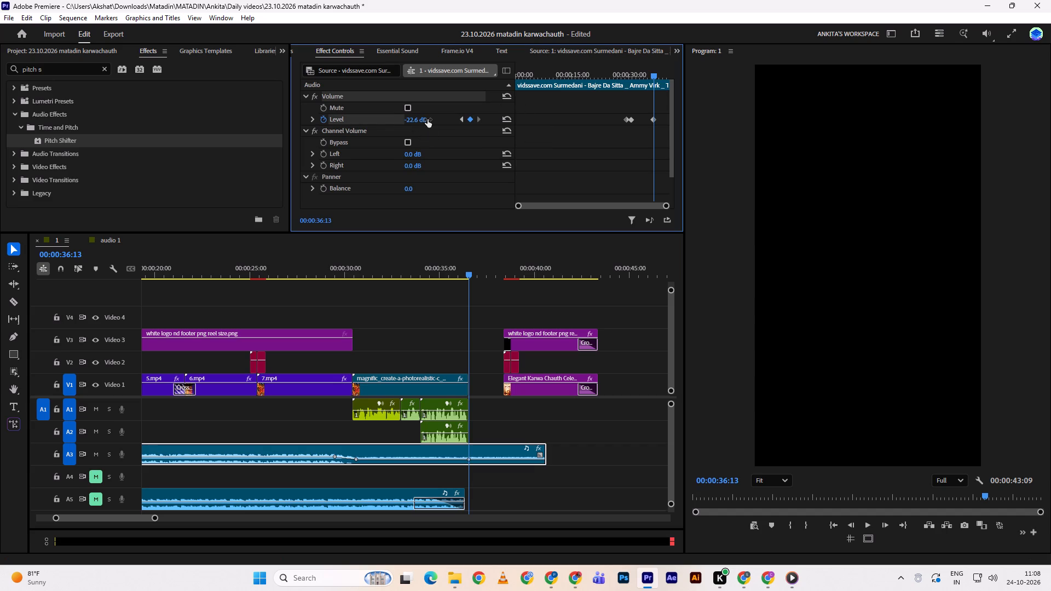
Listen past the greeting and extend the A3 music clip's end to about 00:00:41:17.
{"action": "key", "text": "space"}
{"action": "key", "text": "space"}
{"action": "key", "text": "space"}
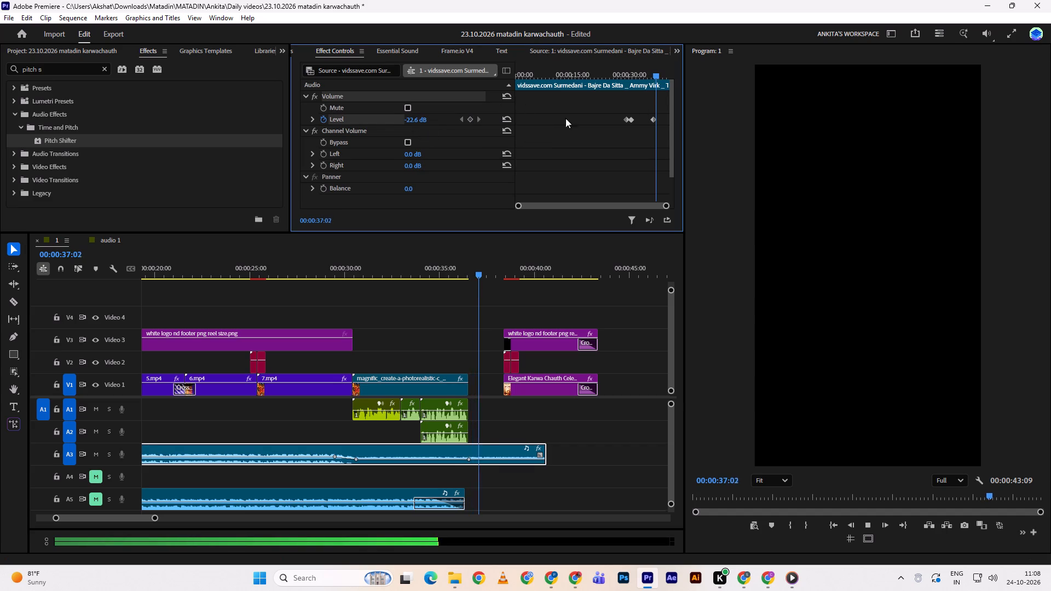
{"action": "left_click_drag", "start_coordinate": [659, 72], "coordinate": [678, 70]}
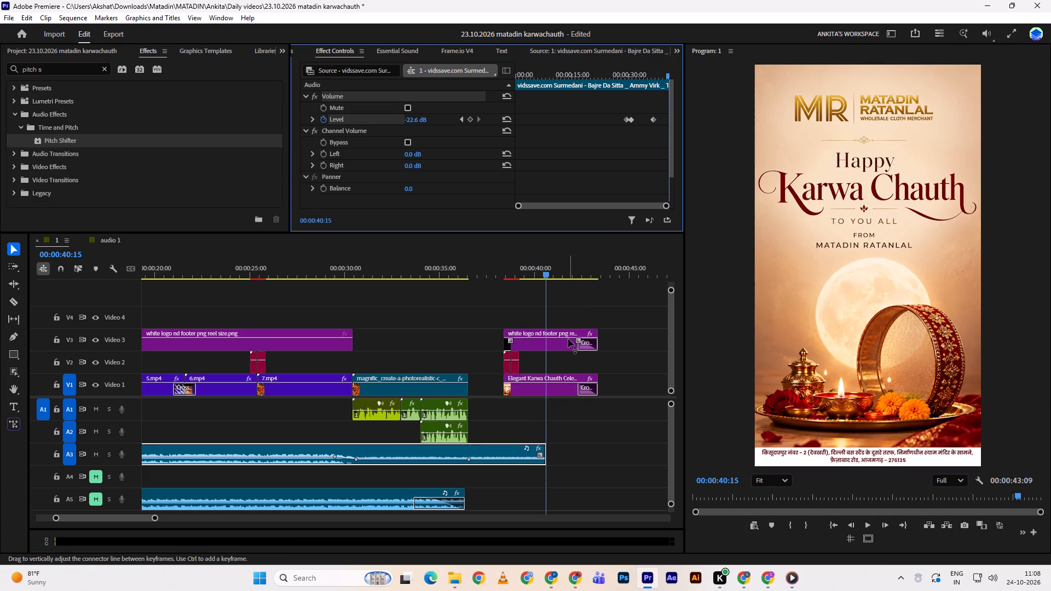
{"action": "left_click_drag", "start_coordinate": [546, 452], "coordinate": [565, 453]}
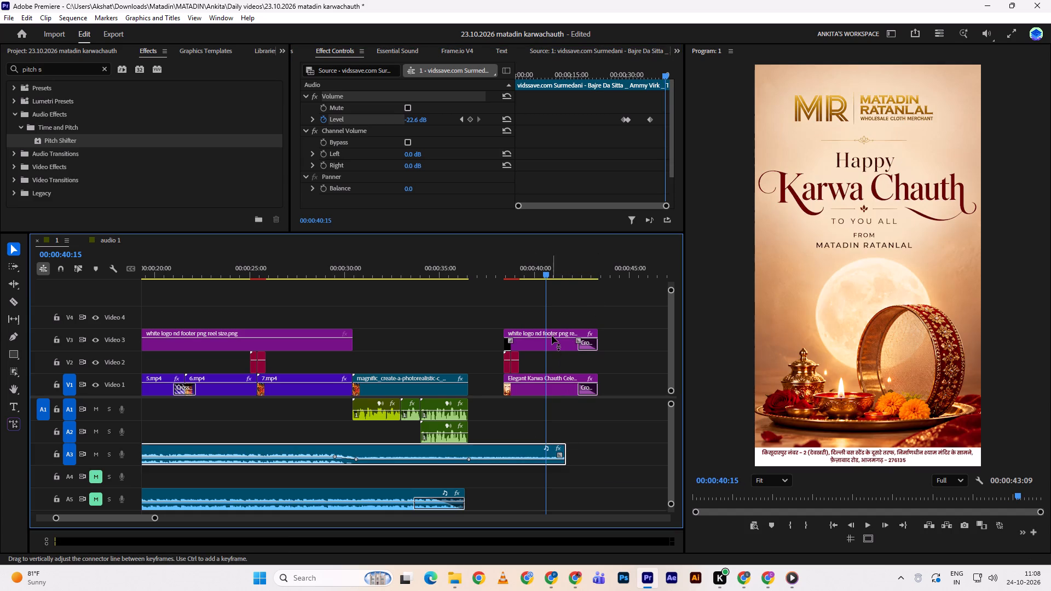
Turn on snapping and move the end-card, logo and light-leak clips on V1 to V3 back against the greeting video's end.
{"action": "left_click_drag", "start_coordinate": [559, 301], "coordinate": [557, 401]}
{"action": "left_click_drag", "start_coordinate": [504, 291], "coordinate": [526, 380]}
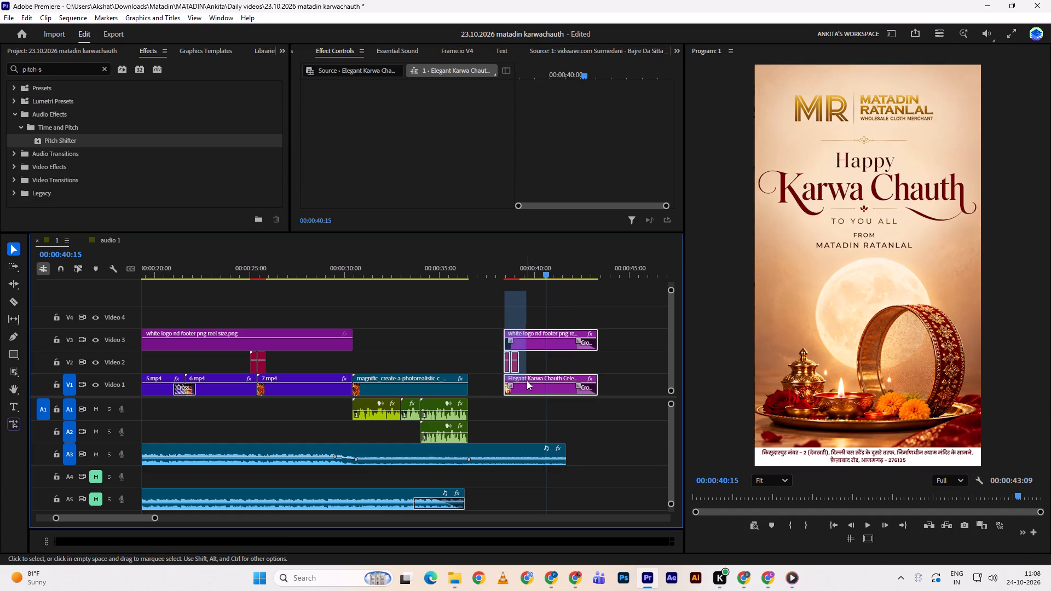
{"action": "left_click_drag", "start_coordinate": [540, 343], "coordinate": [505, 339]}
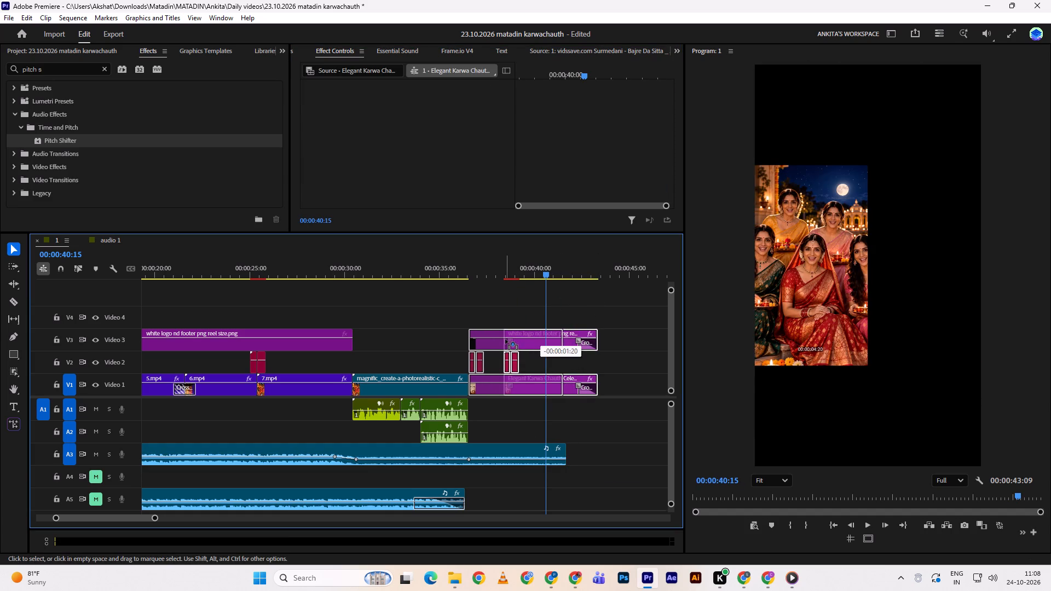
{"action": "left_click_drag", "start_coordinate": [505, 339], "coordinate": [503, 340]}
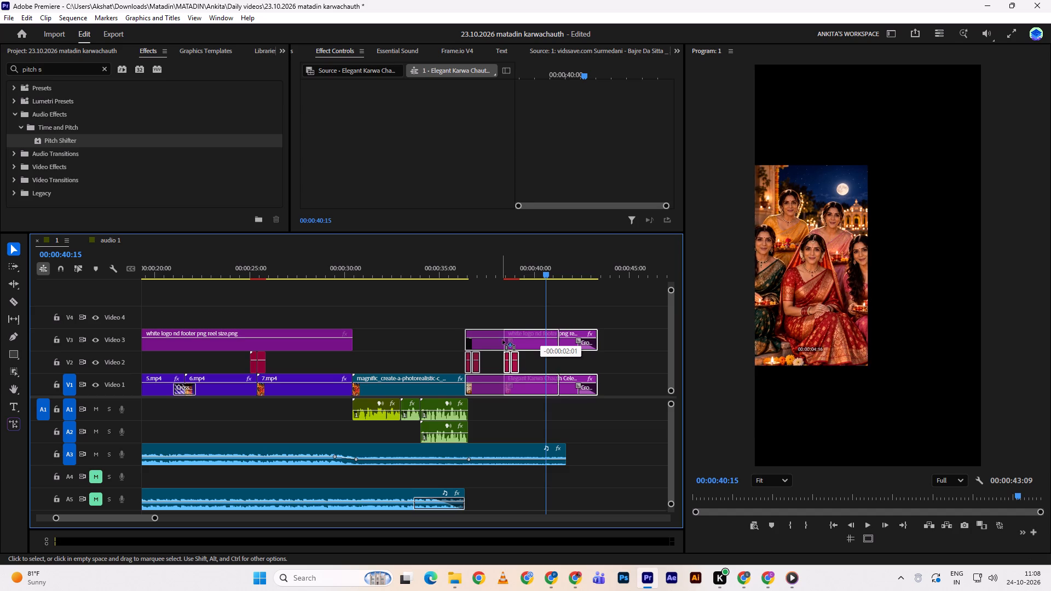
{"action": "left_click_drag", "start_coordinate": [503, 340], "coordinate": [509, 340]}
{"action": "left_click", "coordinate": [80, 268]}
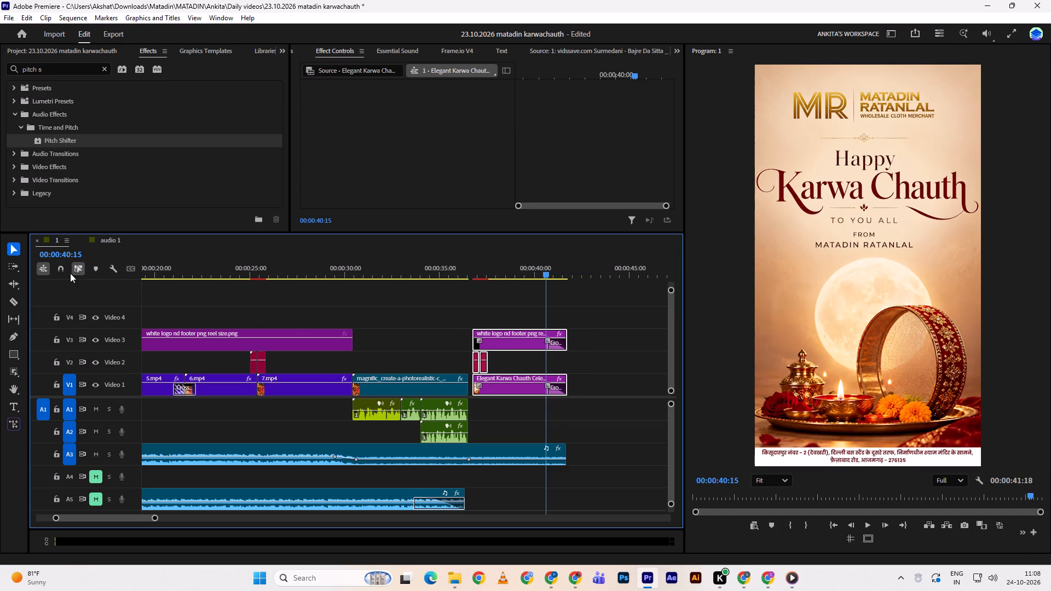
{"action": "left_click", "coordinate": [66, 272]}
{"action": "left_click", "coordinate": [510, 347]}
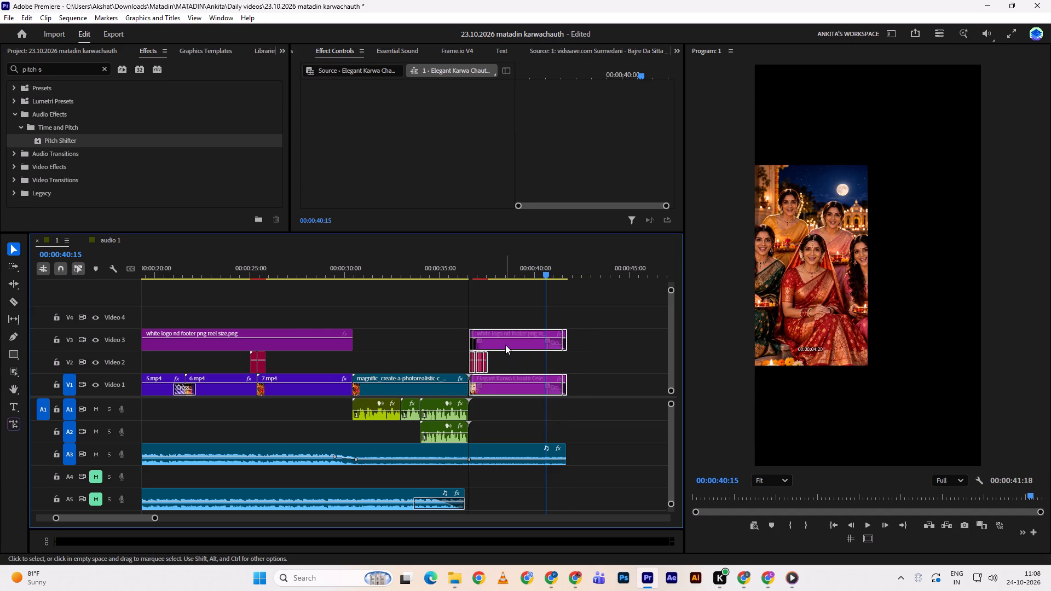
Trim the A3 music clip's end to match the end card's end at 00:00:41:13.
{"action": "left_click_drag", "start_coordinate": [573, 444], "coordinate": [569, 443]}
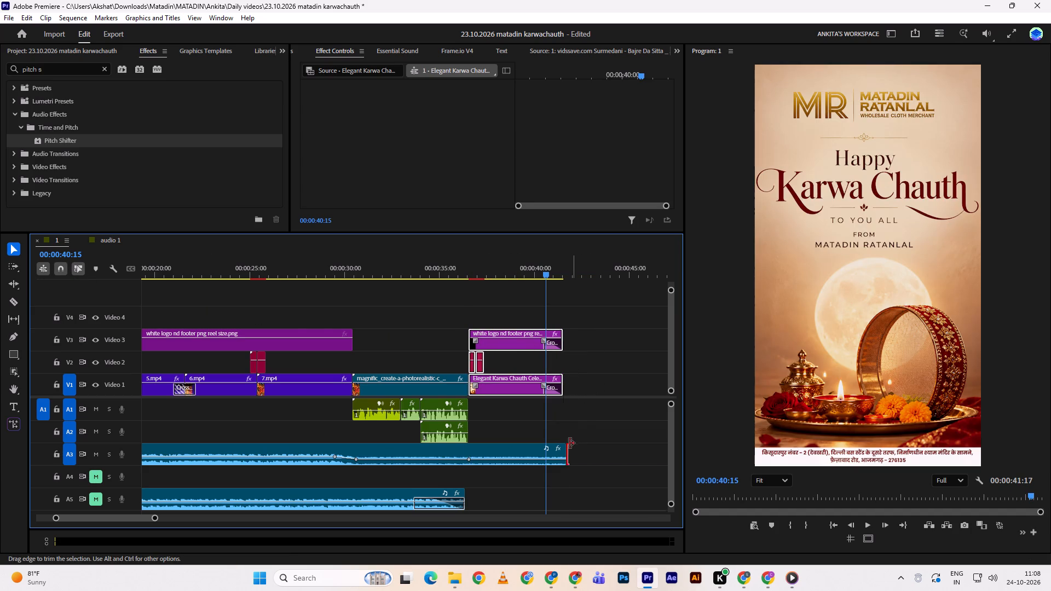
{"action": "left_click_drag", "start_coordinate": [569, 443], "coordinate": [566, 442]}
Keyframe the A3 music's level at 00:00:41:12, raising it to about -6 dB.
{"action": "left_click", "coordinate": [527, 449]}
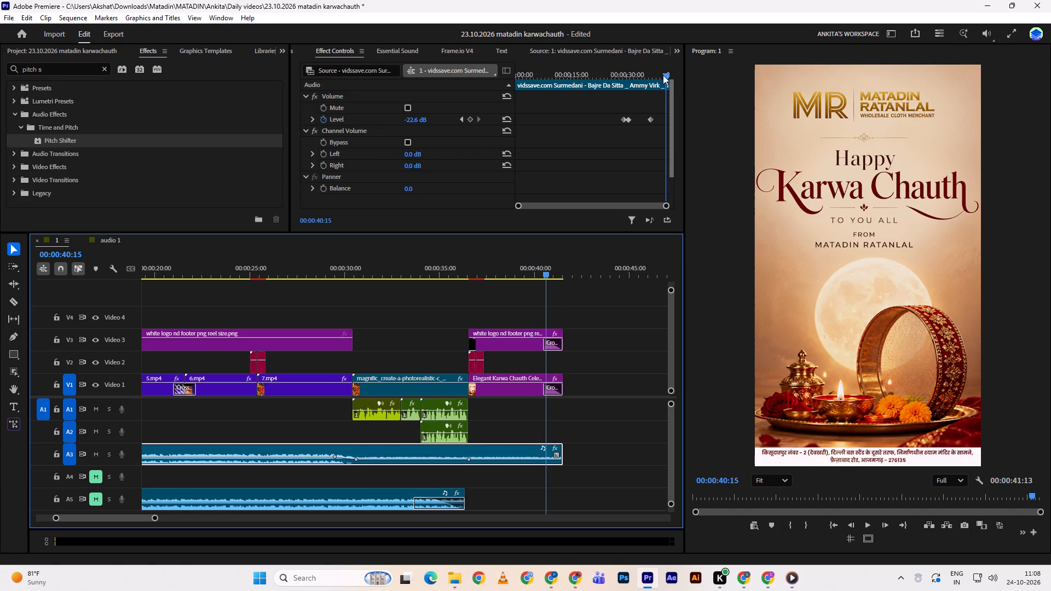
{"action": "left_click_drag", "start_coordinate": [663, 75], "coordinate": [689, 71]}
{"action": "left_click_drag", "start_coordinate": [421, 121], "coordinate": [420, 118]}
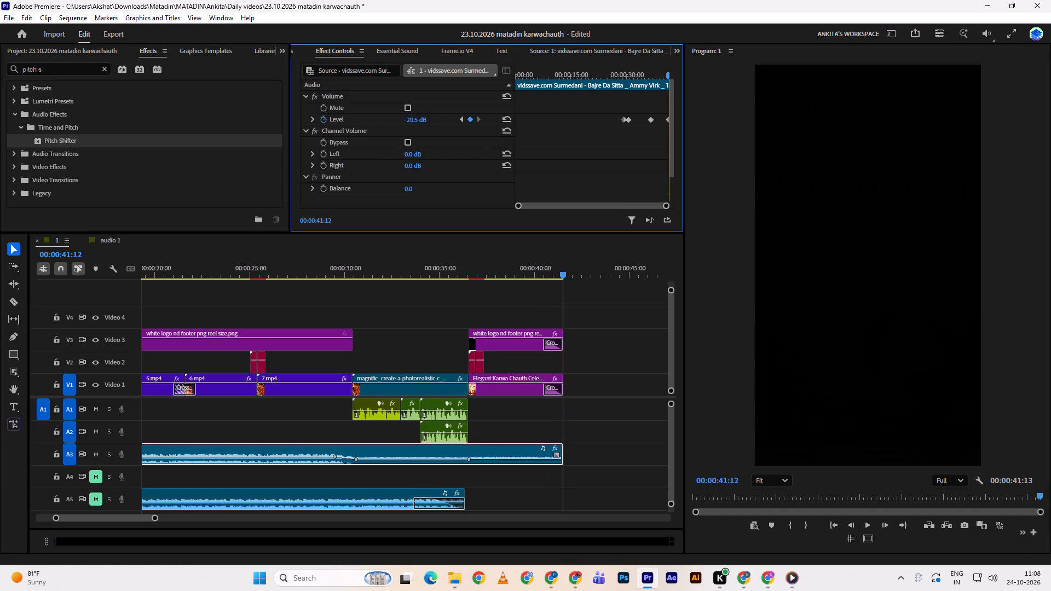
{"action": "left_click_drag", "start_coordinate": [420, 118], "coordinate": [433, 116]}
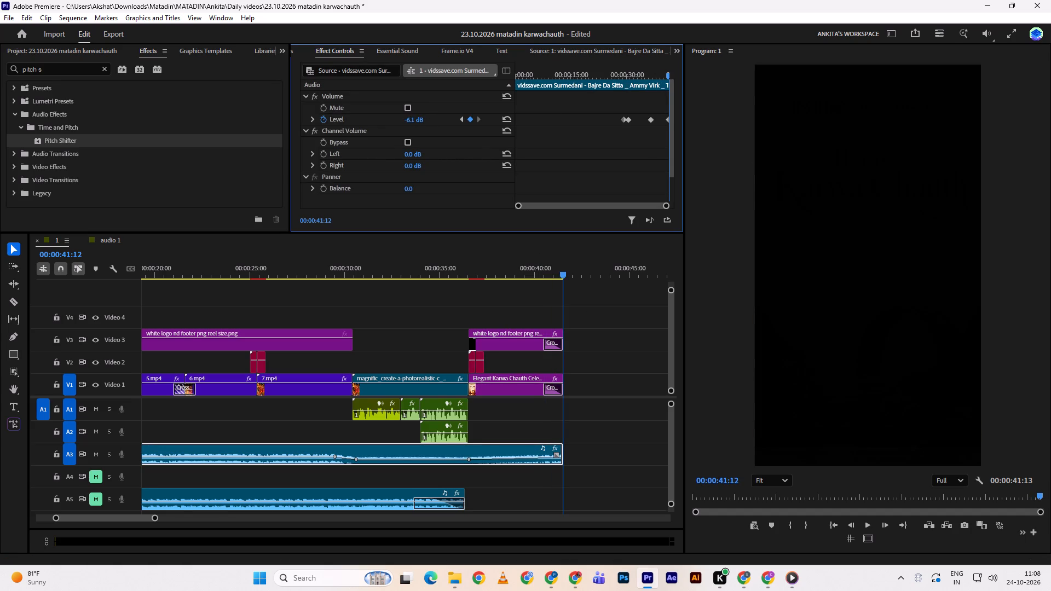
{"action": "left_click_drag", "start_coordinate": [433, 116], "coordinate": [434, 116]}
{"action": "left_click", "coordinate": [420, 118]}
Play back the cut into the end card to check the rising music.
{"action": "left_click_drag", "start_coordinate": [493, 268], "coordinate": [463, 275]}
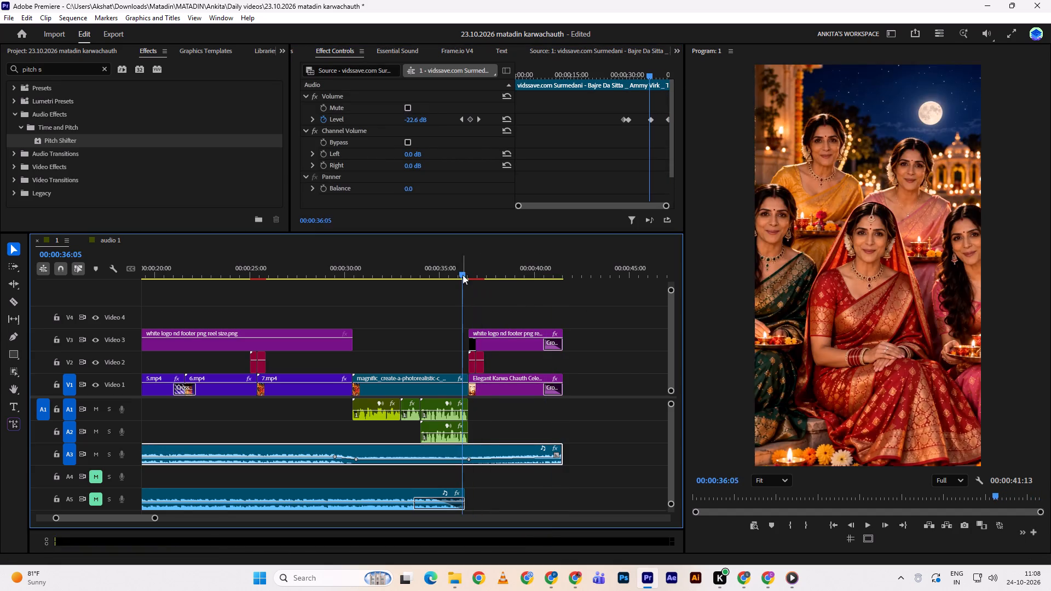
{"action": "key", "text": "space"}
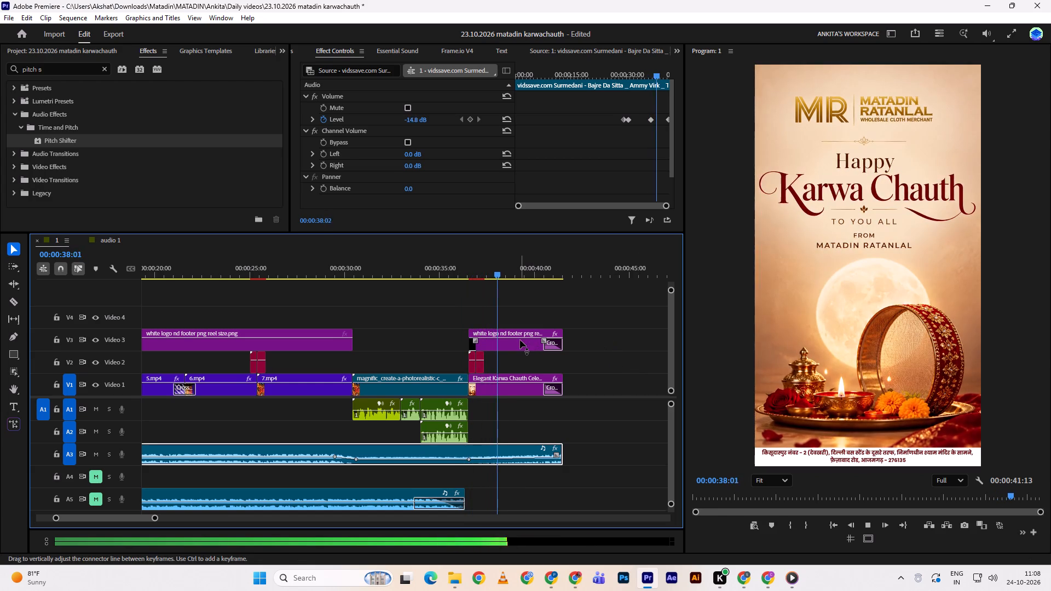
Extend the white logo and footer clip on V3 over the greeting video up to the end-card logo clip.
{"action": "left_click_drag", "start_coordinate": [357, 340], "coordinate": [471, 337]}
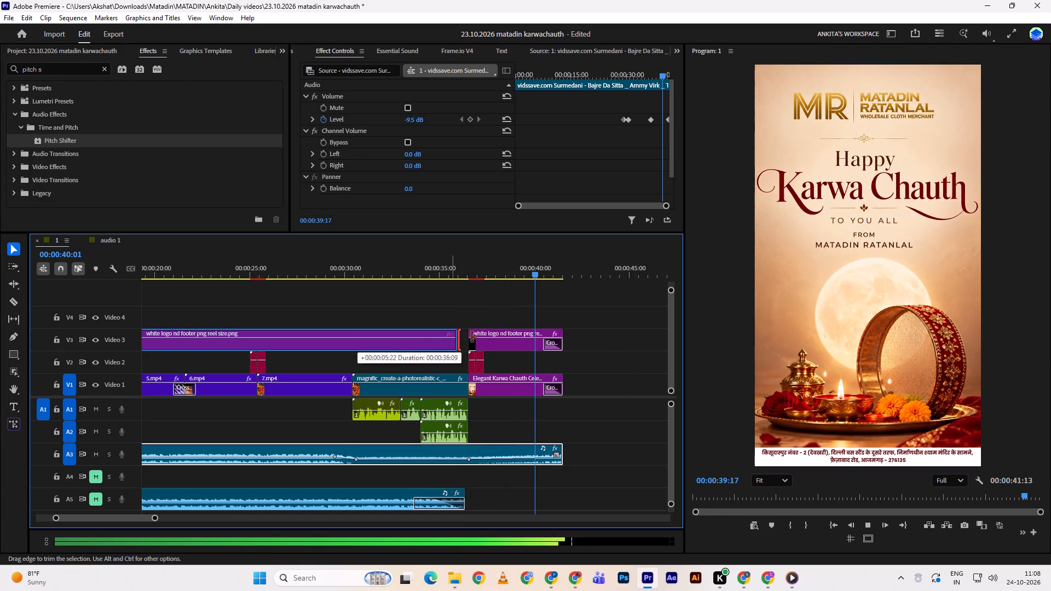
{"action": "left_click_drag", "start_coordinate": [471, 337], "coordinate": [472, 337]}
Play back the greeting through to the end card to check the logo overlay and music levels.
{"action": "left_click_drag", "start_coordinate": [476, 265], "coordinate": [360, 268]}
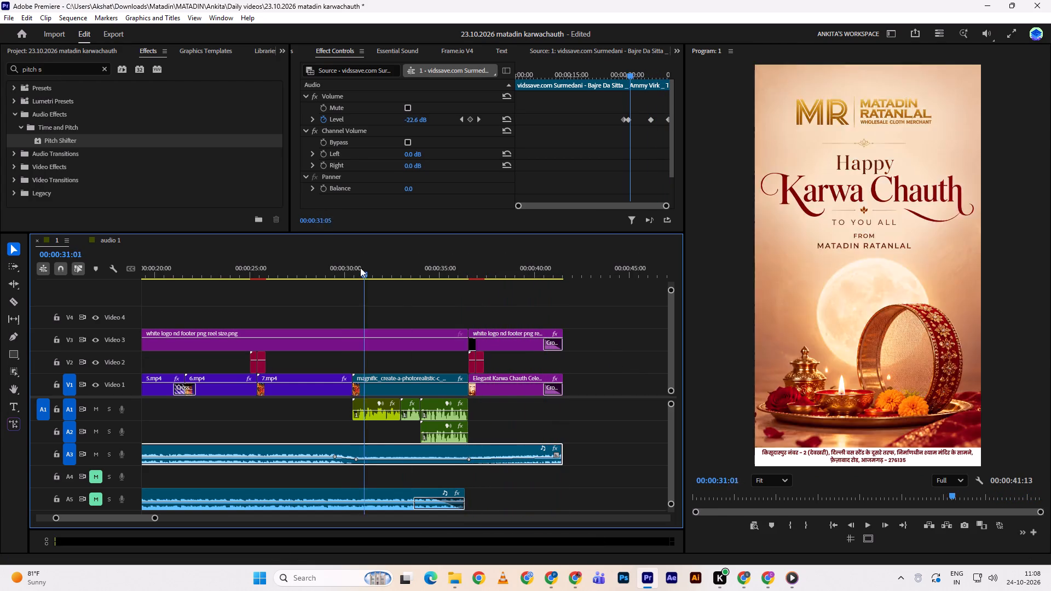
{"action": "left_click_drag", "start_coordinate": [360, 268], "coordinate": [354, 268]}
{"action": "left_click_drag", "start_coordinate": [351, 267], "coordinate": [342, 265]}
{"action": "key", "text": "space"}
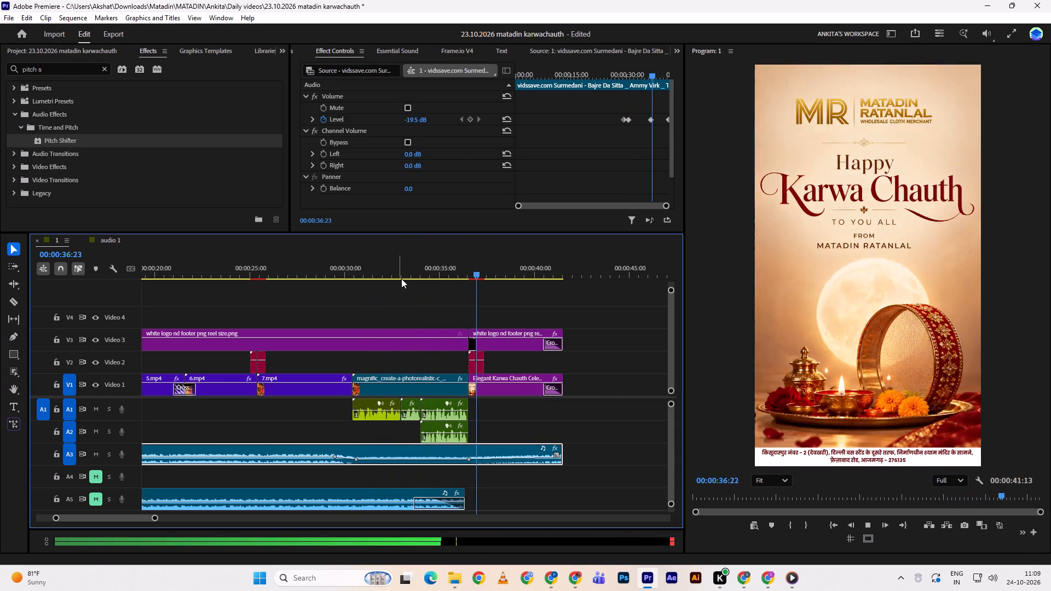
{"action": "key", "text": "space"}
Shift the two light-leak clips on V2 earlier to straddle the cut into the end card, and play back the transition.
{"action": "left_click_drag", "start_coordinate": [517, 363], "coordinate": [460, 366]}
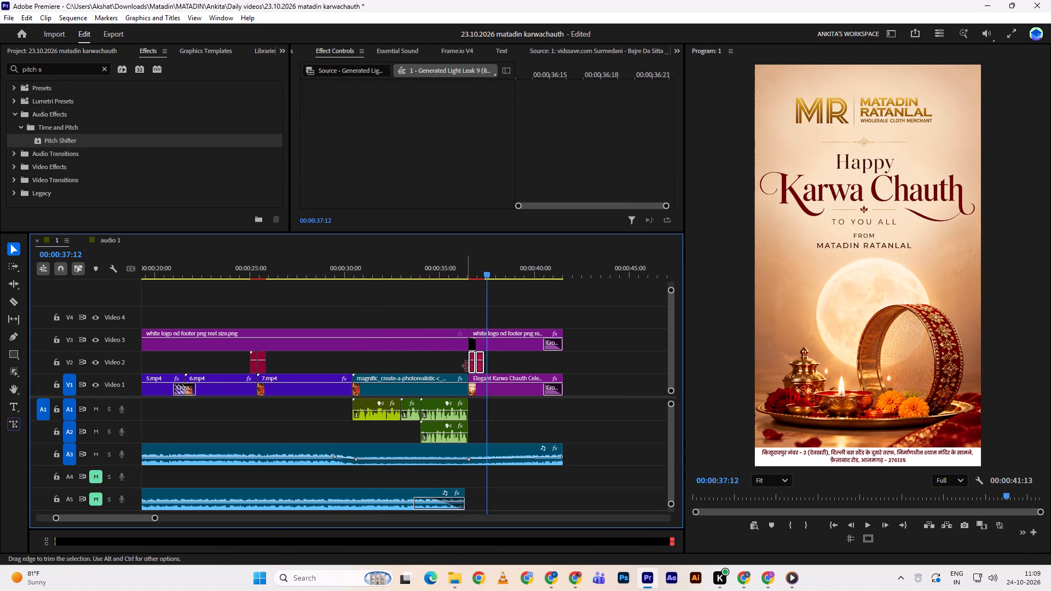
{"action": "left_click_drag", "start_coordinate": [480, 366], "coordinate": [472, 364]}
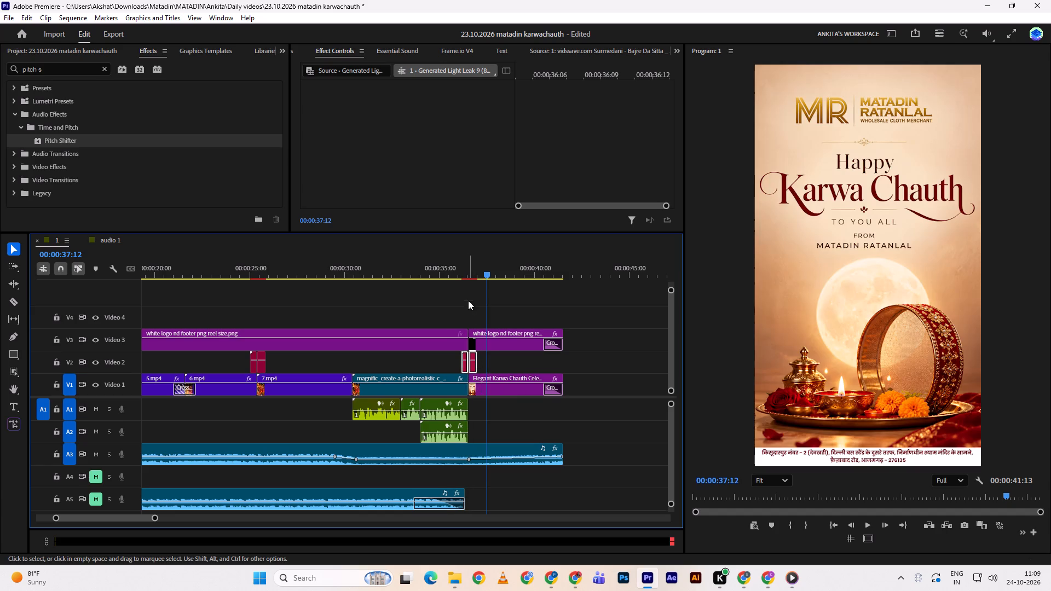
{"action": "left_click", "coordinate": [460, 263]}
{"action": "left_click", "coordinate": [499, 314]}
{"action": "key", "text": "space"}
{"action": "key", "text": "space"}
Render the sequence previews and play back the whole reel from the beginning.
{"action": "key", "text": "Return"}
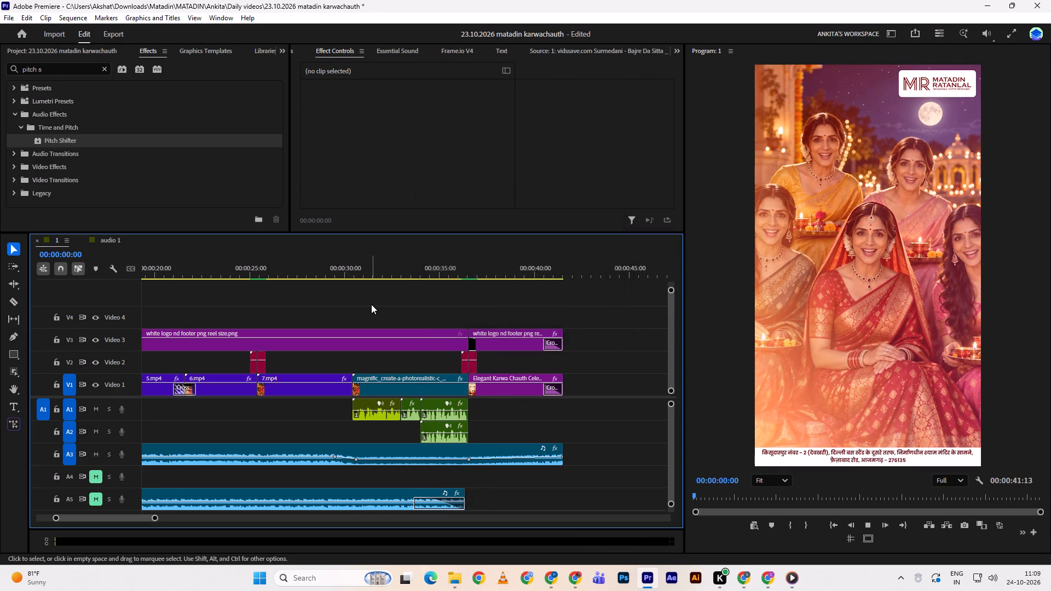
{"action": "scroll", "coordinate": [298, 333], "scroll_direction": "down", "scroll_amount": 9, "text": "alt"}
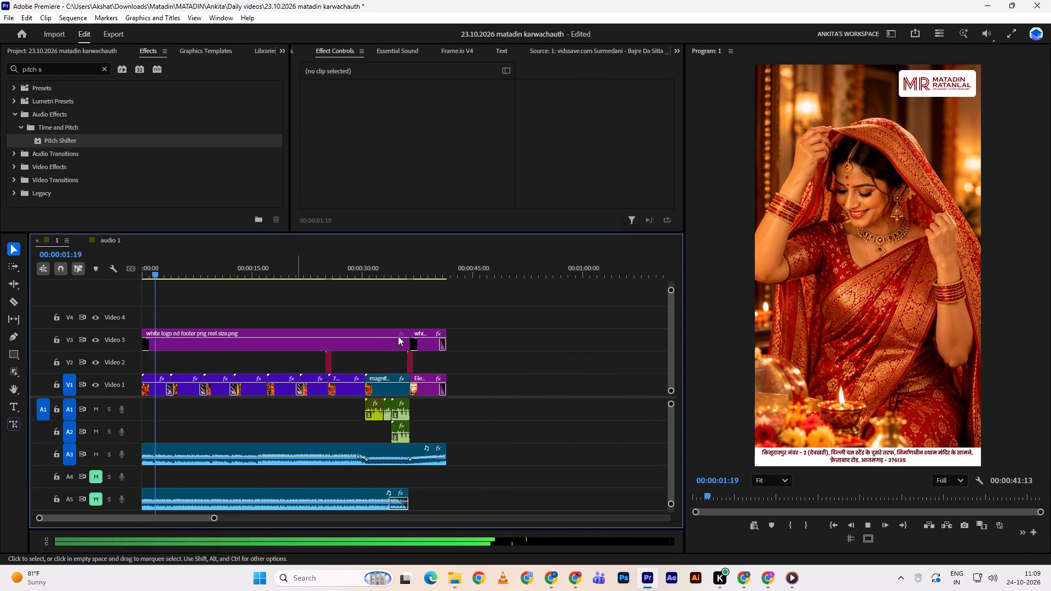
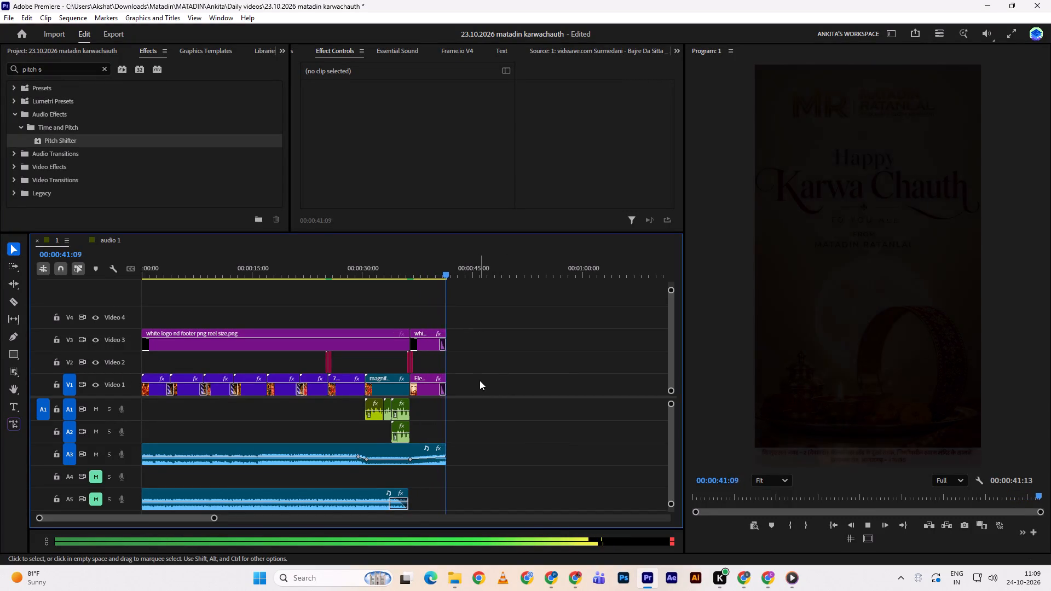
Add an audio fade-out at the end of the A3 music clip and extend it back to about 00:00:39.
{"action": "left_click_drag", "start_coordinate": [442, 268], "coordinate": [434, 265]}
{"action": "key", "text": "space"}
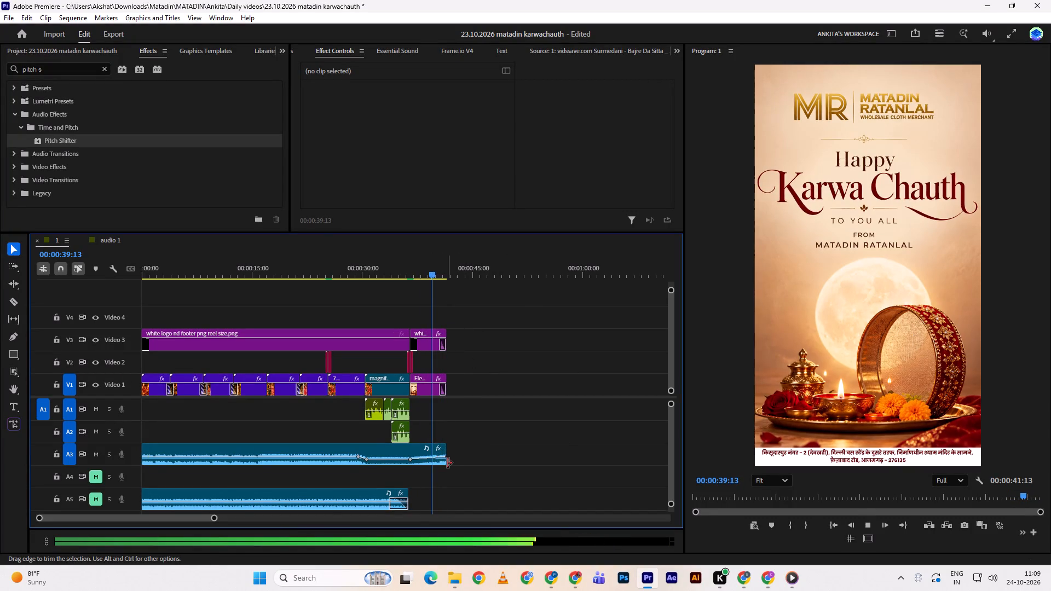
{"action": "key", "text": "space"}
{"action": "left_click", "coordinate": [439, 455]}
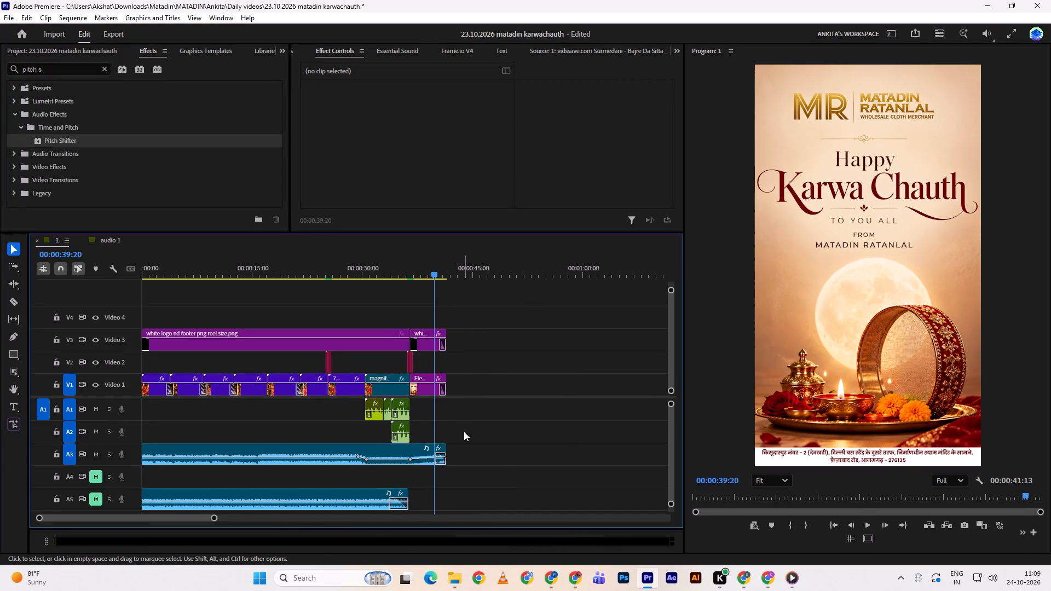
{"action": "left_click_drag", "start_coordinate": [436, 455], "coordinate": [431, 452]}
{"action": "key", "text": "space"}
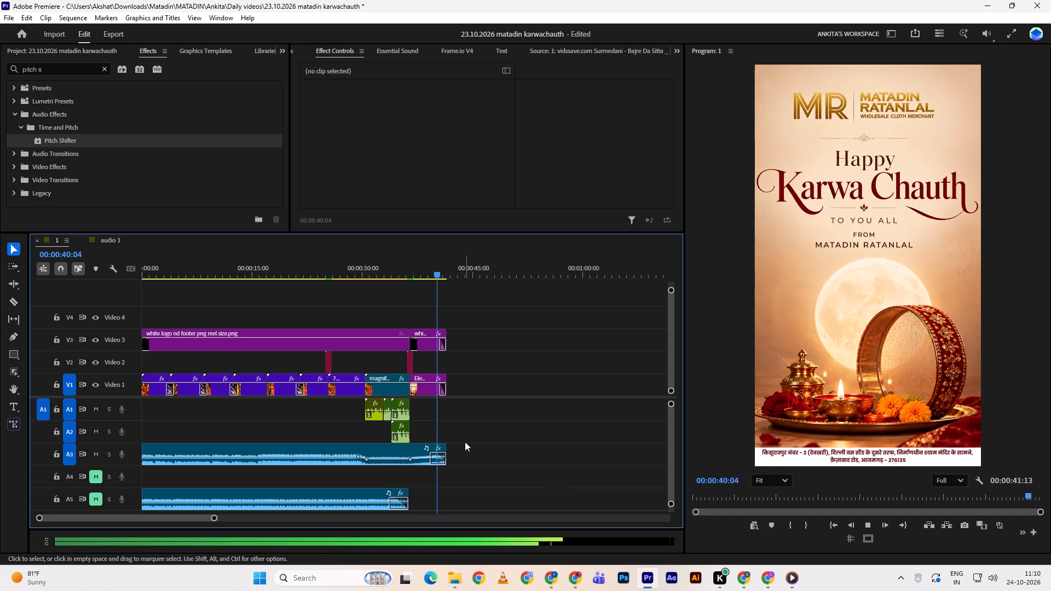
Play the reel's opening to find the music beat and trim the end of 1.mp4 back to 00:00:03:08.
{"action": "left_click_drag", "start_coordinate": [442, 265], "coordinate": [400, 269]}
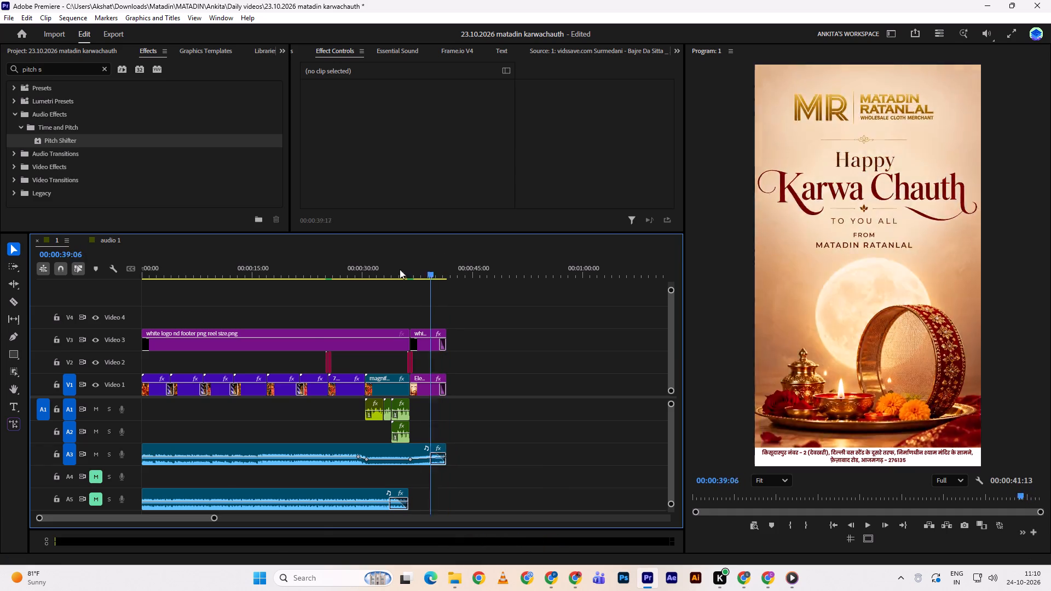
{"action": "left_click_drag", "start_coordinate": [400, 269], "coordinate": [124, 284]}
{"action": "key", "text": "space"}
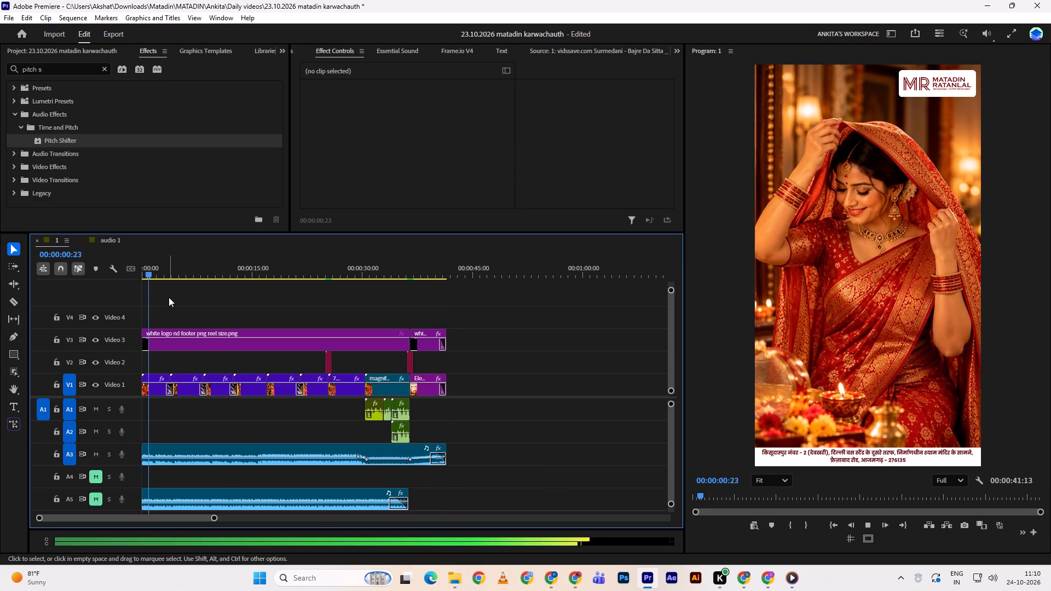
{"action": "key", "text": "space"}
{"action": "scroll", "coordinate": [175, 318], "scroll_direction": "up", "scroll_amount": 16}
{"action": "scroll", "coordinate": [178, 320], "scroll_direction": "down", "scroll_amount": 1, "text": "alt"}
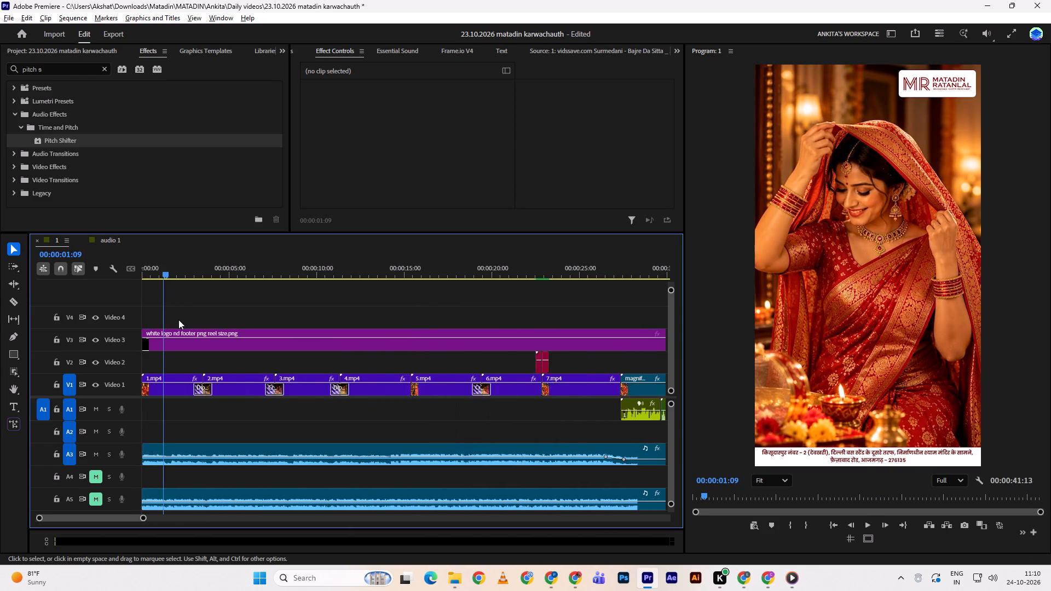
{"action": "scroll", "coordinate": [178, 320], "scroll_direction": "down", "scroll_amount": 4, "text": "alt"}
{"action": "key", "text": "space"}
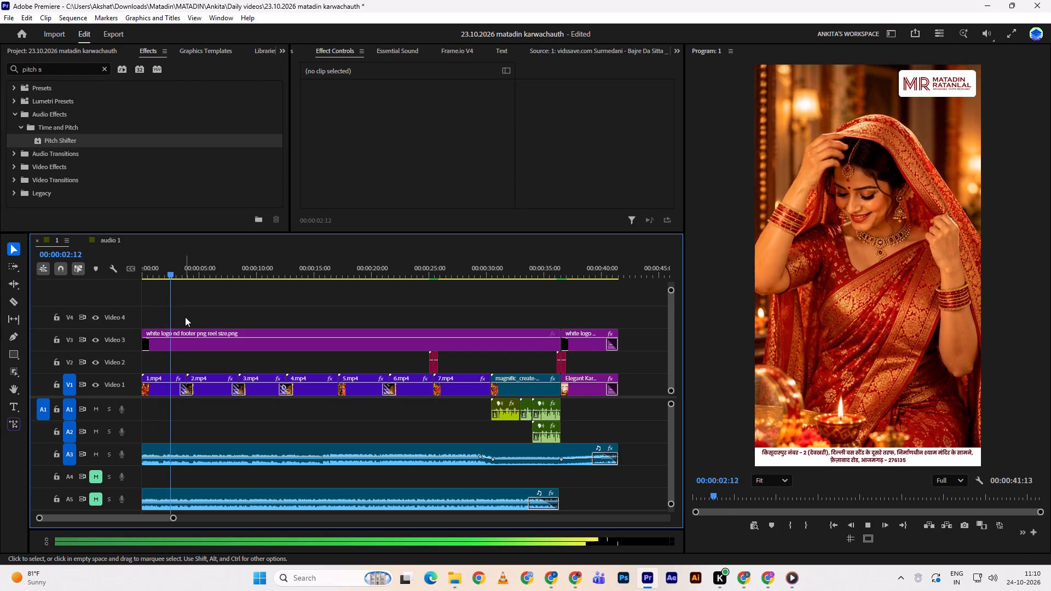
{"action": "key", "text": "space"}
{"action": "key", "text": "space"}
{"action": "key", "text": "space"}
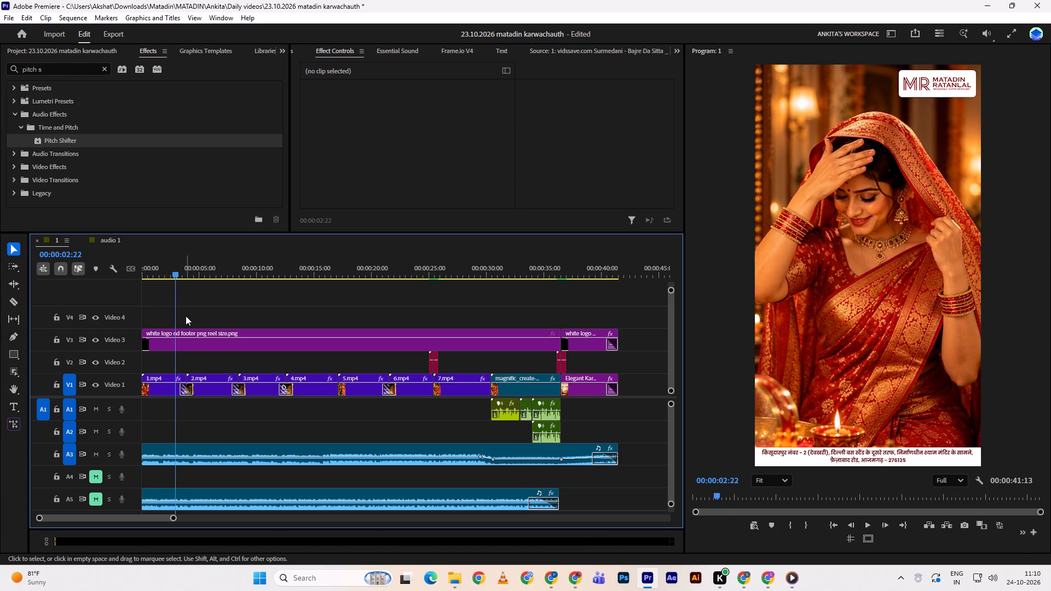
{"action": "key", "text": "space"}
{"action": "key", "text": "space"}
{"action": "key", "text": "space"}
{"action": "key", "text": "space"}
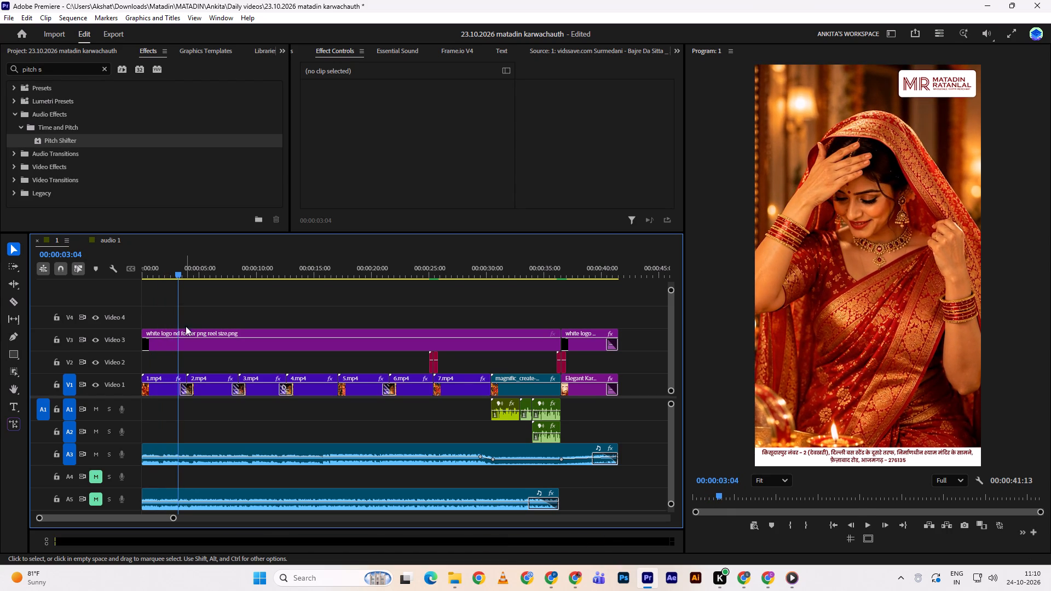
{"action": "key", "text": "space"}
{"action": "key", "text": "space"}
{"action": "left_click", "coordinate": [181, 268]}
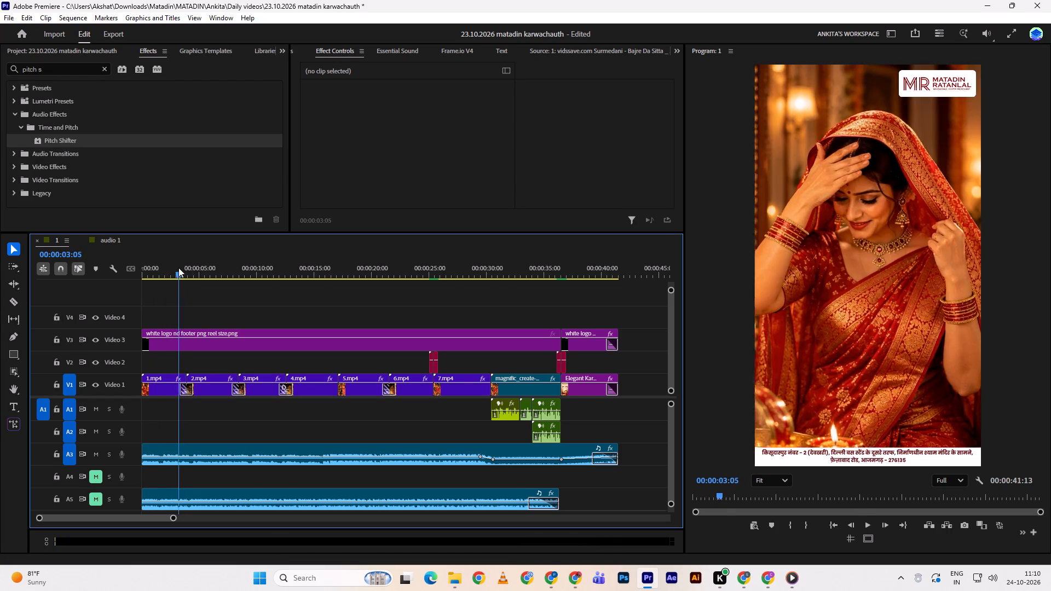
{"action": "key", "text": "space"}
{"action": "key", "text": "space"}
{"action": "left_click_drag", "start_coordinate": [186, 376], "coordinate": [184, 375]}
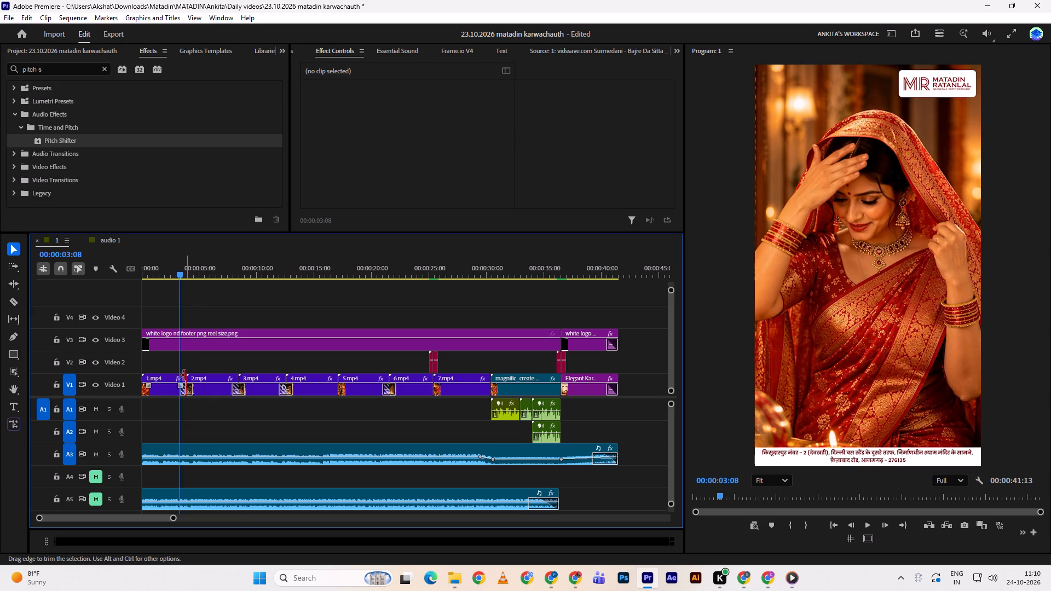
{"action": "left_click_drag", "start_coordinate": [184, 375], "coordinate": [178, 373]}
Move 2.mp4 earlier on Video 1 so it starts at 00:00:03:08, against the trimmed end of 1.mp4.
{"action": "left_click_drag", "start_coordinate": [199, 380], "coordinate": [189, 376]}
{"action": "left_click_drag", "start_coordinate": [205, 388], "coordinate": [200, 388]}
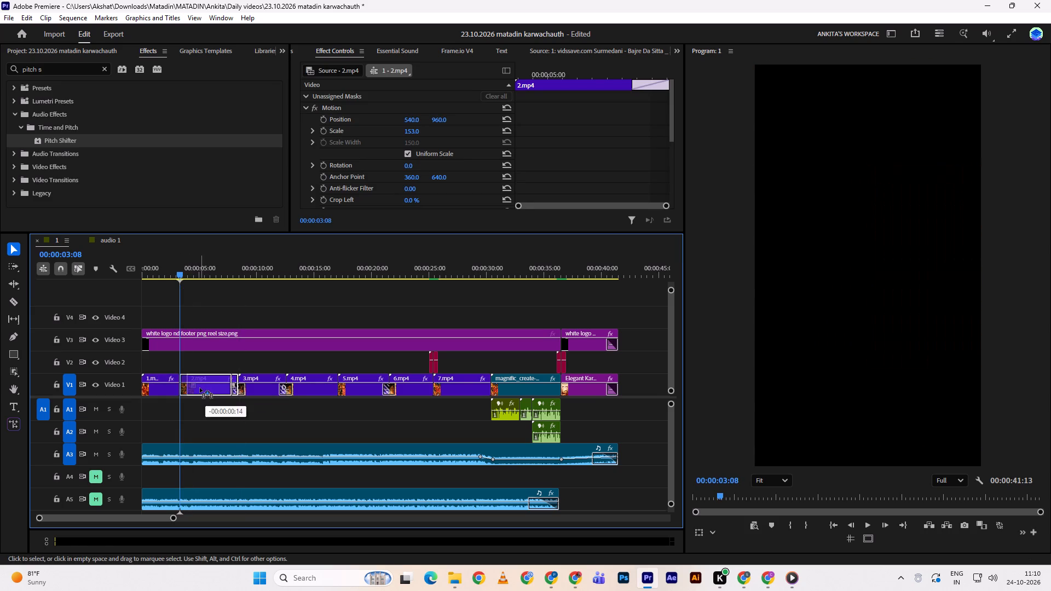
{"action": "left_click_drag", "start_coordinate": [200, 388], "coordinate": [199, 388]}
Play through 2.mp4 to find the next music beat and trim its end back to about 00:00:06:18.
{"action": "key", "text": "space"}
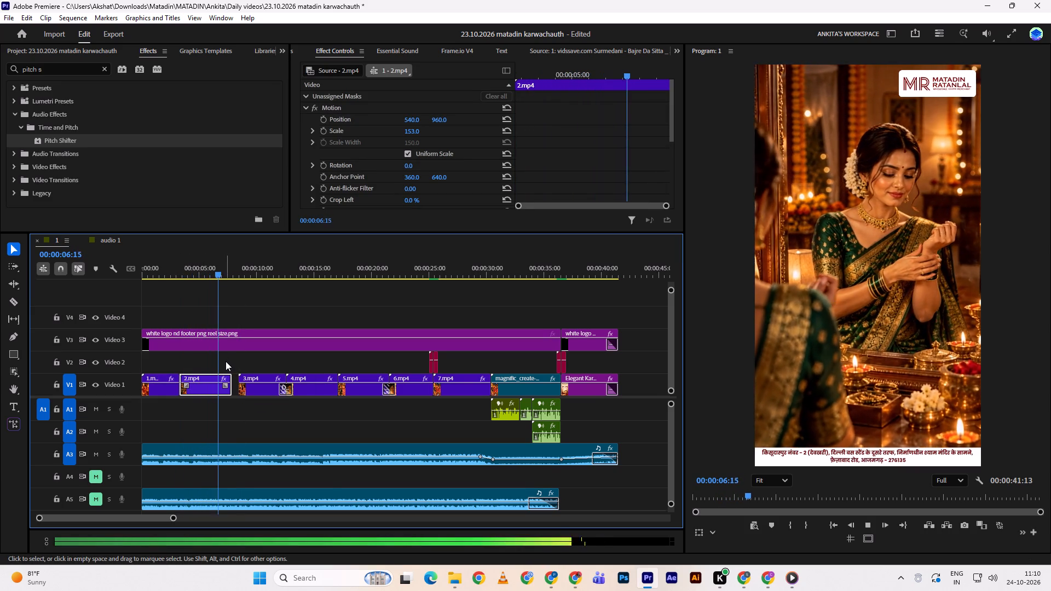
{"action": "key", "text": "space"}
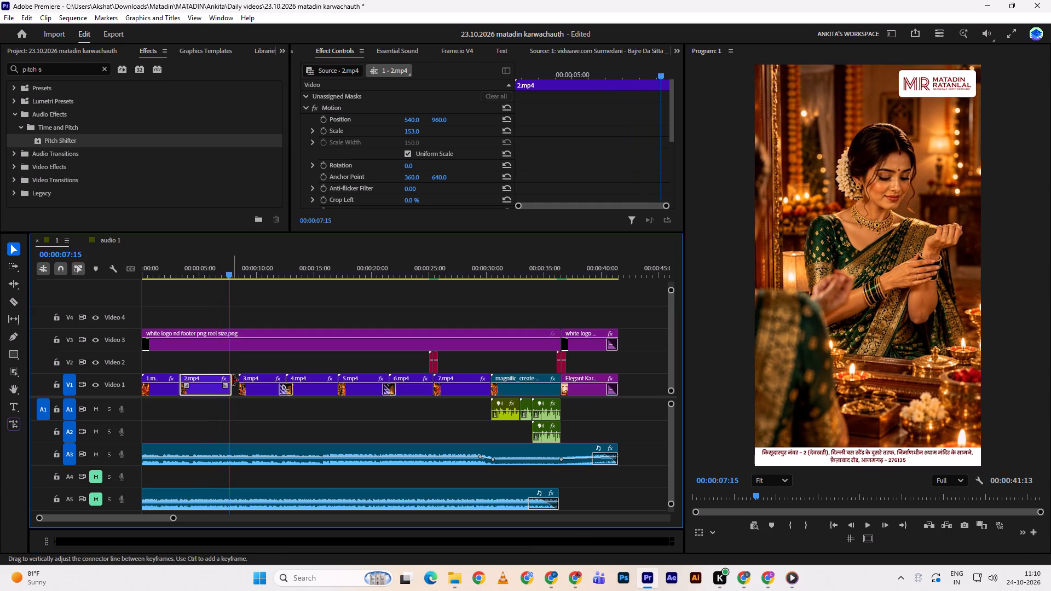
{"action": "left_click_drag", "start_coordinate": [177, 271], "coordinate": [160, 274]}
{"action": "key", "text": "space"}
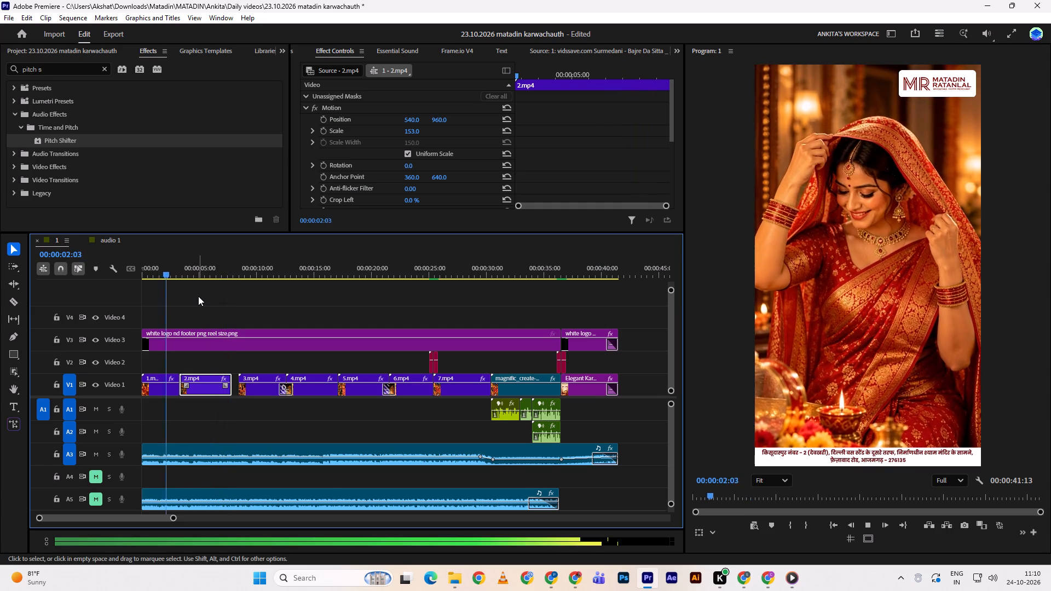
{"action": "key", "text": "space"}
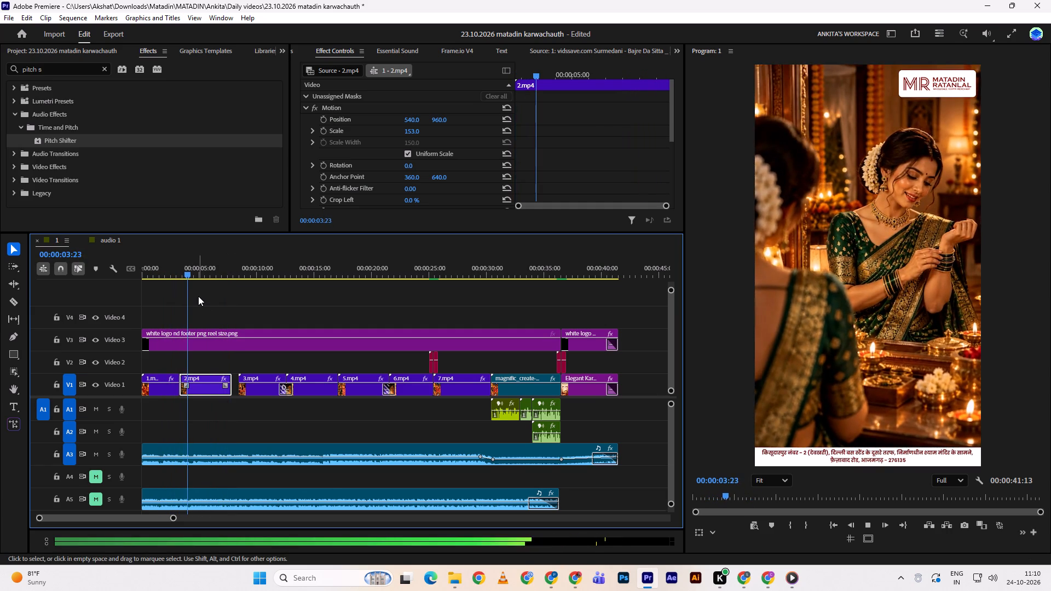
{"action": "key", "text": "space"}
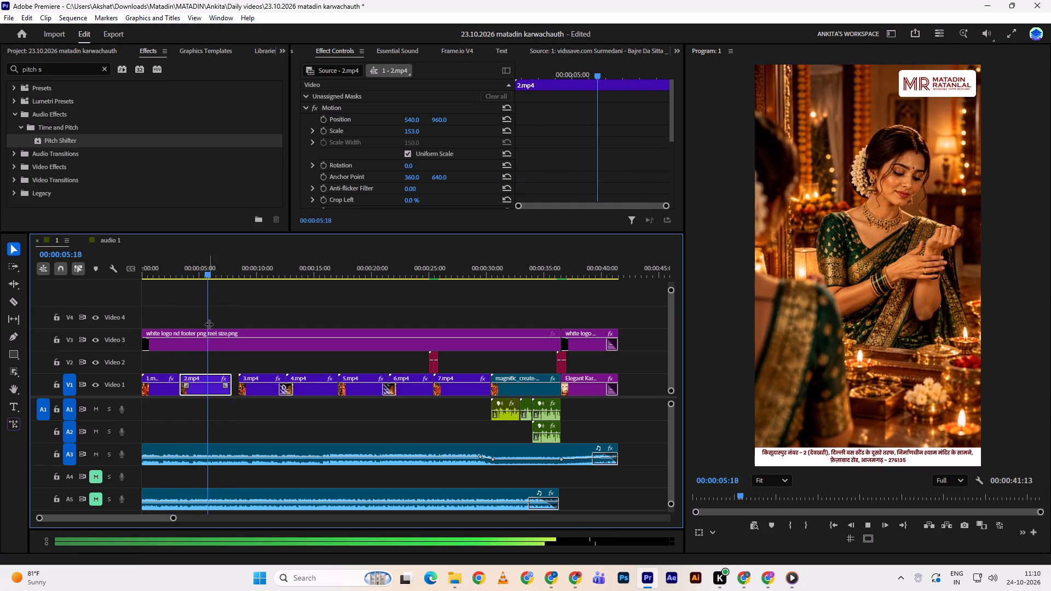
{"action": "key", "text": "space"}
{"action": "key", "text": "space"}
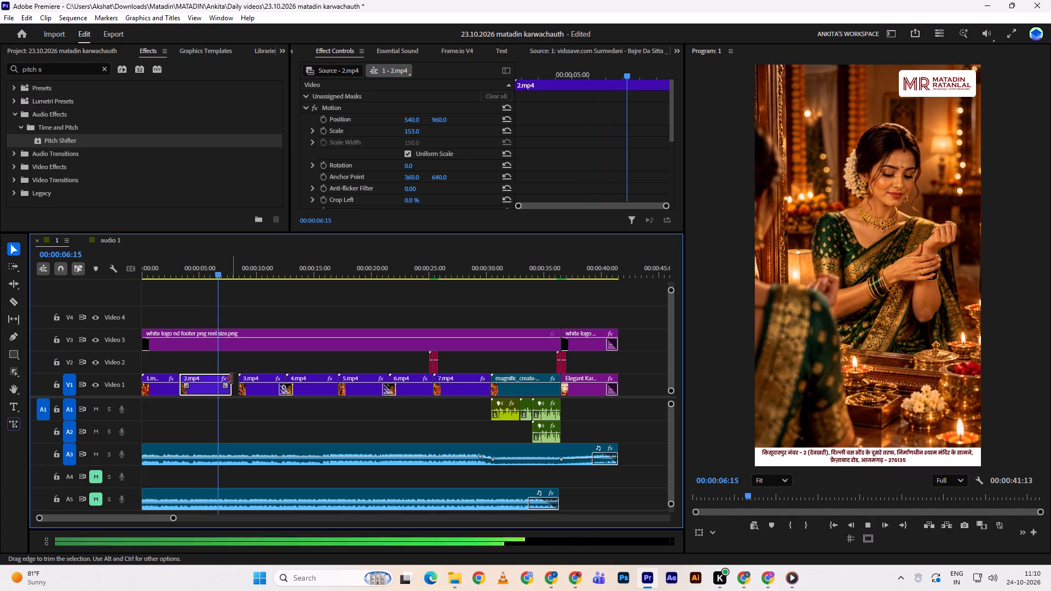
{"action": "key", "text": "space"}
{"action": "left_click_drag", "start_coordinate": [229, 378], "coordinate": [220, 374]}
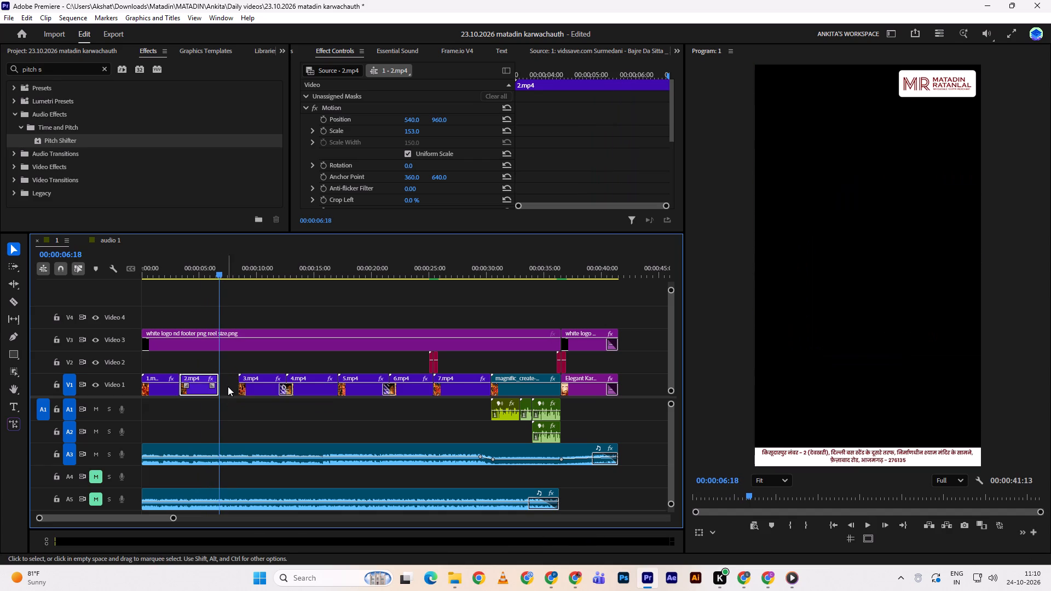
Close the gaps on Video 1 by moving 3.mp4 against 2.mp4 and 4.mp4 against 3.mp4 at 00:00:10:21.
{"action": "left_click_drag", "start_coordinate": [252, 389], "coordinate": [237, 386]}
{"action": "key", "text": "space"}
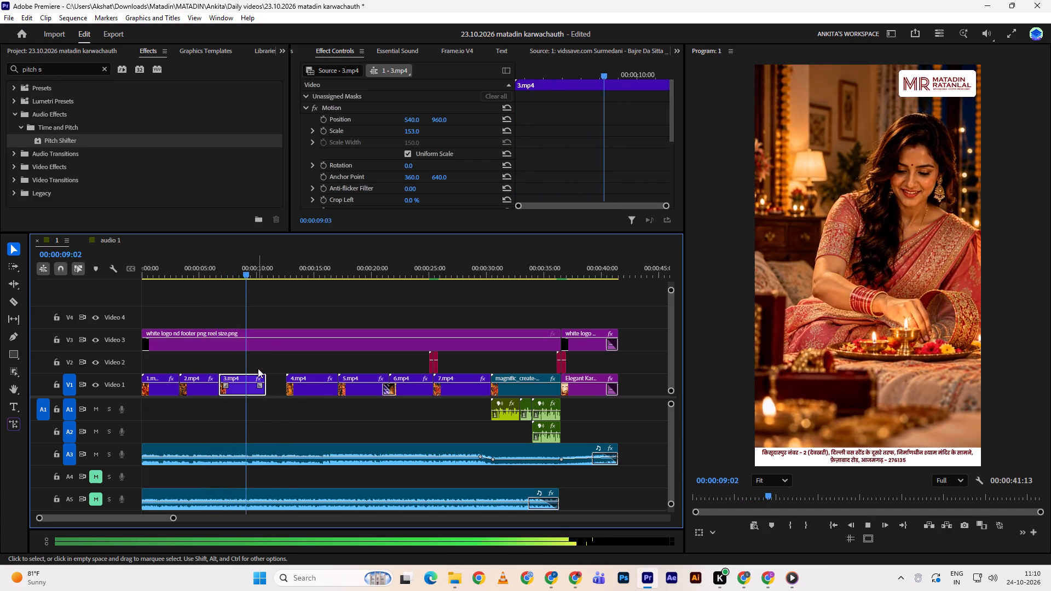
{"action": "key", "text": "space"}
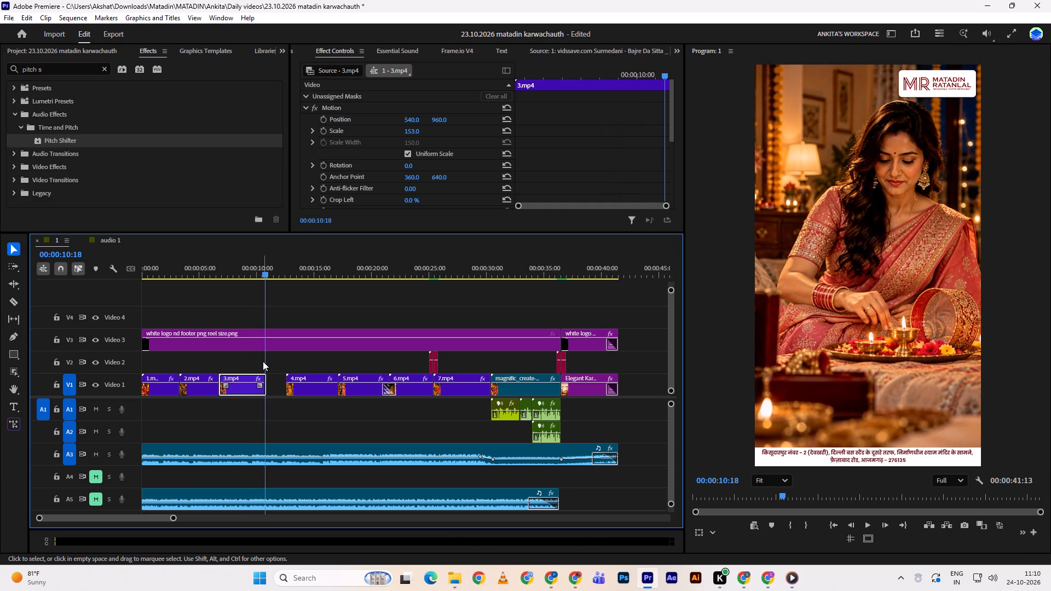
{"action": "key", "text": "space"}
{"action": "key", "text": "space"}
{"action": "left_click_drag", "start_coordinate": [303, 390], "coordinate": [288, 390]}
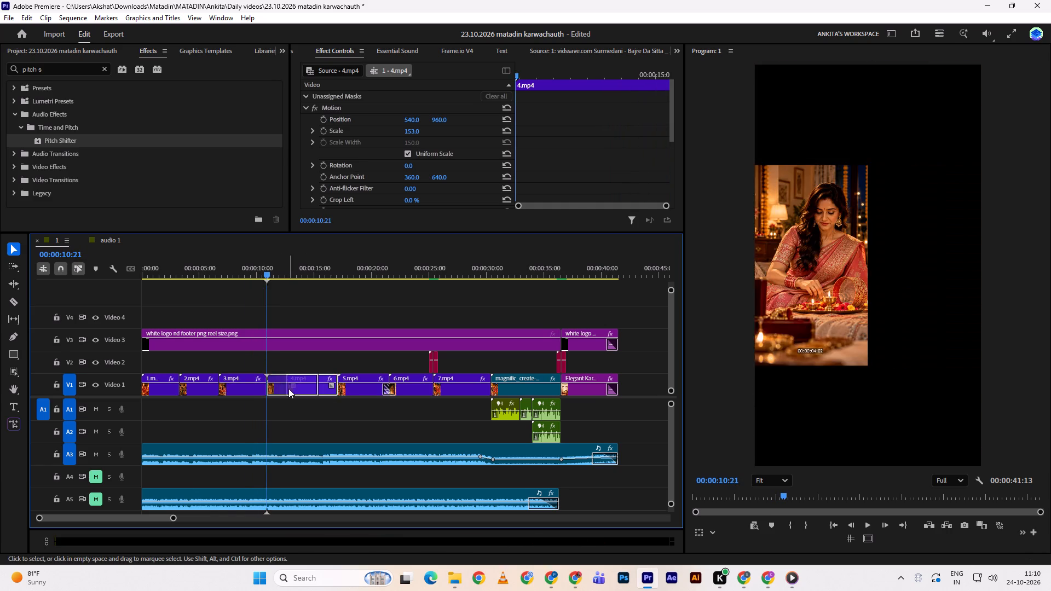
Play through 4.mp4 and move 5.mp4 earlier on Video 1 to sit directly against its end.
{"action": "key", "text": "space"}
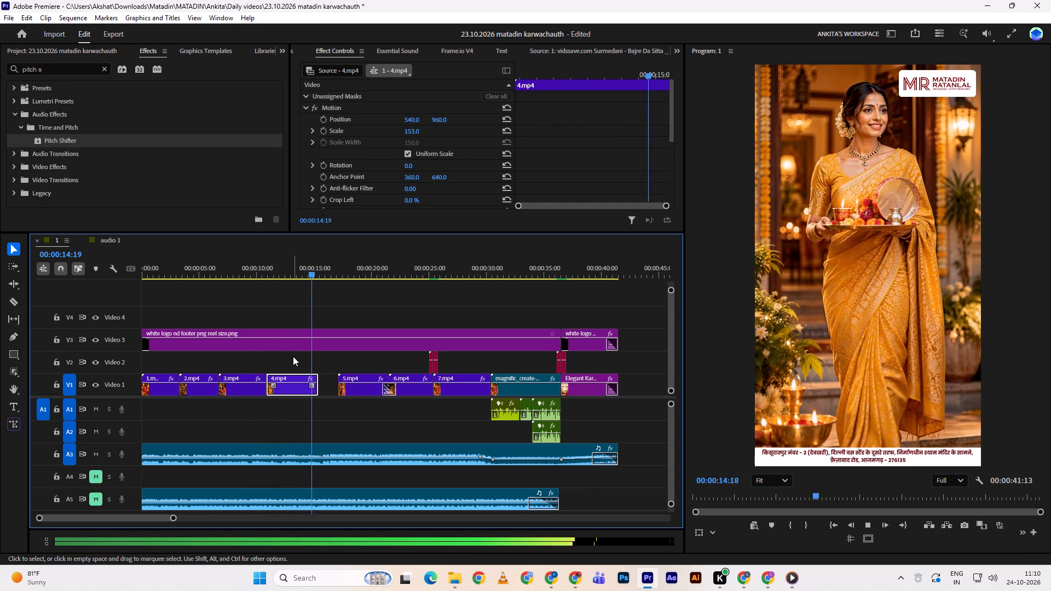
{"action": "key", "text": "space"}
{"action": "key", "text": "space"}
{"action": "key", "text": "space"}
{"action": "left_click_drag", "start_coordinate": [357, 395], "coordinate": [357, 393]}
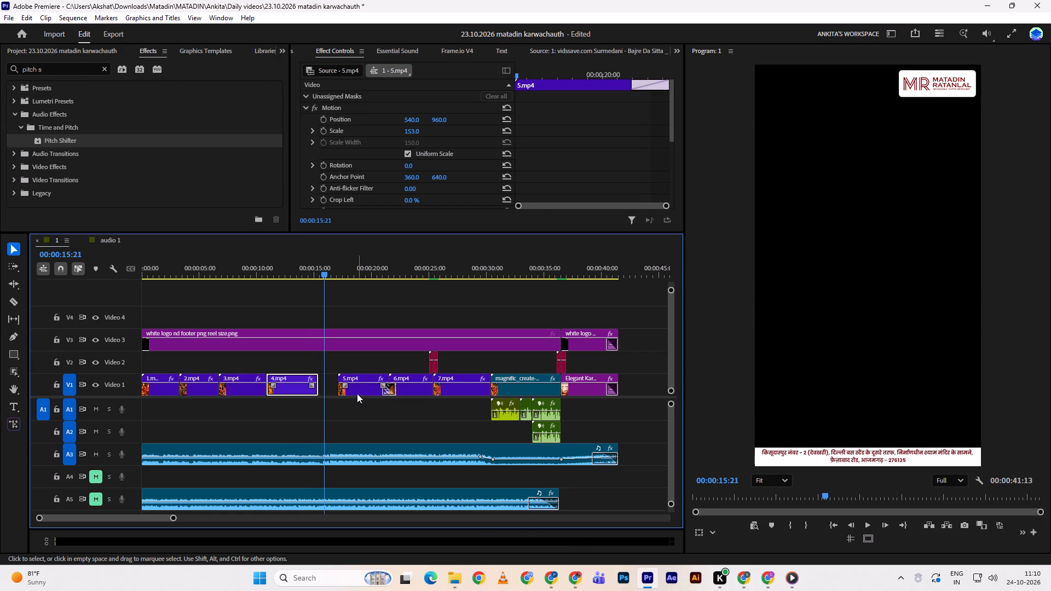
{"action": "left_click_drag", "start_coordinate": [357, 393], "coordinate": [338, 387]}
Check the cut from 4.mp4 to 5.mp4 in playback and move 6.mp4 to 00:00:19:22, against the end of 5.mp4.
{"action": "left_click_drag", "start_coordinate": [313, 259], "coordinate": [302, 263]}
{"action": "key", "text": "space"}
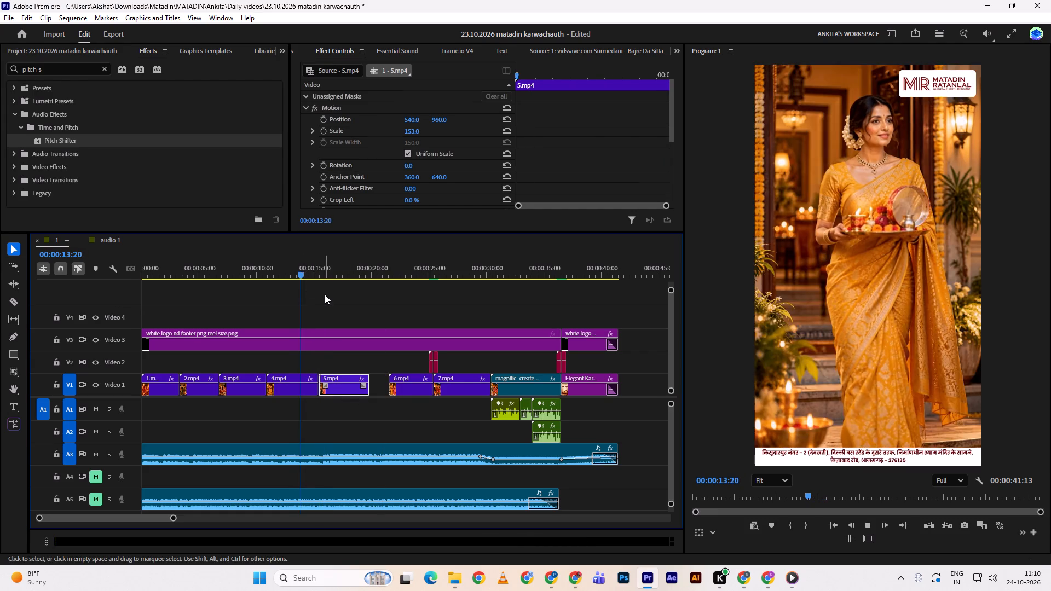
{"action": "left_click", "coordinate": [325, 294]}
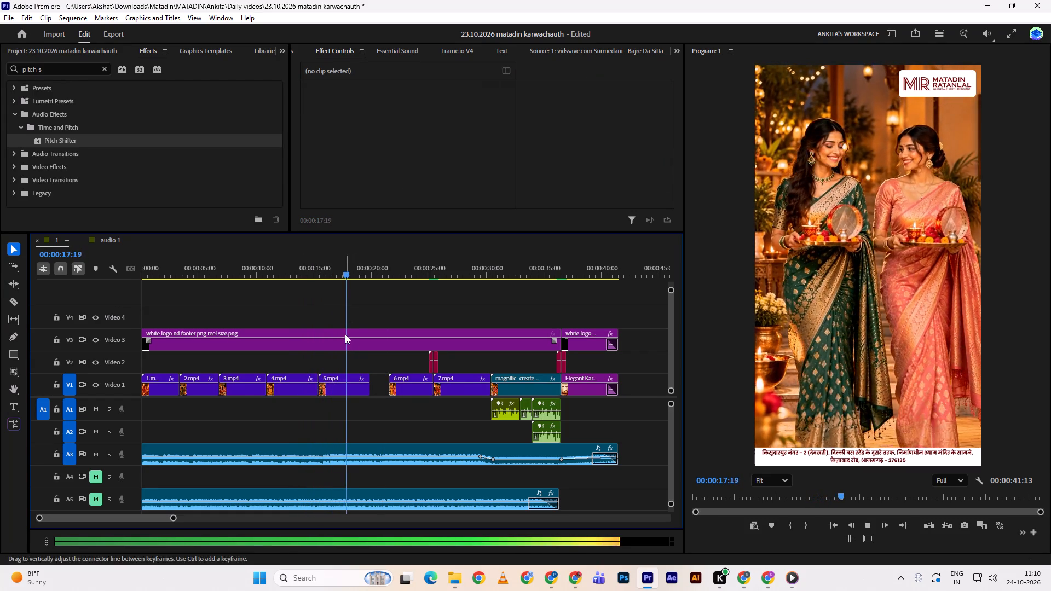
{"action": "key", "text": "space"}
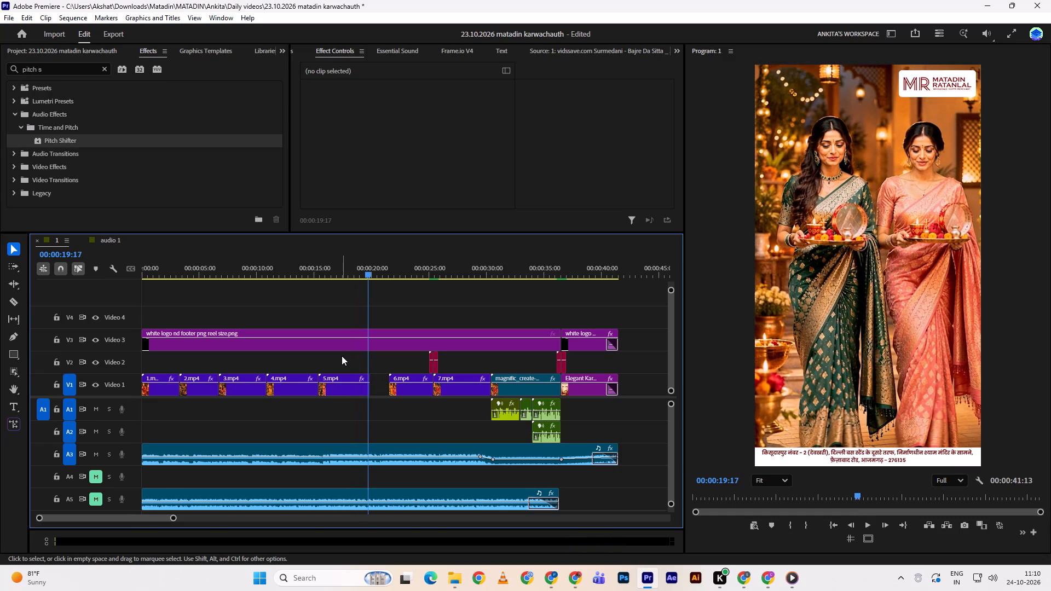
{"action": "key", "text": "space"}
{"action": "key", "text": "space"}
{"action": "left_click_drag", "start_coordinate": [415, 392], "coordinate": [401, 387]}
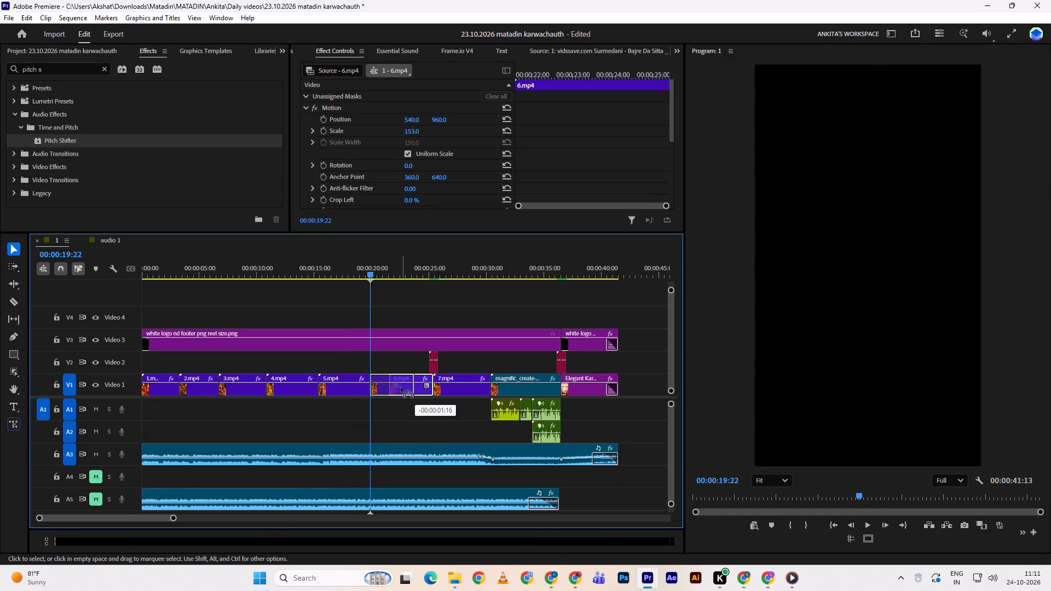
{"action": "left_click_drag", "start_coordinate": [401, 387], "coordinate": [398, 386]}
Move 7.mp4 earlier on Video 1 against the end of 6.mp4 and play through it up to its end.
{"action": "key", "text": "space"}
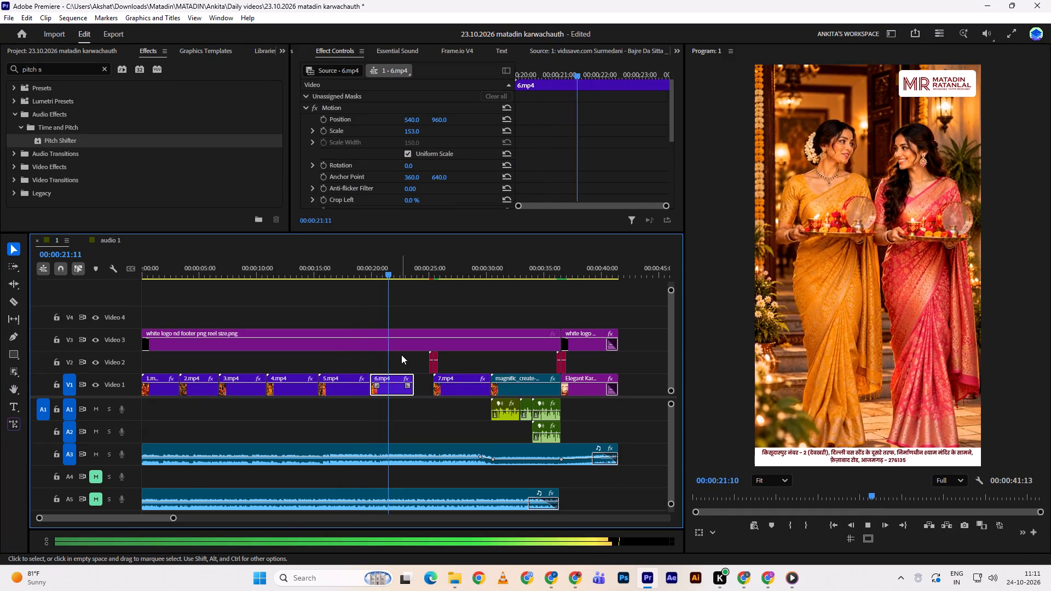
{"action": "key", "text": "space"}
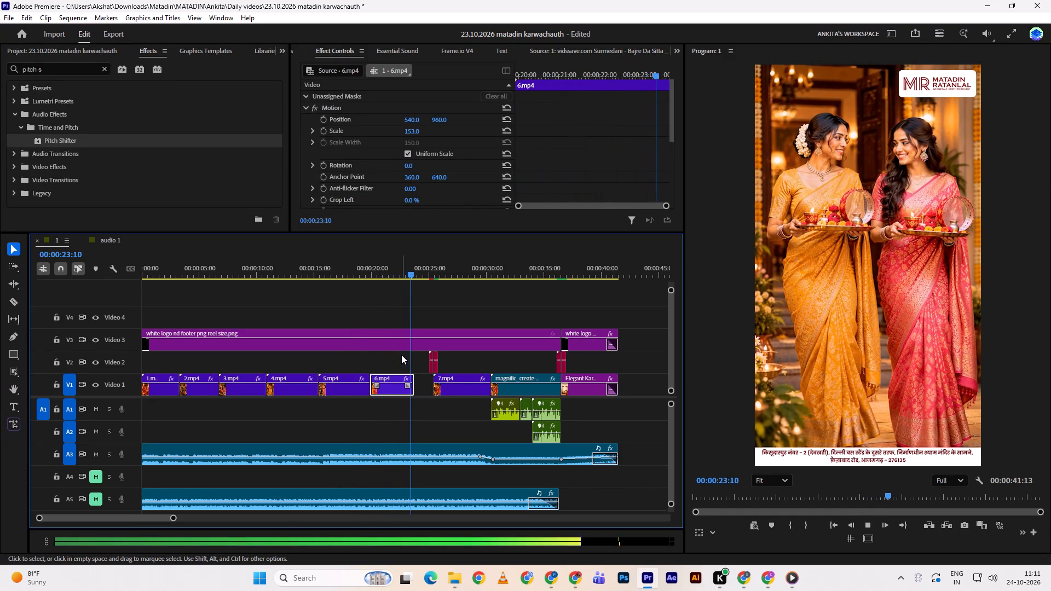
{"action": "left_click_drag", "start_coordinate": [452, 390], "coordinate": [437, 386]}
{"action": "key", "text": "space"}
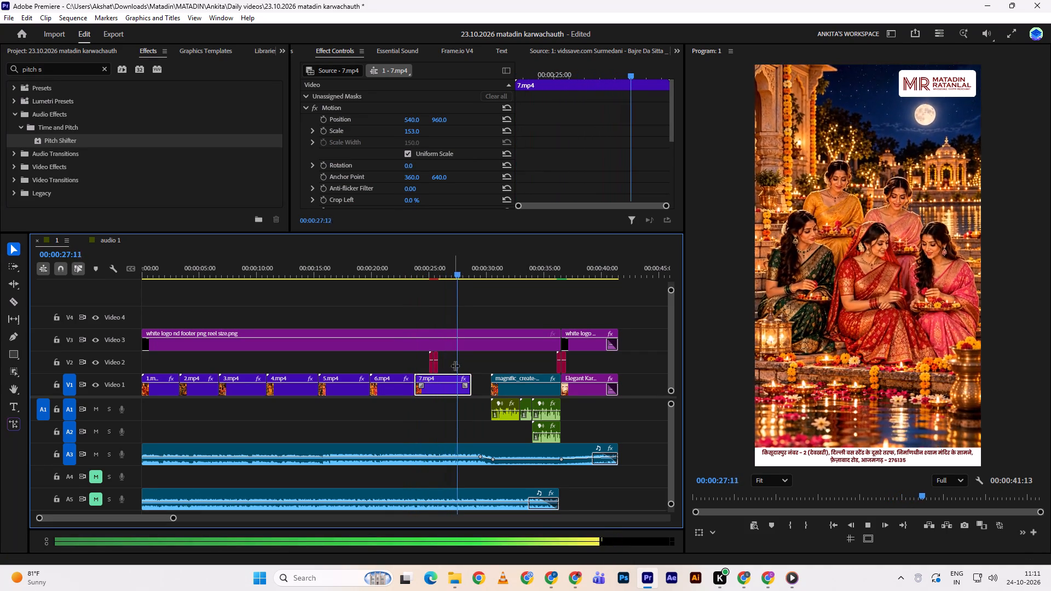
{"action": "key", "text": "space"}
{"action": "key", "text": "space"}
{"action": "key", "text": "space"}
{"action": "key", "text": "space"}
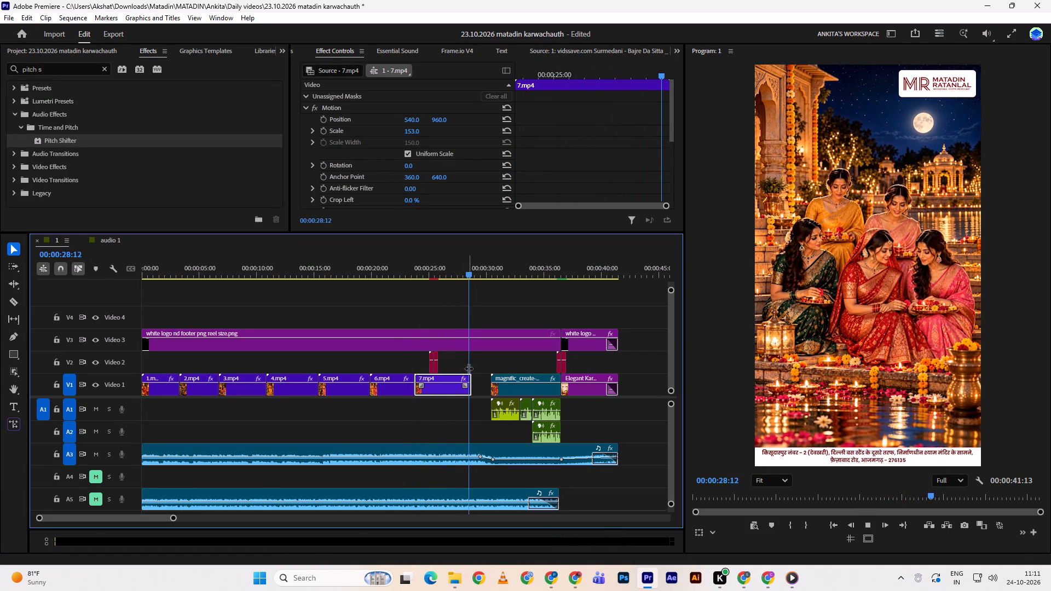
{"action": "key", "text": "space"}
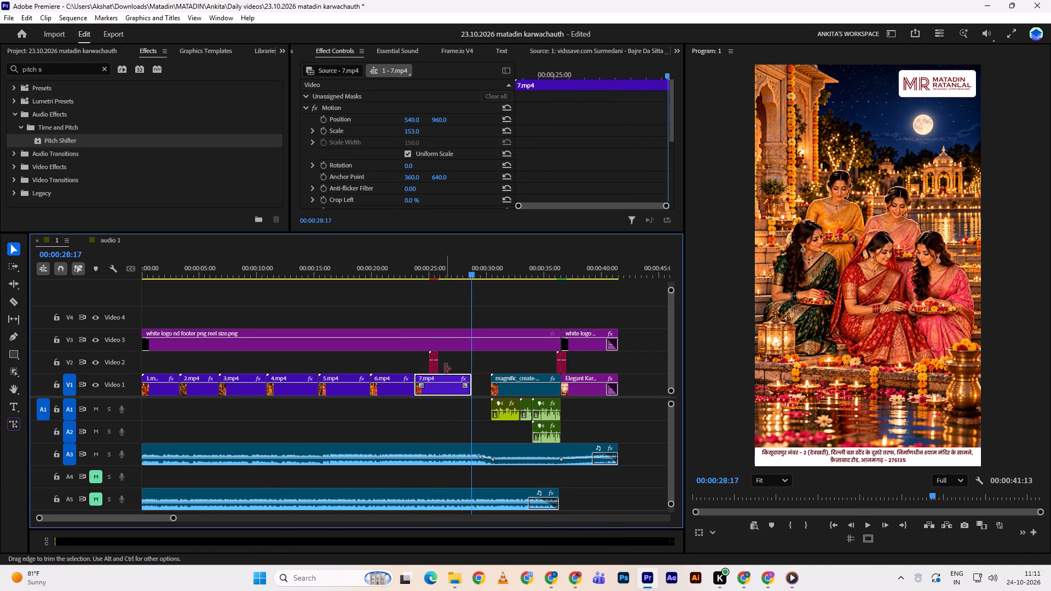
Move the first light-leak overlay on Video 2 back over the cut between 6.mp4 and 7.mp4 and play that transition.
{"action": "left_click_drag", "start_coordinate": [449, 362], "coordinate": [427, 363]}
{"action": "left_click_drag", "start_coordinate": [435, 368], "coordinate": [430, 368]}
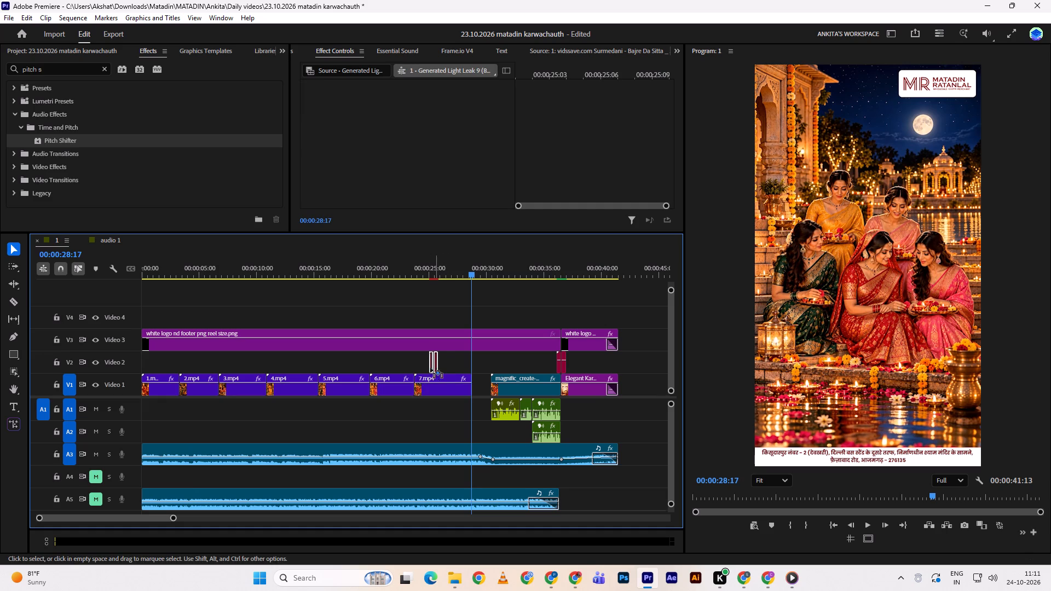
{"action": "left_click_drag", "start_coordinate": [430, 368], "coordinate": [417, 368]}
{"action": "left_click", "coordinate": [406, 270]}
{"action": "key", "text": "space"}
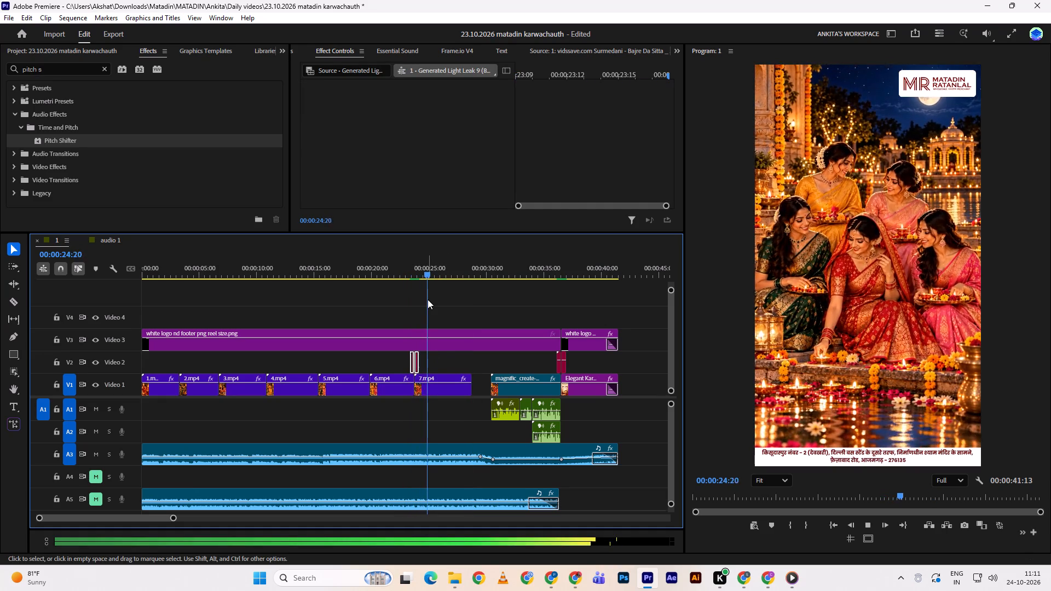
Play 7.mp4 to its end, then move the magnific_create clip, end card, second light leak and Audio 1–2 clips back 00:00:01:15 against it.
{"action": "key", "text": "space"}
{"action": "key", "text": "space"}
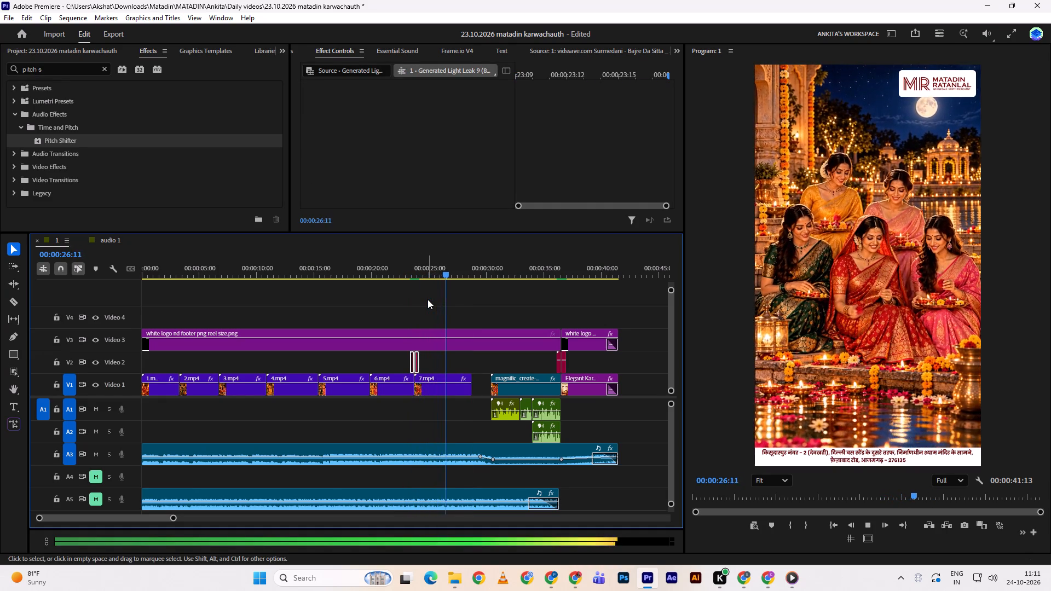
{"action": "key", "text": "space"}
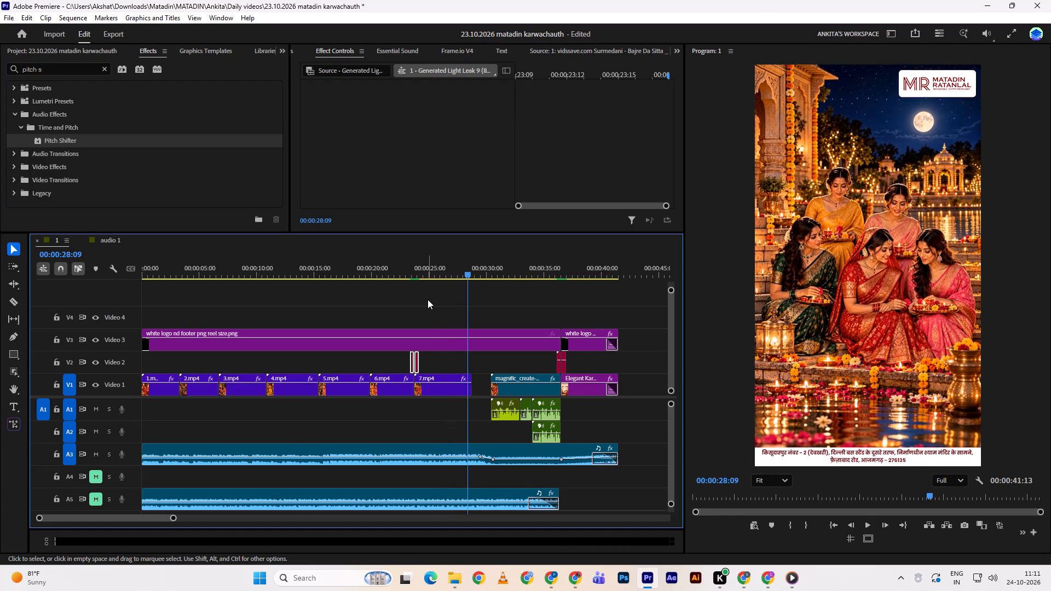
{"action": "key", "text": "space"}
{"action": "key", "text": "space"}
{"action": "key", "text": "space"}
{"action": "key", "text": "space"}
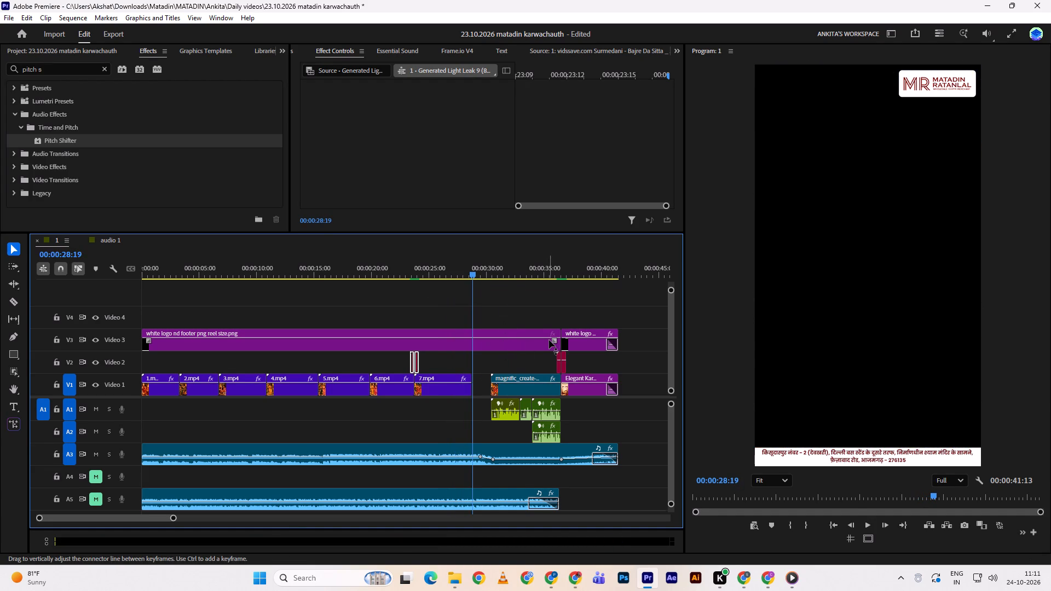
{"action": "left_click_drag", "start_coordinate": [510, 359], "coordinate": [593, 431]}
{"action": "left_click_drag", "start_coordinate": [582, 393], "coordinate": [565, 391]}
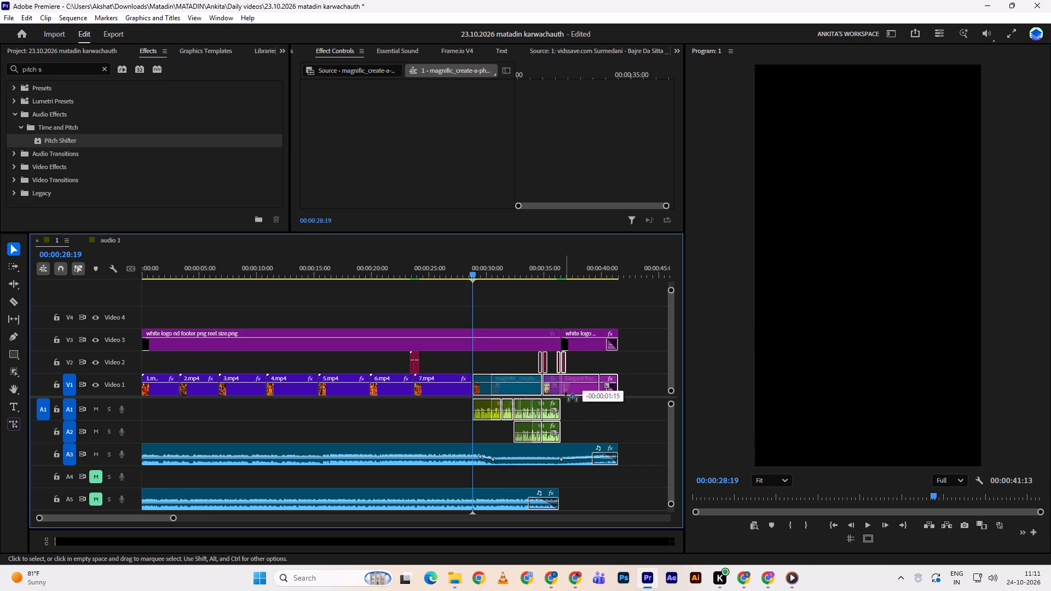
{"action": "left_click_drag", "start_coordinate": [565, 391], "coordinate": [563, 391]}
Play the cut from 7.mp4 into the magnific_create clip and check it against the audio.
{"action": "left_click", "coordinate": [459, 264]}
{"action": "left_click", "coordinate": [478, 289]}
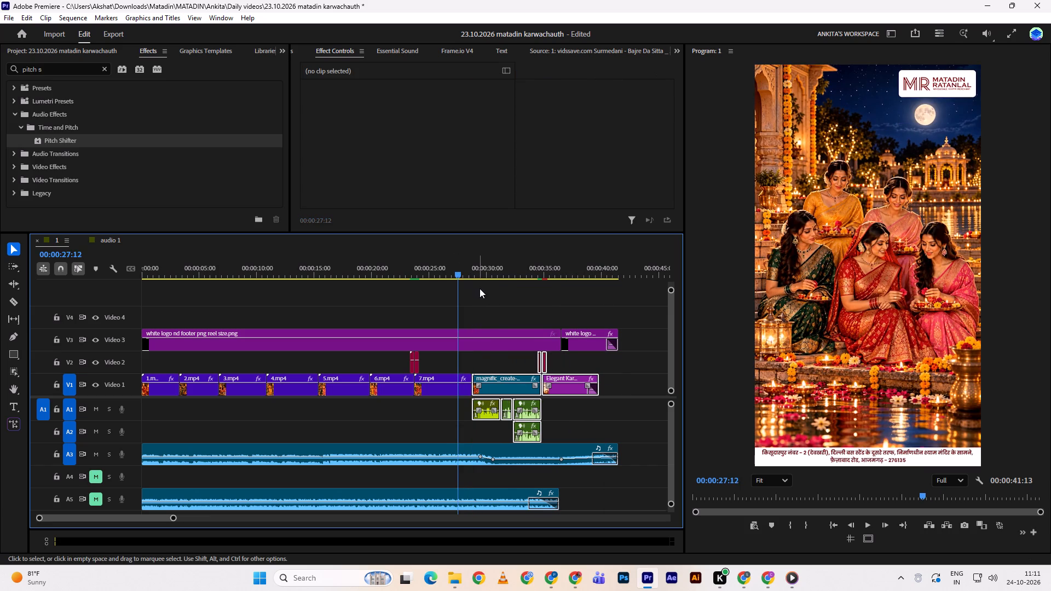
{"action": "key", "text": "space"}
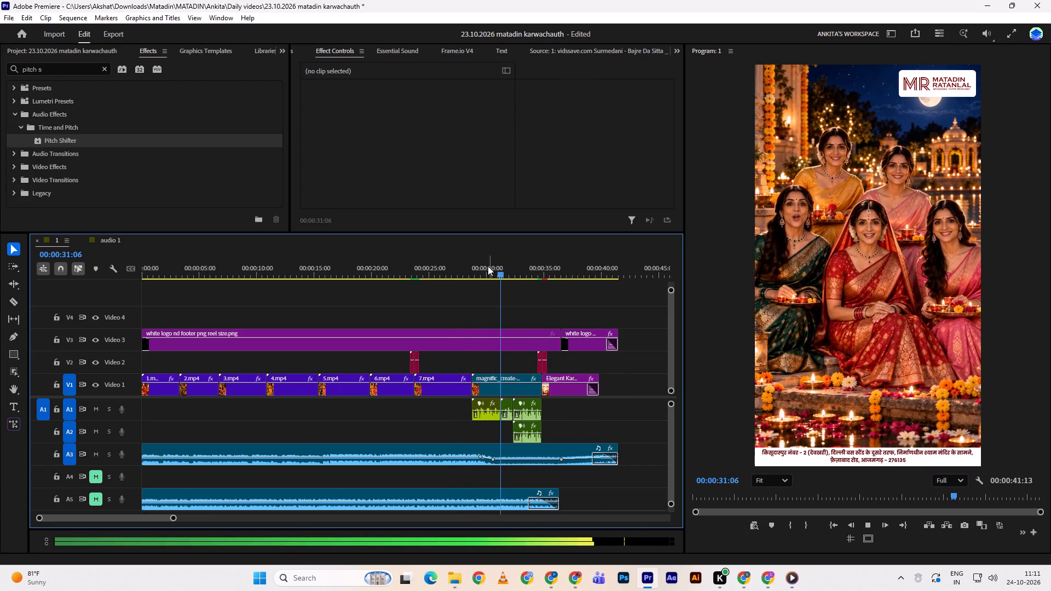
{"action": "left_click", "coordinate": [475, 276]}
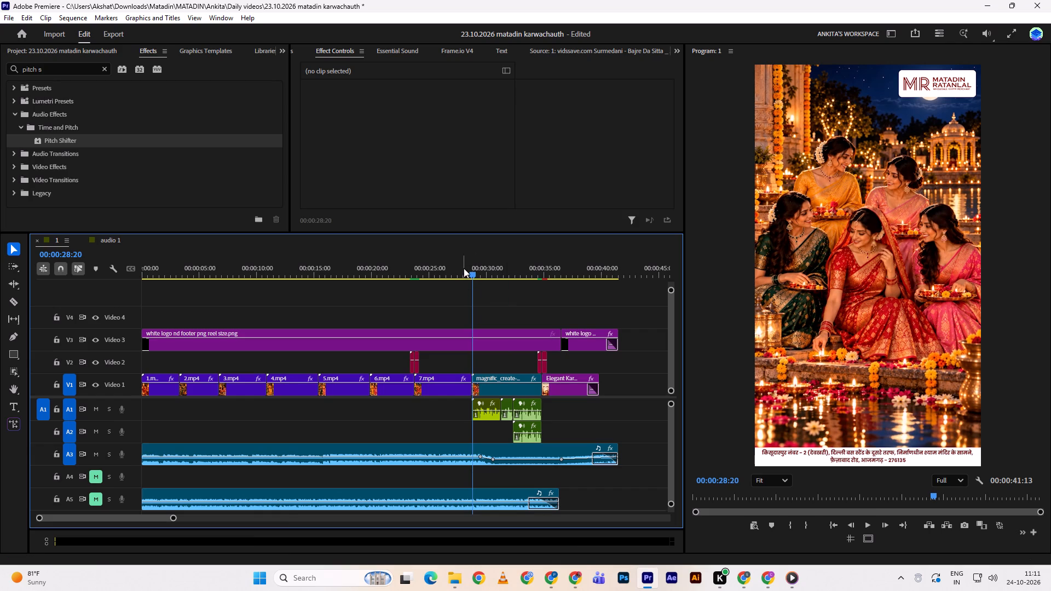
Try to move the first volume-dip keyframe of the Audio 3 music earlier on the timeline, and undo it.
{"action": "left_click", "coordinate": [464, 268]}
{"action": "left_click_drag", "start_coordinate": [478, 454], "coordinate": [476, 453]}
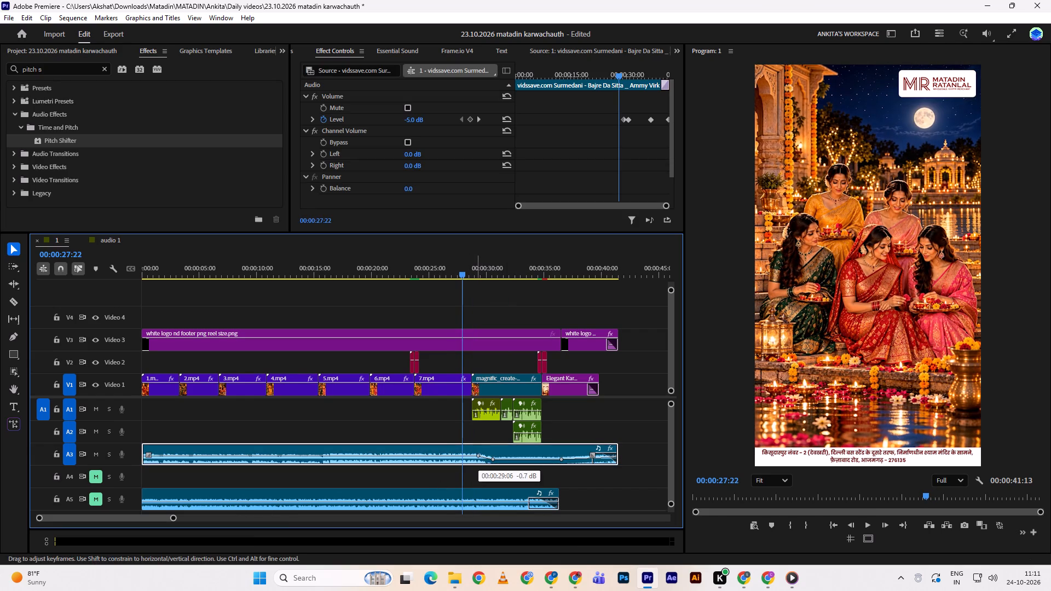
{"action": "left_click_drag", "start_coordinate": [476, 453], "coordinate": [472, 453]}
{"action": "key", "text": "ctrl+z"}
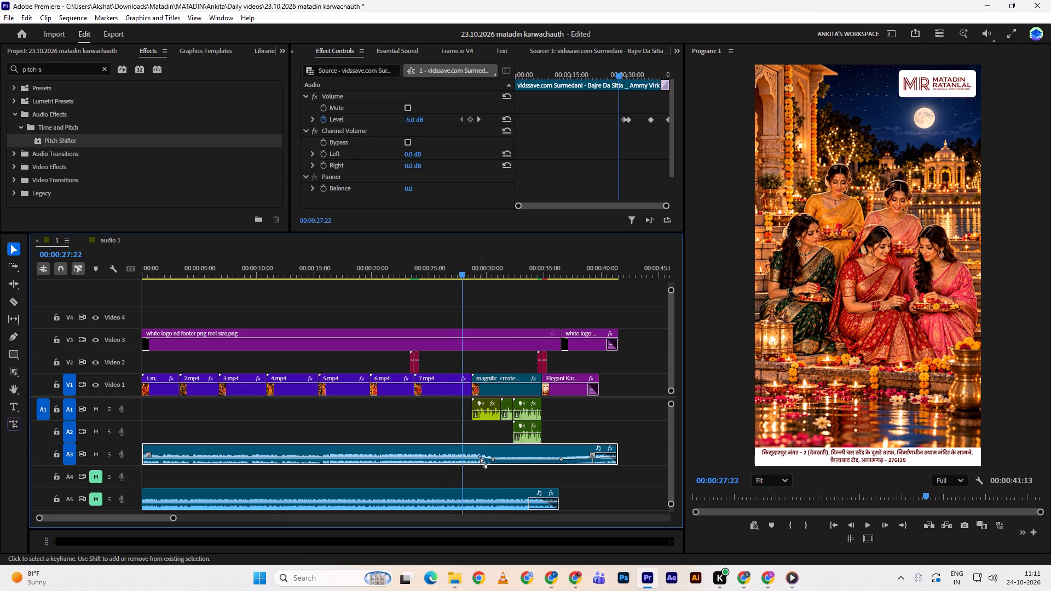
Move the first volume-dip keyframe of the Audio 3 music to about 00:00:28:10 and play into the magnific_create clip.
{"action": "key", "text": "Right"}
{"action": "key", "text": "Right"}
{"action": "key", "text": "Right"}
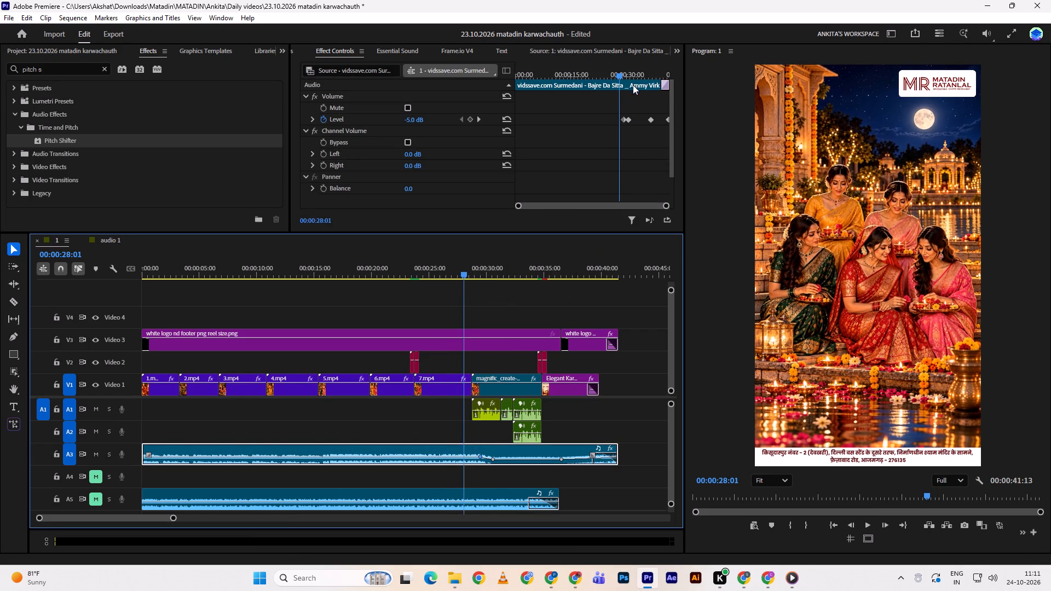
{"action": "key", "text": "Right"}
{"action": "key", "text": "Right"}
{"action": "key", "text": "Right"}
{"action": "key", "text": "Right"}
{"action": "key", "text": "Right"}
{"action": "key", "text": "Right"}
{"action": "key", "text": "Right"}
{"action": "key", "text": "Right"}
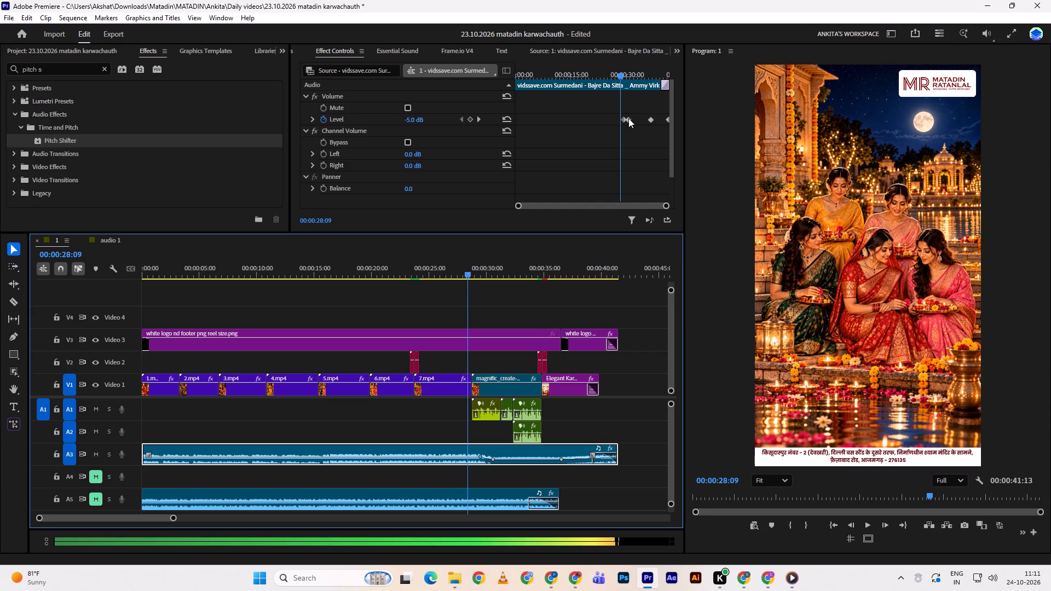
{"action": "key", "text": "Right"}
{"action": "left_click", "coordinate": [623, 119]}
{"action": "key", "text": "space"}
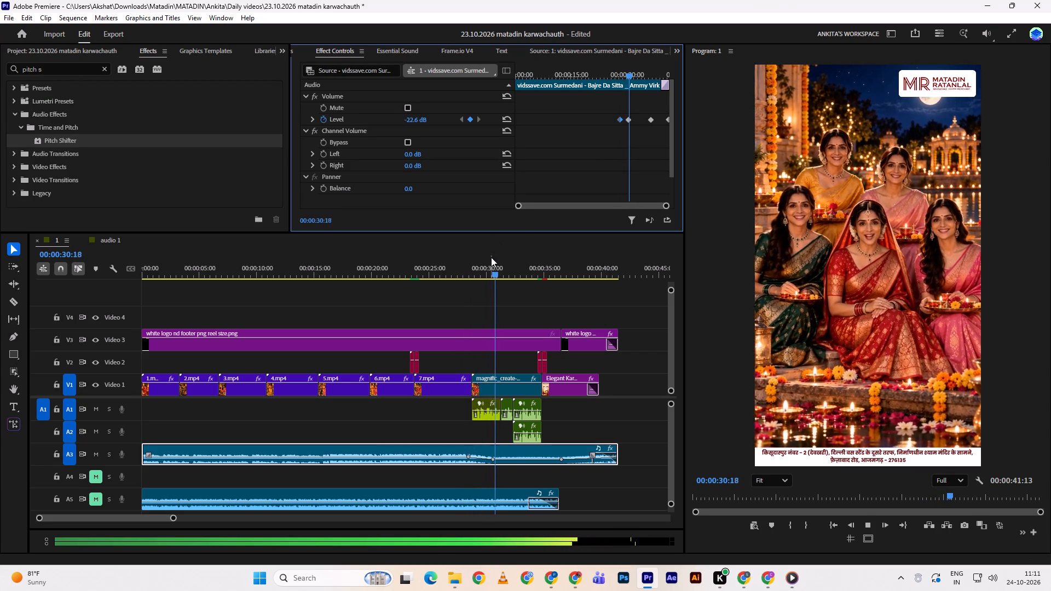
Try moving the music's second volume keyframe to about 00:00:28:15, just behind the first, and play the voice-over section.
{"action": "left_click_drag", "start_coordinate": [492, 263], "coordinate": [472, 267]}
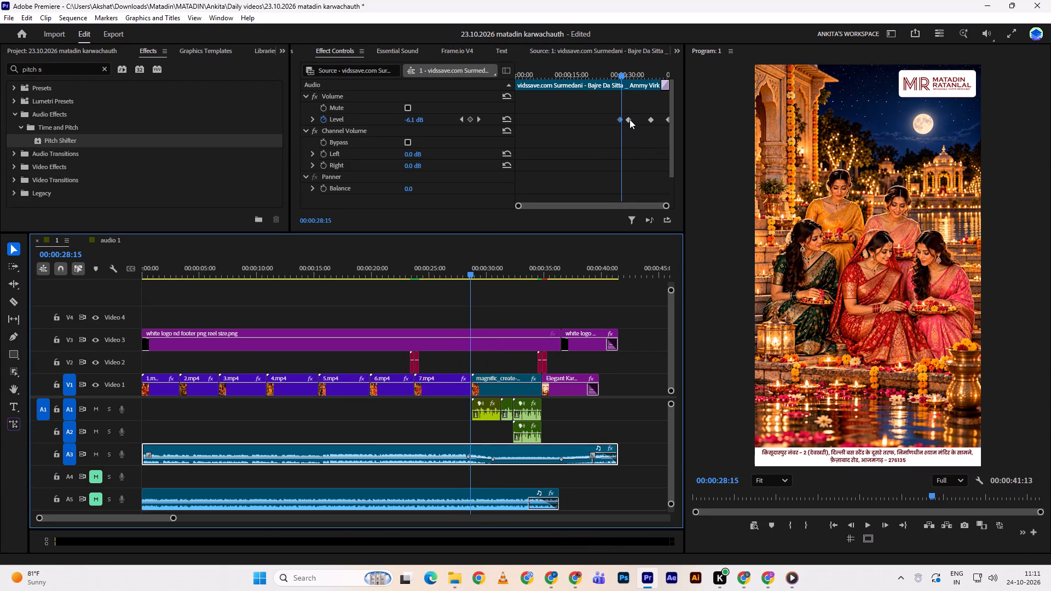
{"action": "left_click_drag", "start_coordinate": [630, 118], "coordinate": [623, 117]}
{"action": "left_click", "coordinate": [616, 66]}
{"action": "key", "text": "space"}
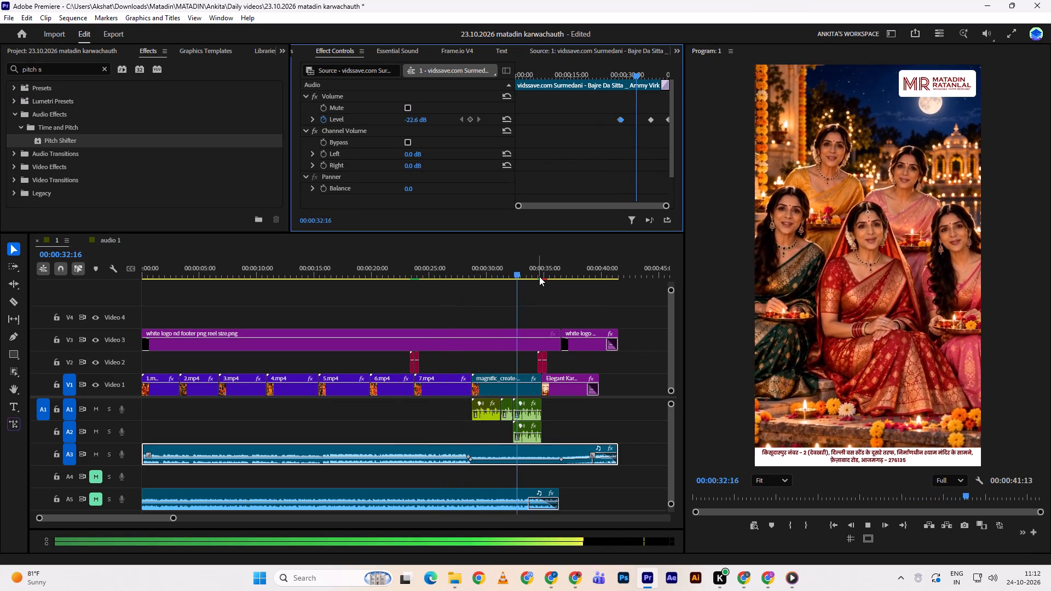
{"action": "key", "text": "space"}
Raise the Windows system sound volume to maximum and return to Premiere.
{"action": "left_click", "coordinate": [986, 573]}
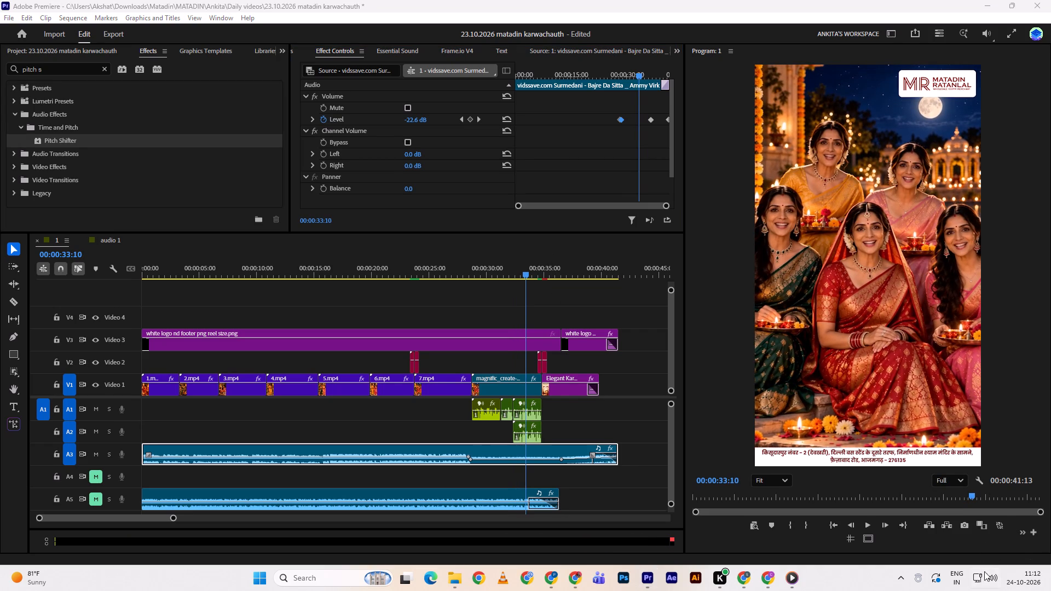
{"action": "left_click", "coordinate": [980, 590]}
{"action": "left_click_drag", "start_coordinate": [1001, 509], "coordinate": [1026, 507]}
{"action": "left_click", "coordinate": [603, 315]}
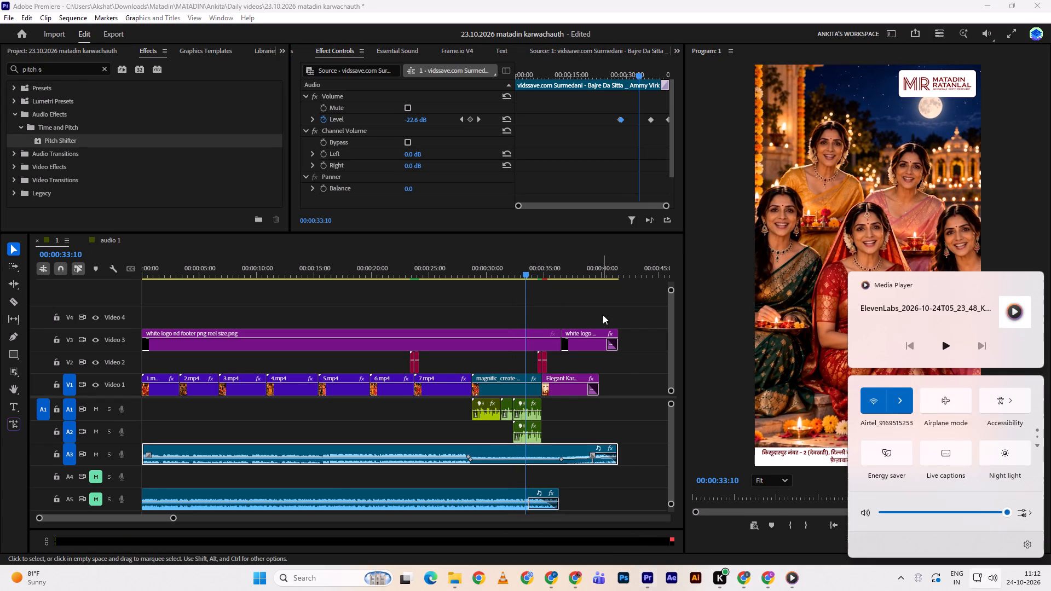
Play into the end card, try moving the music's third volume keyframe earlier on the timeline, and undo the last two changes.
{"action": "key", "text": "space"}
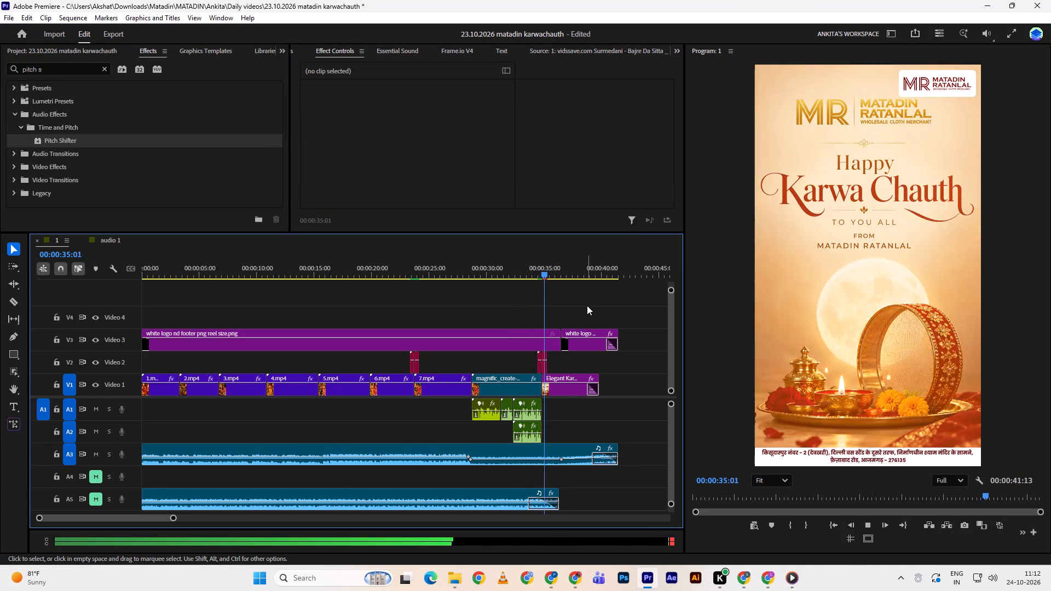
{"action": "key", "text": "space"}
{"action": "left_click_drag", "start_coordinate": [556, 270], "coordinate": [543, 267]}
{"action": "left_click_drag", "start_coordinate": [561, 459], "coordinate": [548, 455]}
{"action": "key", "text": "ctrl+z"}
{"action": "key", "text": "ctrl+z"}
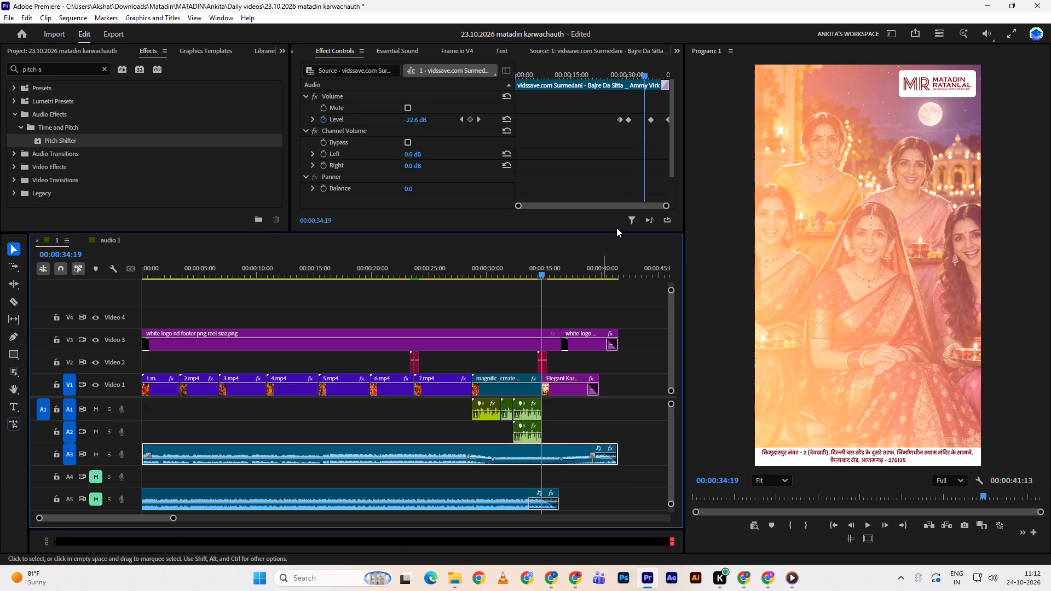
Move the music's third volume keyframe to 00:00:34:19 at the end-card cut and play that section.
{"action": "left_click_drag", "start_coordinate": [652, 121], "coordinate": [644, 119]}
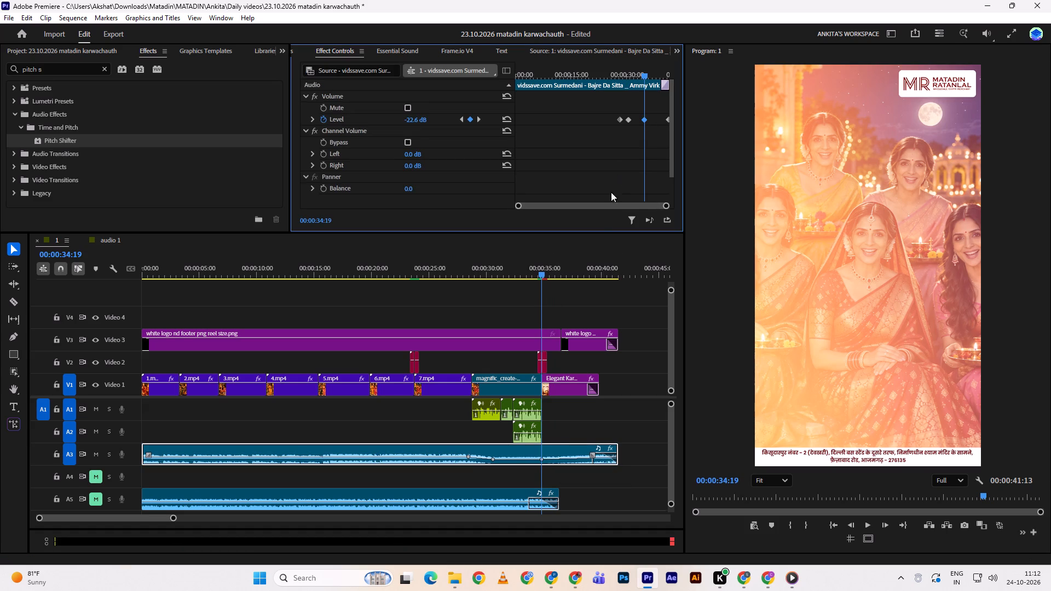
{"action": "left_click_drag", "start_coordinate": [546, 269], "coordinate": [538, 270]}
{"action": "key", "text": "space"}
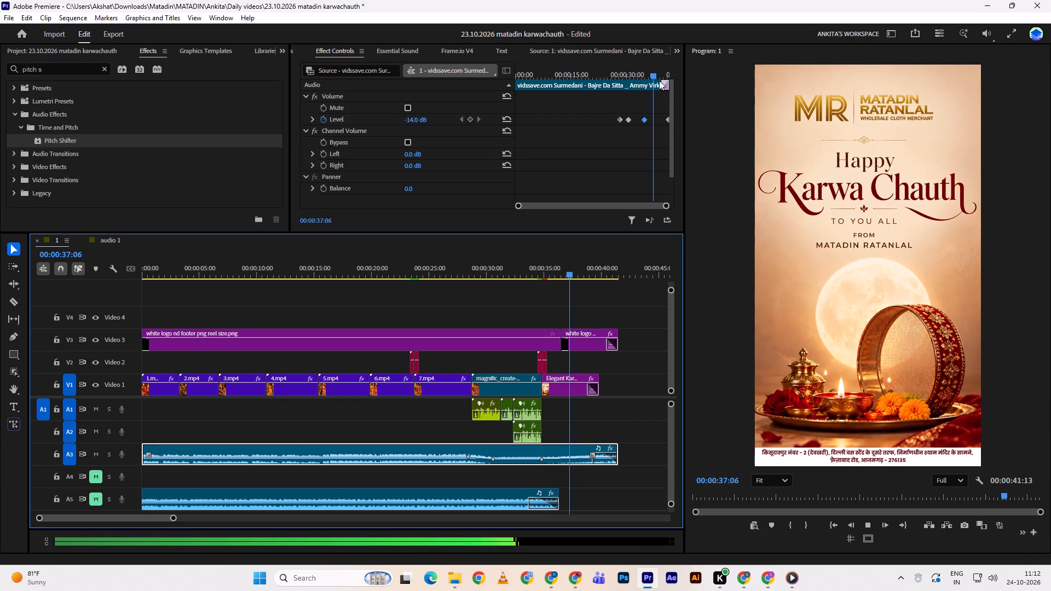
Add a volume keyframe of -11.5 dB to the Audio 3 music at 00:00:35:12 and play the end-card transition.
{"action": "left_click_drag", "start_coordinate": [657, 74], "coordinate": [649, 79]}
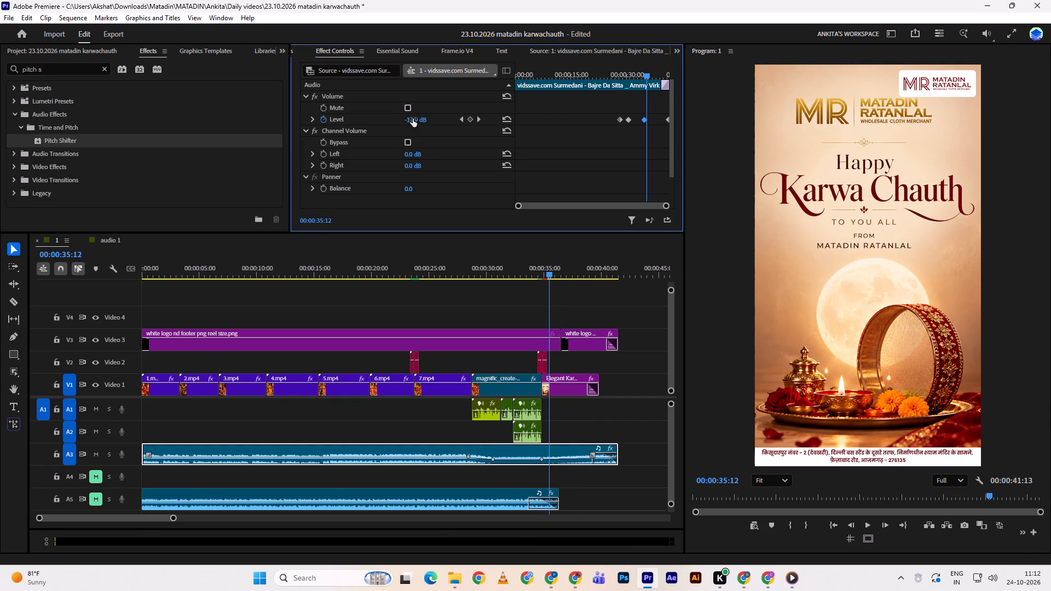
{"action": "left_click_drag", "start_coordinate": [413, 119], "coordinate": [418, 117]}
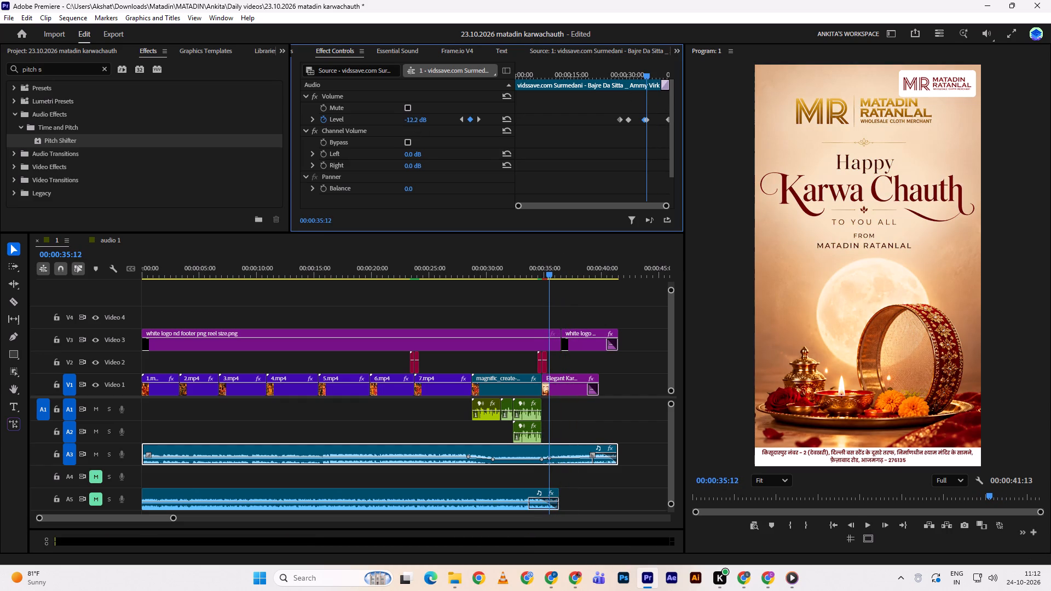
{"action": "left_click_drag", "start_coordinate": [418, 117], "coordinate": [418, 117]}
{"action": "left_click_drag", "start_coordinate": [551, 271], "coordinate": [540, 266]}
{"action": "key", "text": "space"}
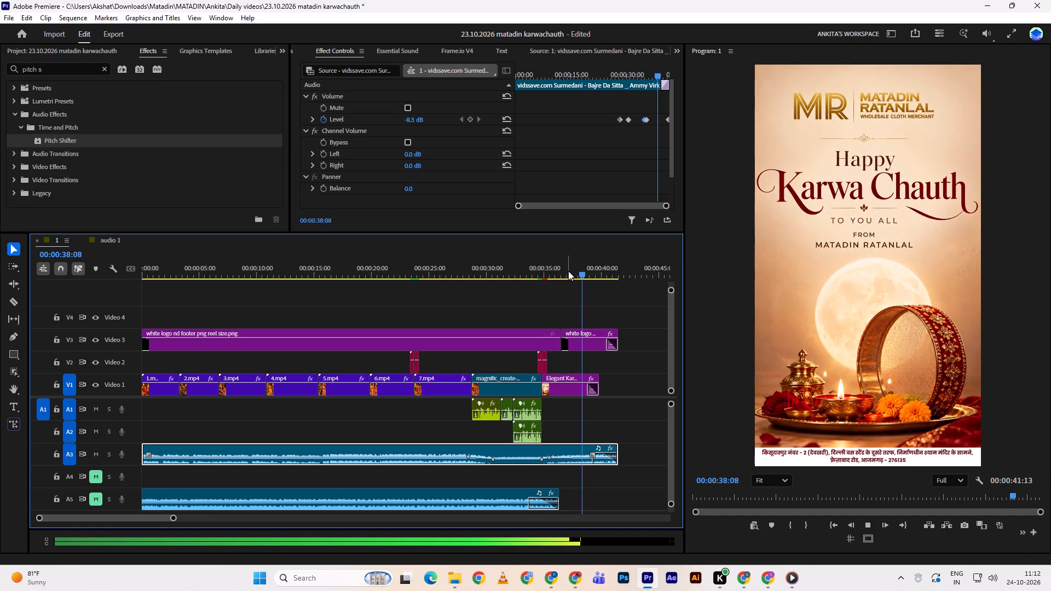
Add a volume keyframe of -5 dB to the Audio 3 music at 00:00:35:08 and play across the end-card cut.
{"action": "left_click_drag", "start_coordinate": [571, 271], "coordinate": [551, 266]}
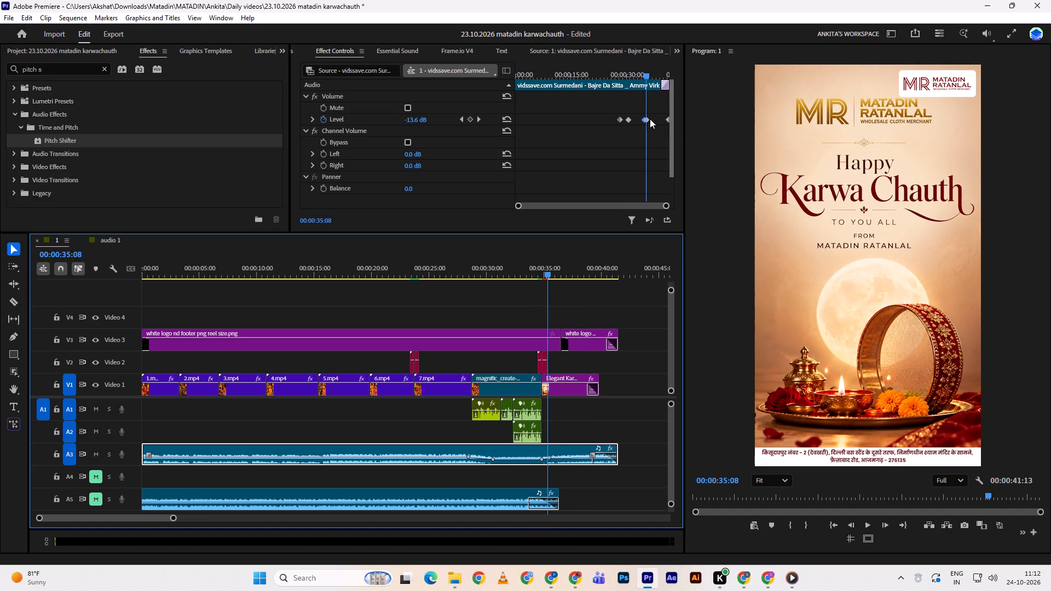
{"action": "left_click", "coordinate": [648, 119]}
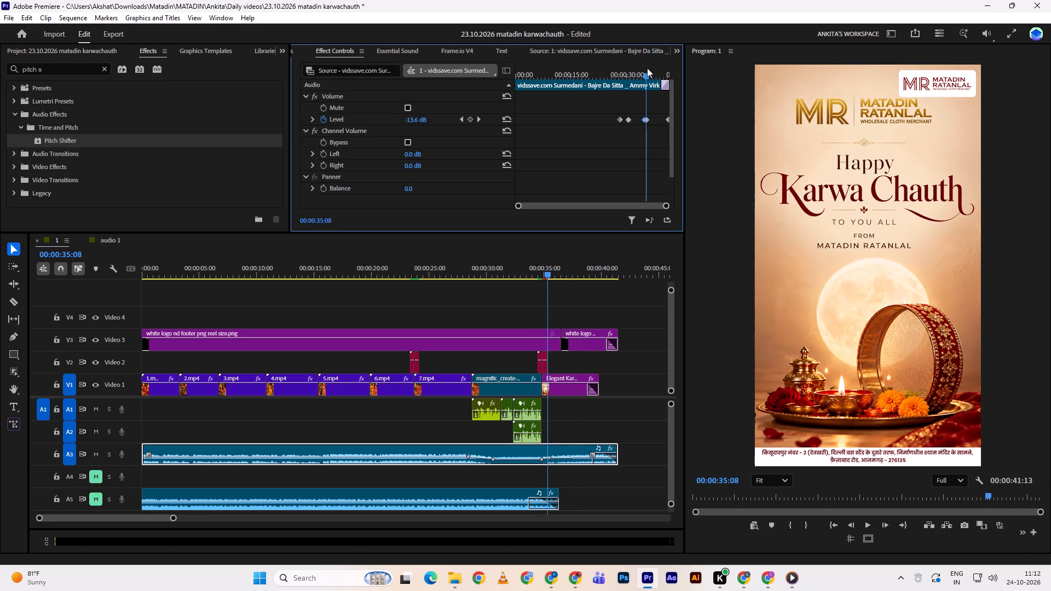
{"action": "left_click_drag", "start_coordinate": [428, 118], "coordinate": [421, 119]}
{"action": "left_click", "coordinate": [420, 118]}
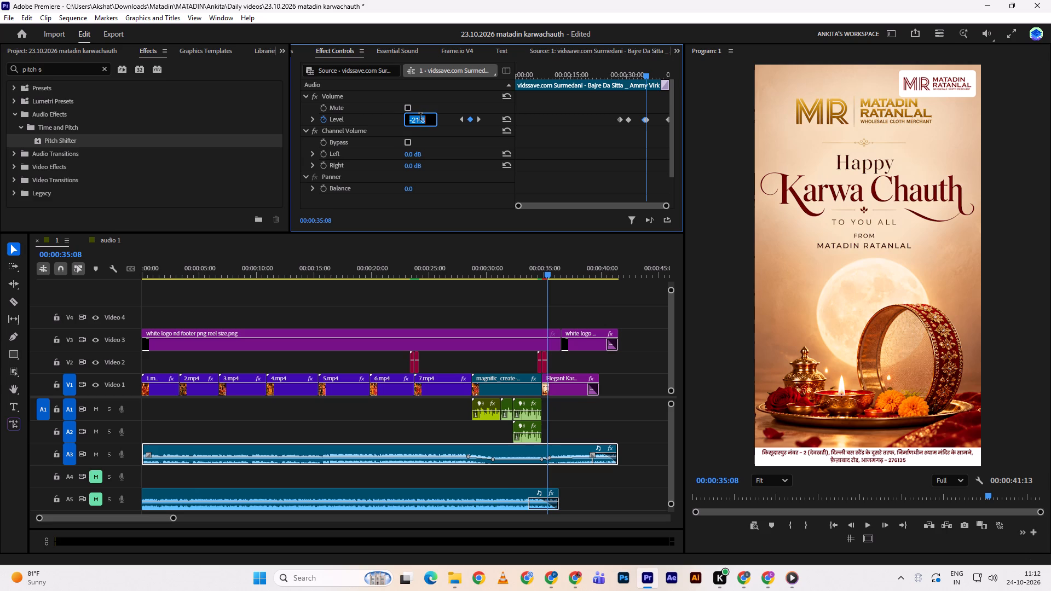
{"action": "key", "text": "minus"}
{"action": "key", "text": "5"}
{"action": "key", "text": "Return"}
{"action": "left_click_drag", "start_coordinate": [542, 265], "coordinate": [533, 259]}
{"action": "key", "text": "space"}
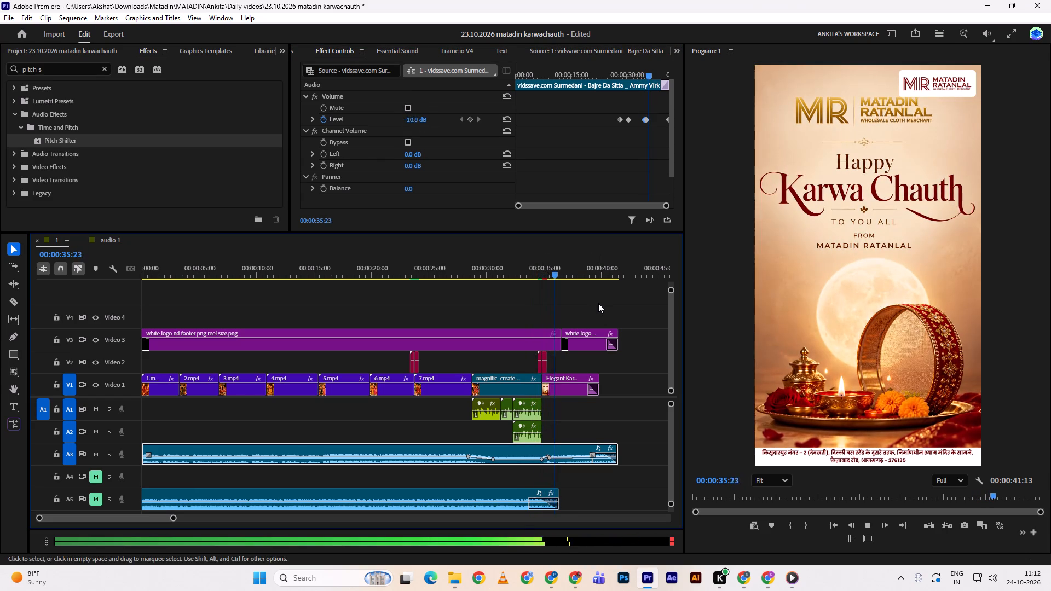
Delete the last volume keyframe near the end of the Audio 3 music.
{"action": "left_click", "coordinate": [667, 122]}
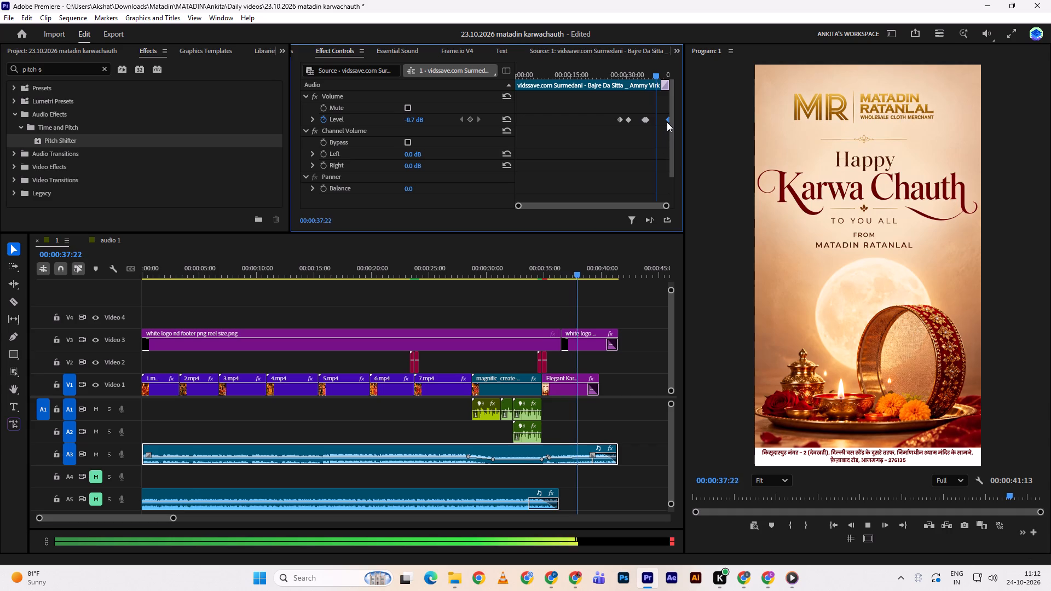
{"action": "key", "text": "d"}
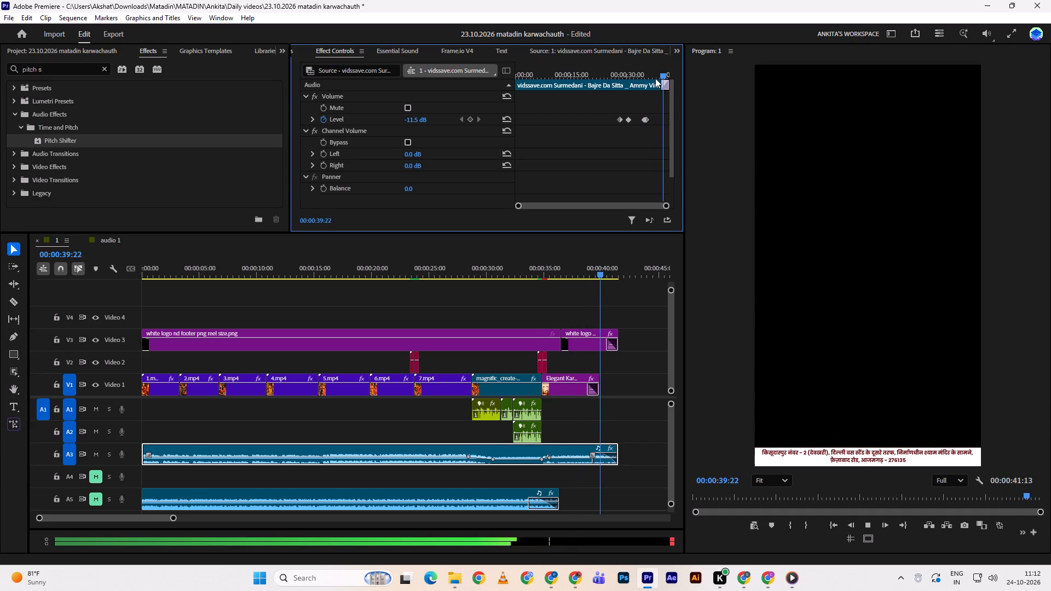
Delete the -11.5 dB volume keyframe at 00:00:35:12 from the Audio 3 music and play the ending.
{"action": "left_click_drag", "start_coordinate": [655, 78], "coordinate": [646, 81]}
{"action": "left_click", "coordinate": [646, 72], "text": "shift"}
{"action": "left_click", "coordinate": [646, 119]}
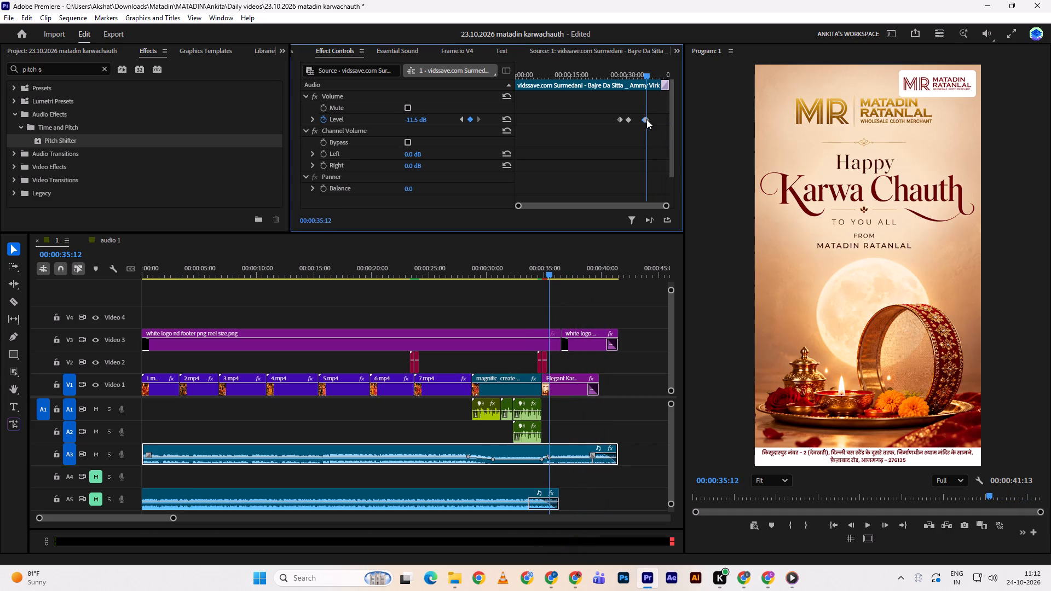
{"action": "left_click", "coordinate": [649, 117]}
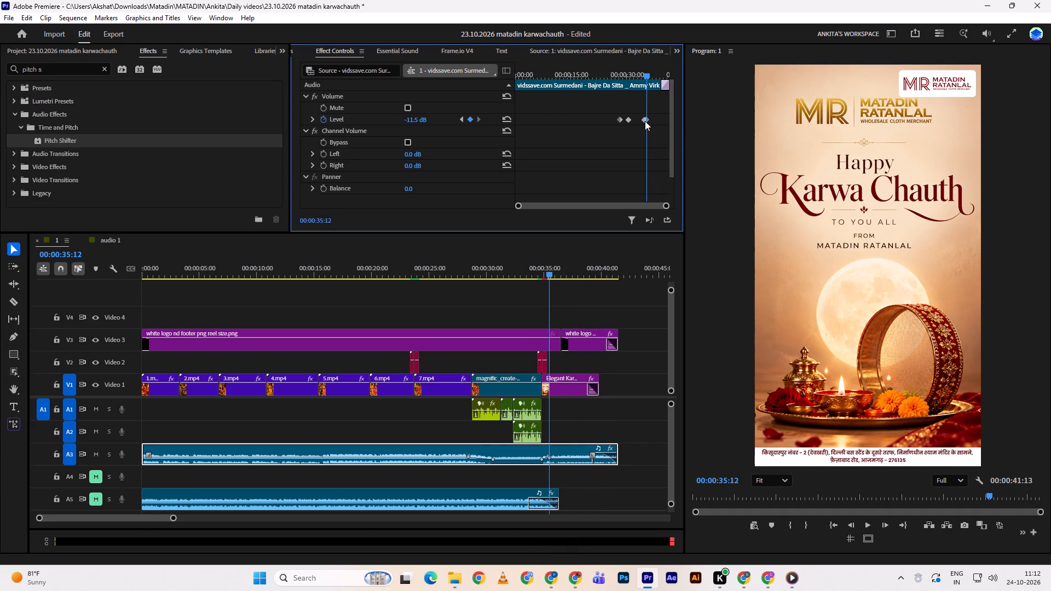
{"action": "left_click", "coordinate": [648, 119]}
{"action": "scroll", "coordinate": [648, 119], "scroll_direction": "up", "scroll_amount": 9, "text": "alt"}
{"action": "left_click_drag", "start_coordinate": [667, 206], "coordinate": [600, 200]}
{"action": "scroll", "coordinate": [596, 129], "scroll_direction": "up", "scroll_amount": 3, "text": "alt"}
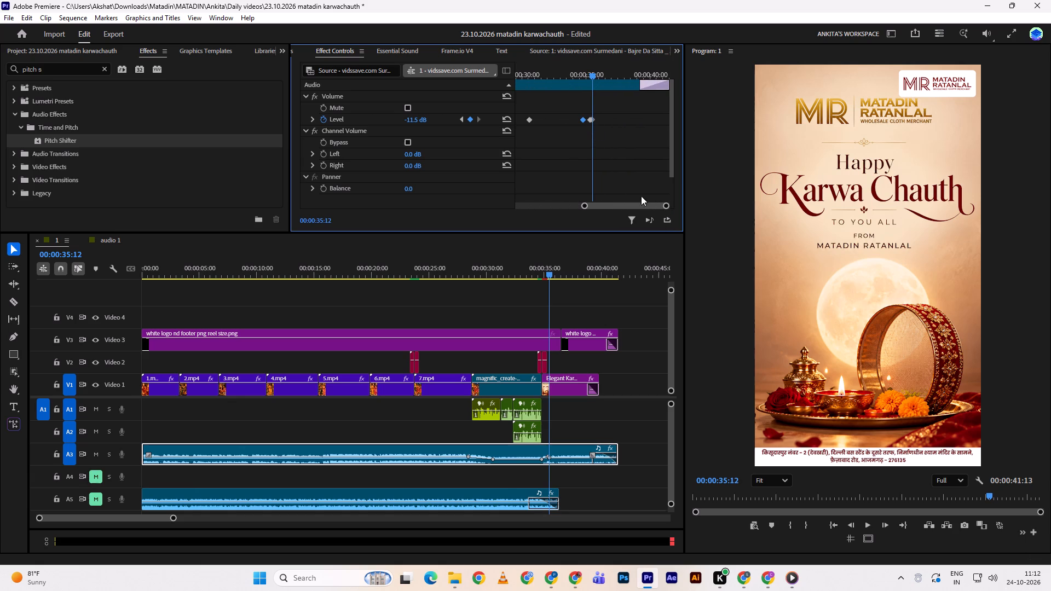
{"action": "left_click_drag", "start_coordinate": [666, 206], "coordinate": [617, 203]}
{"action": "left_click_drag", "start_coordinate": [556, 62], "coordinate": [534, 73]}
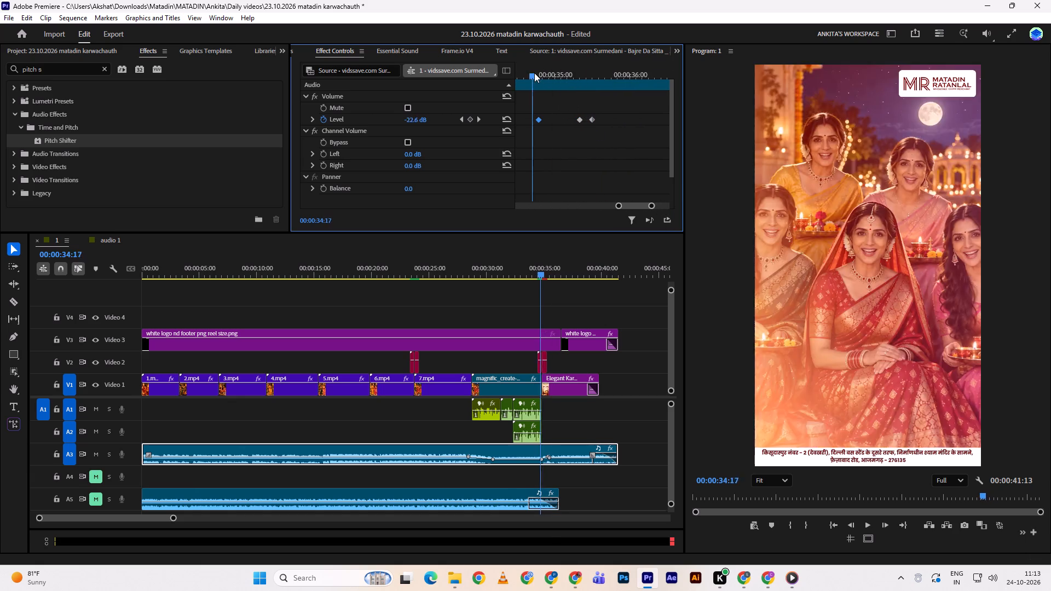
{"action": "left_click_drag", "start_coordinate": [534, 73], "coordinate": [594, 83]}
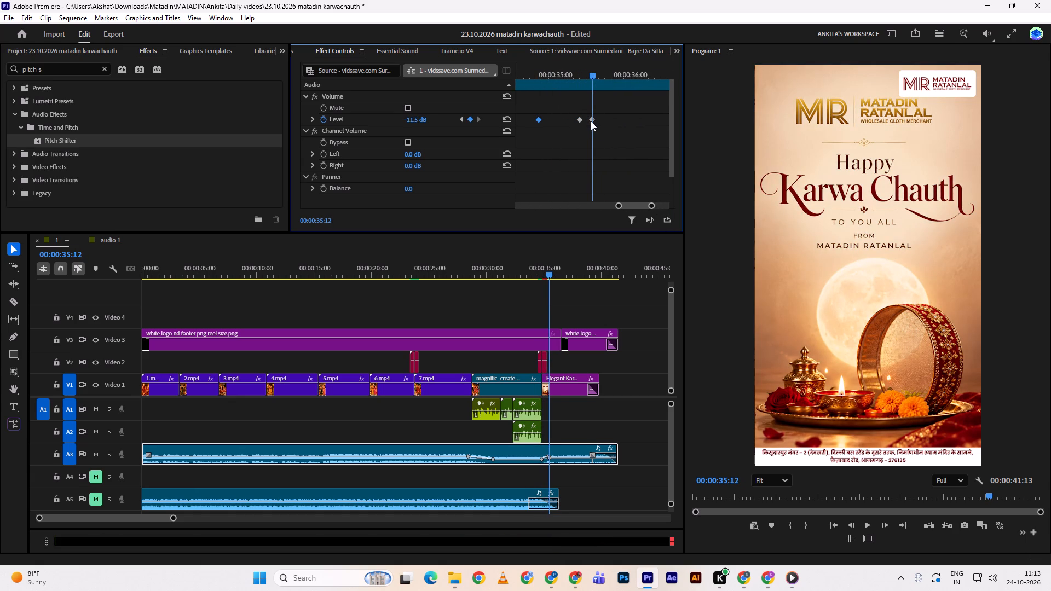
{"action": "left_click", "coordinate": [591, 121]}
{"action": "key", "text": "d"}
{"action": "left_click_drag", "start_coordinate": [581, 71], "coordinate": [555, 68]}
{"action": "key", "text": "space"}
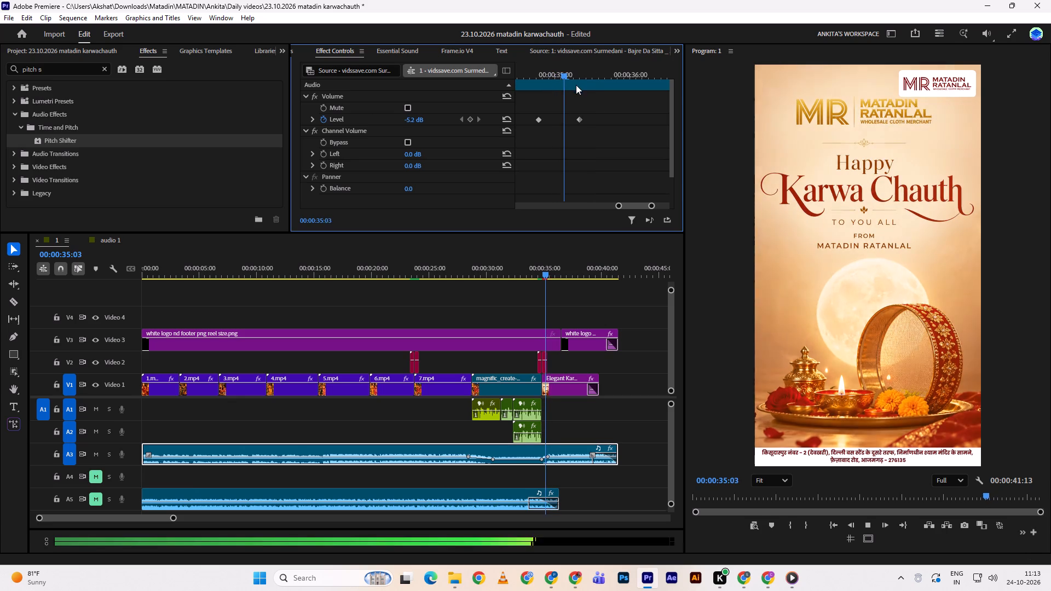
{"action": "left_click_drag", "start_coordinate": [621, 205], "coordinate": [522, 210]}
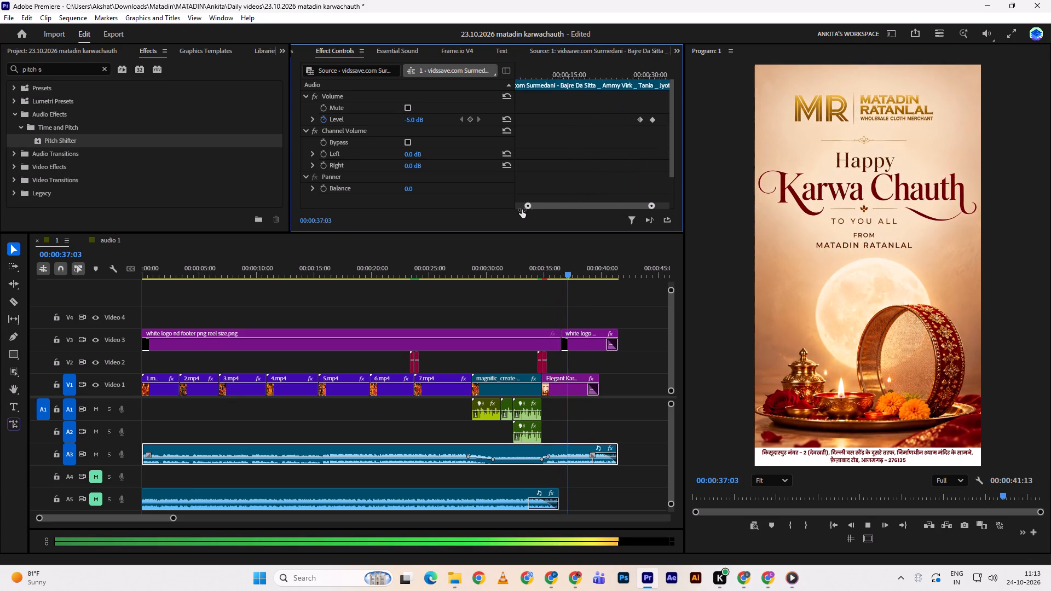
{"action": "left_click_drag", "start_coordinate": [522, 210], "coordinate": [515, 210]}
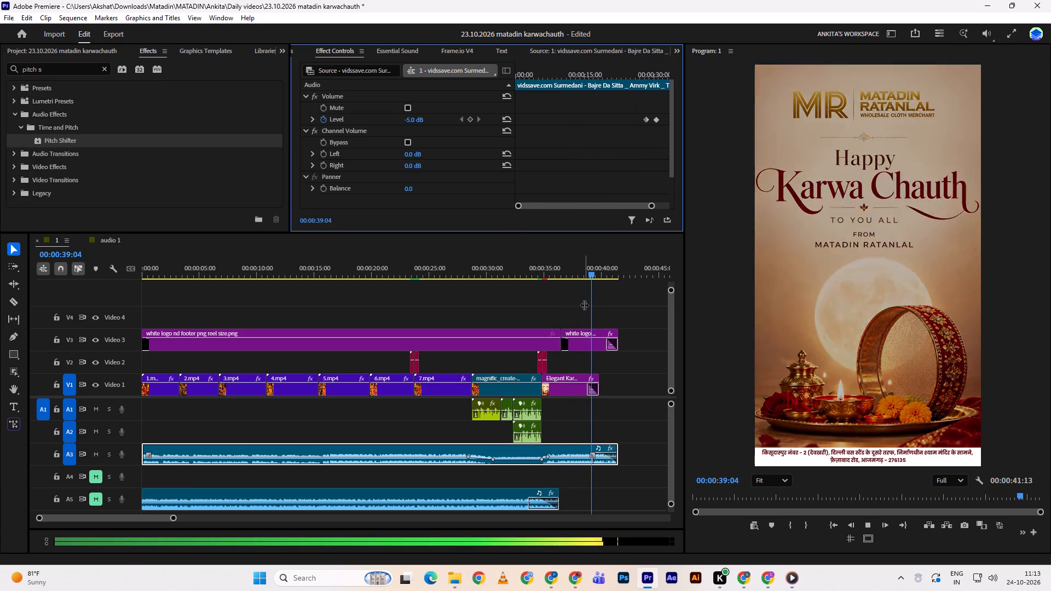
{"action": "key", "text": "space"}
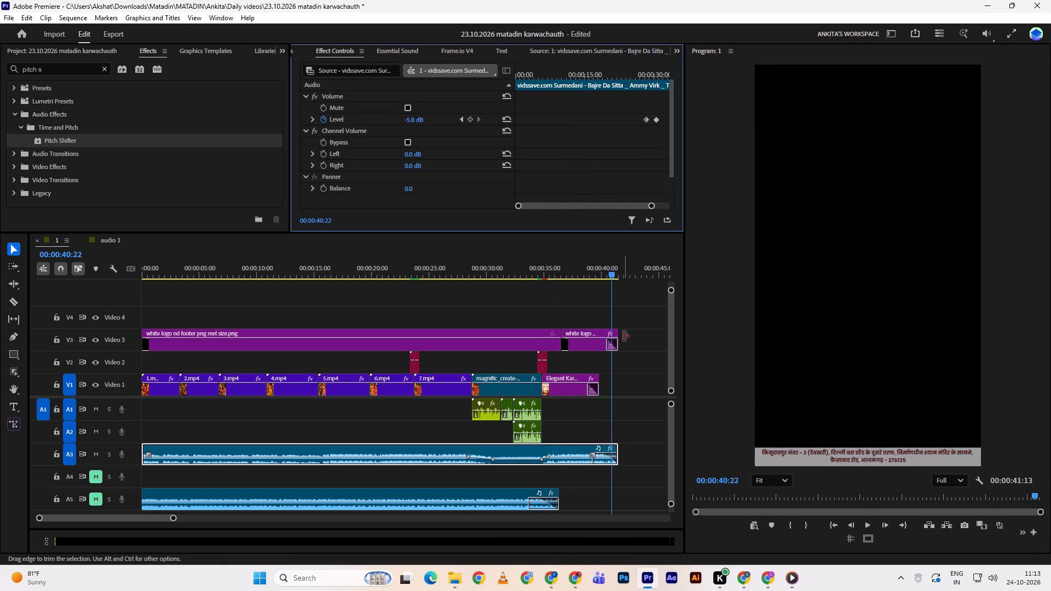
Trim the closing logo overlay on Video 3 and the Audio 3 music to finish with the end card at 00:00:39:21.
{"action": "key", "text": "space"}
{"action": "key", "text": "space"}
{"action": "left_click_drag", "start_coordinate": [611, 265], "coordinate": [607, 262]}
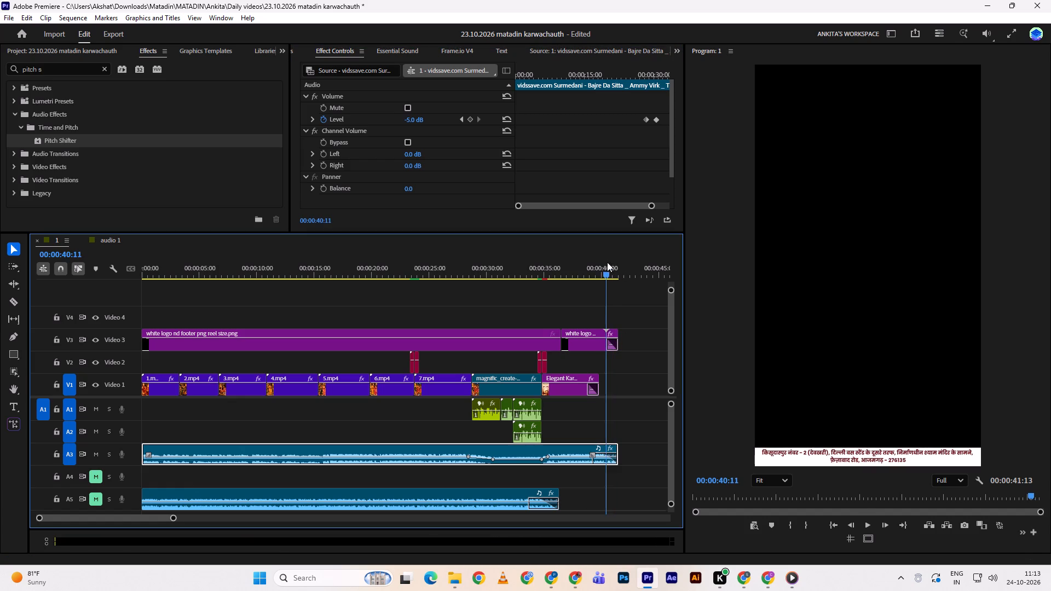
{"action": "left_click_drag", "start_coordinate": [607, 262], "coordinate": [598, 264]}
{"action": "left_click_drag", "start_coordinate": [620, 337], "coordinate": [601, 334]}
{"action": "left_click_drag", "start_coordinate": [621, 451], "coordinate": [603, 449]}
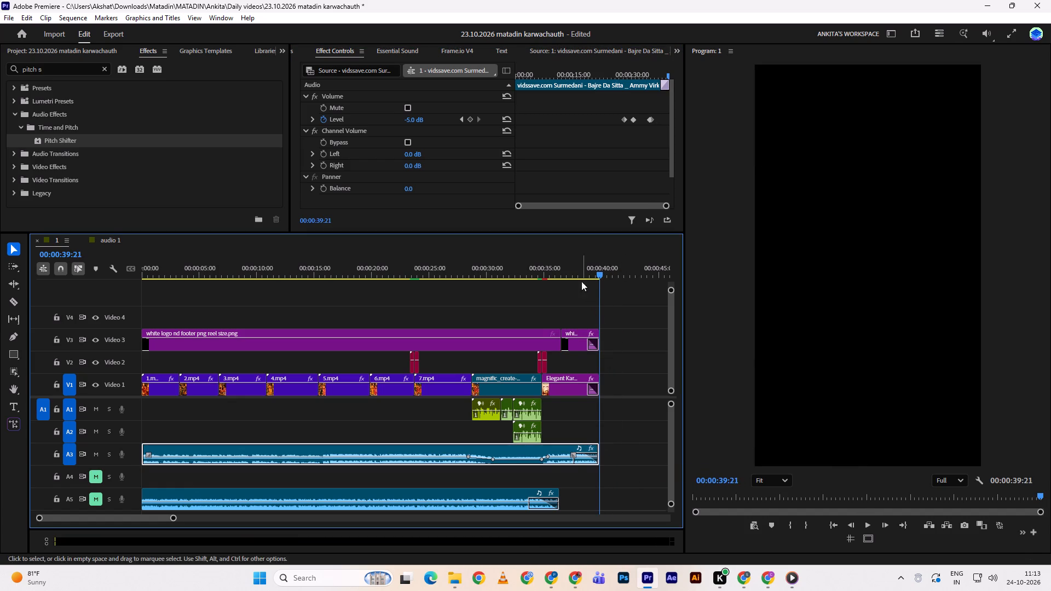
Shorten the main logo overlay on Video 3 to the end-card cut and move the short closing overlay up against it.
{"action": "left_click_drag", "start_coordinate": [579, 268], "coordinate": [522, 273]}
{"action": "key", "text": "space"}
{"action": "key", "text": "space"}
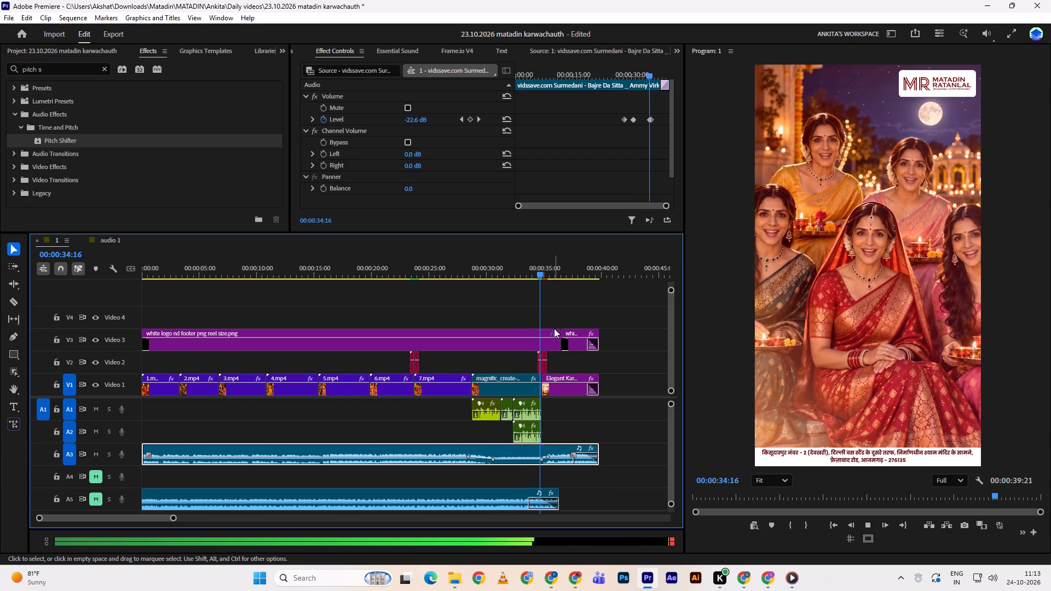
{"action": "key", "text": "space"}
{"action": "key", "text": "space"}
{"action": "left_click_drag", "start_coordinate": [558, 333], "coordinate": [538, 333]}
{"action": "left_click_drag", "start_coordinate": [568, 349], "coordinate": [550, 345]}
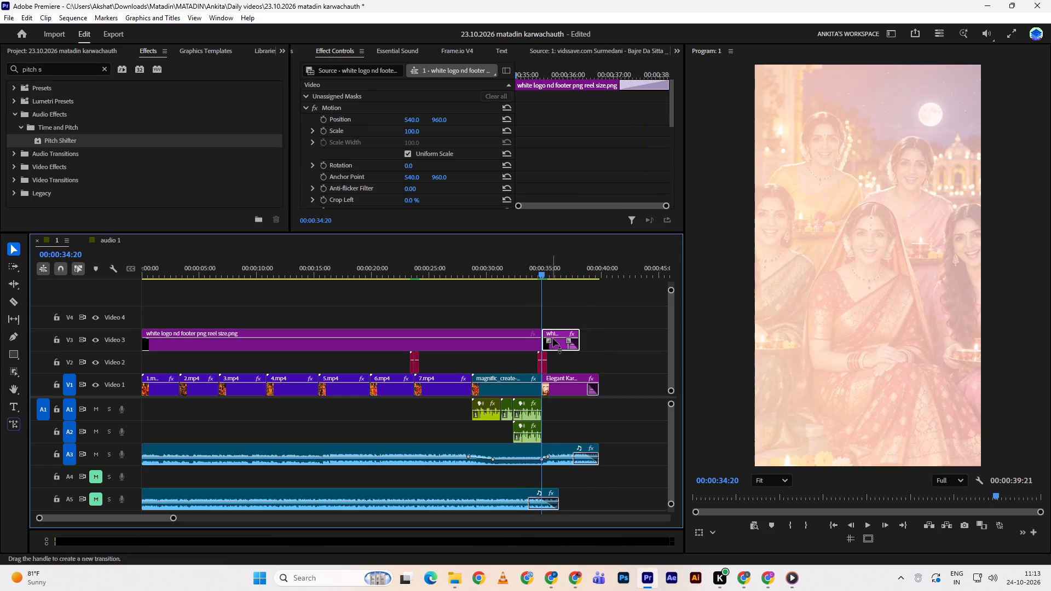
Trim the end card and the Audio 3 music to the closing overlay's end at 00:00:38:05 and play the ending.
{"action": "key", "text": "space"}
{"action": "key", "text": "space"}
{"action": "left_click_drag", "start_coordinate": [602, 382], "coordinate": [583, 380]}
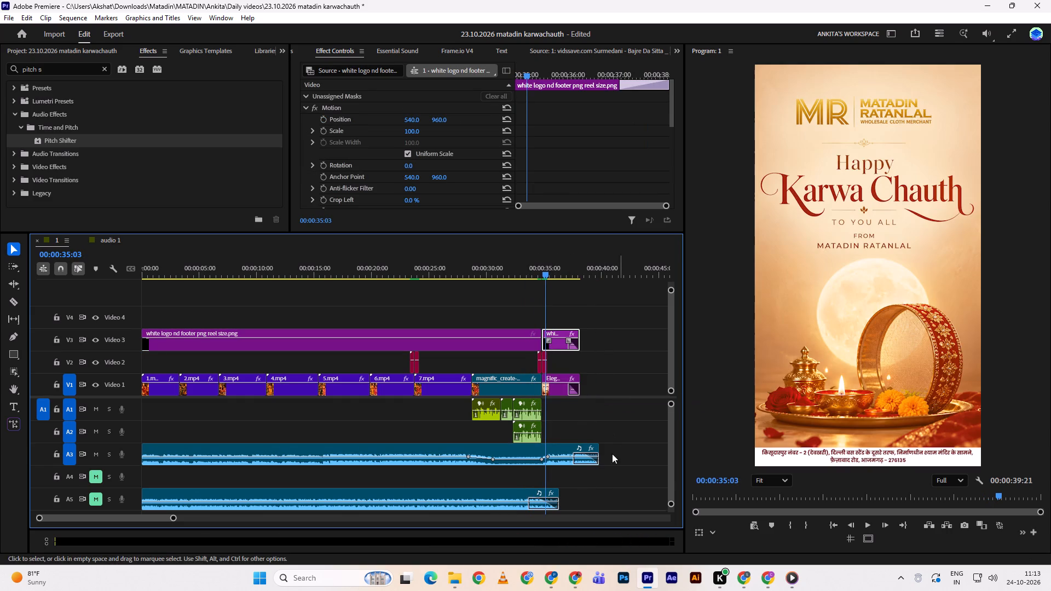
{"action": "left_click_drag", "start_coordinate": [600, 455], "coordinate": [582, 451]}
{"action": "key", "text": "space"}
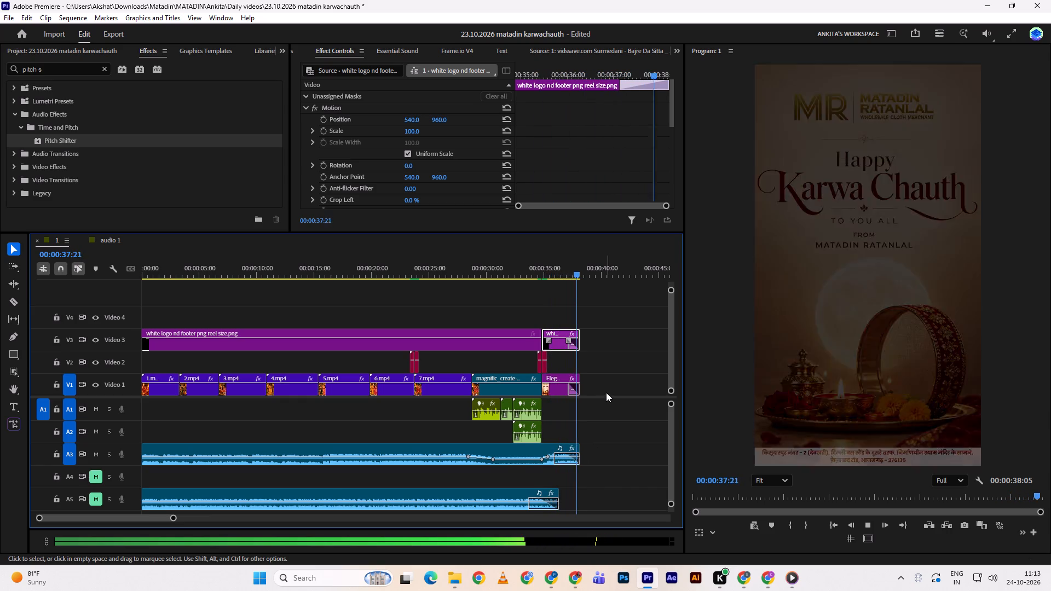
Delete the unused music clip on Audio 5 and unmute the Audio 4 and Audio 5 tracks.
{"action": "left_click_drag", "start_coordinate": [581, 264], "coordinate": [63, 306]}
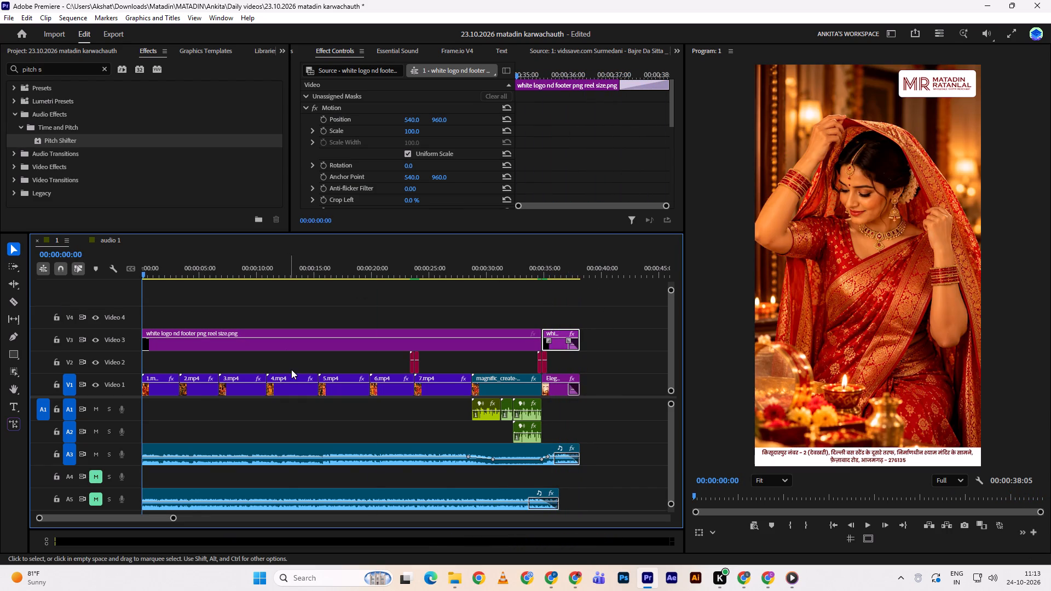
{"action": "scroll", "coordinate": [292, 373], "scroll_direction": "down", "scroll_amount": 2, "text": "alt"}
{"action": "left_click", "coordinate": [280, 503]}
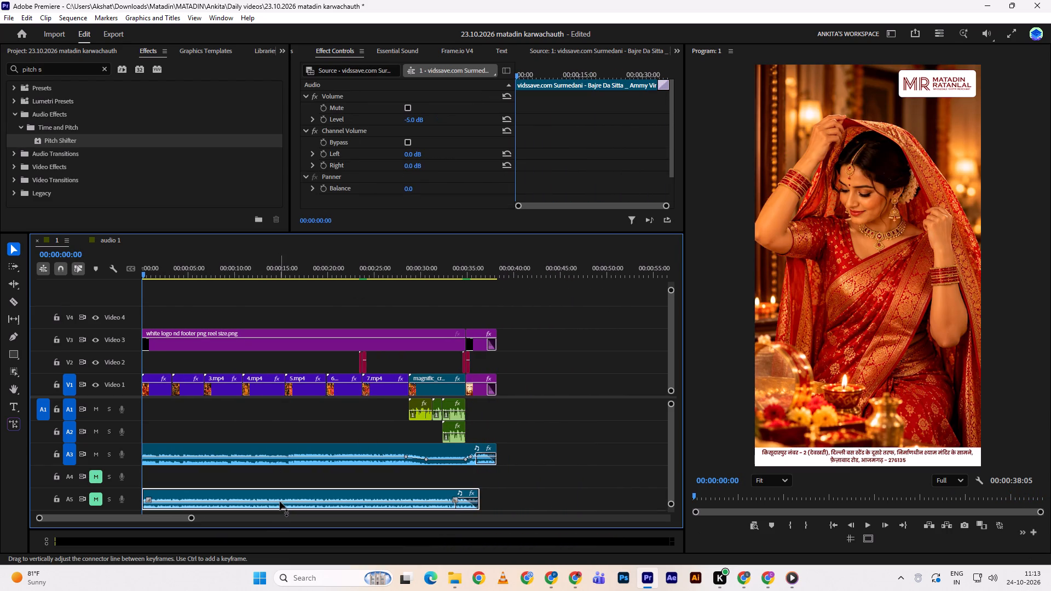
{"action": "key", "text": "d"}
{"action": "left_click", "coordinate": [101, 479]}
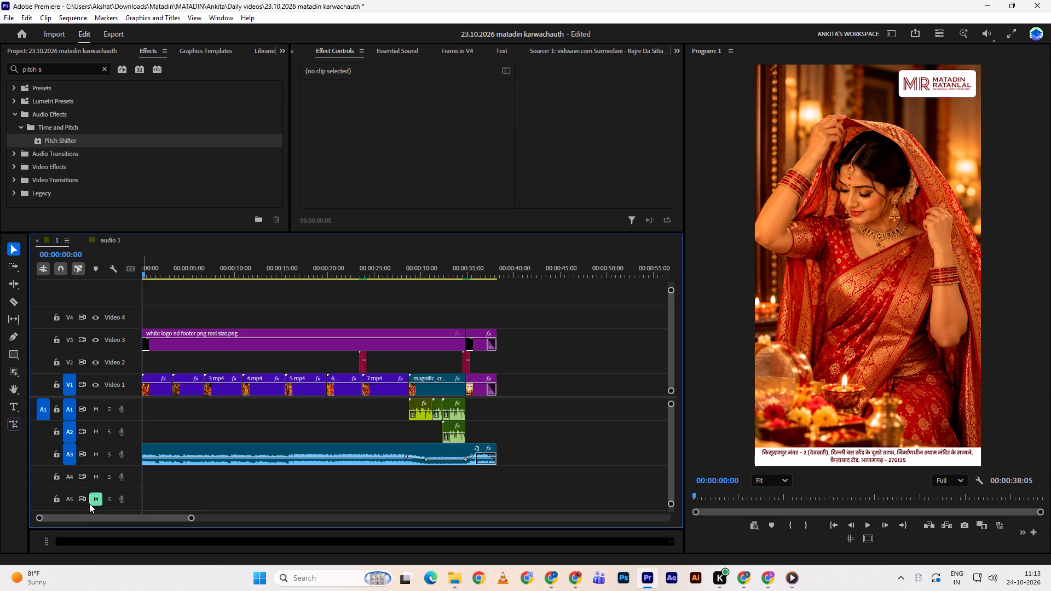
{"action": "left_click", "coordinate": [89, 503]}
Play the opening briefly and extend the end of 2.mp4 on Video 1 to meet the start of 3.mp4.
{"action": "key", "text": "space"}
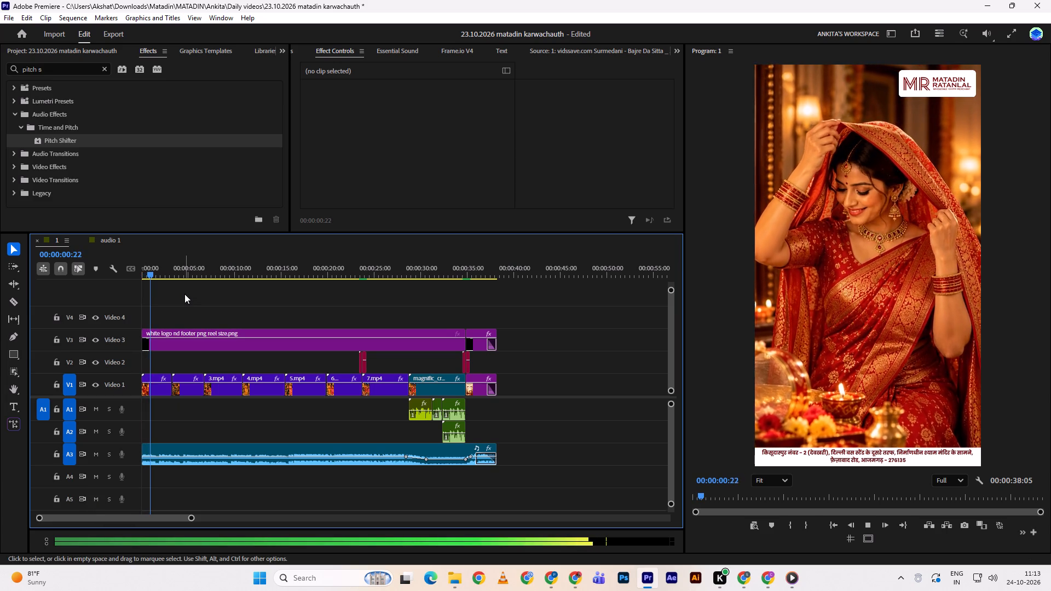
{"action": "key", "text": "space"}
{"action": "scroll", "coordinate": [189, 390], "scroll_direction": "up", "scroll_amount": 4, "text": "alt"}
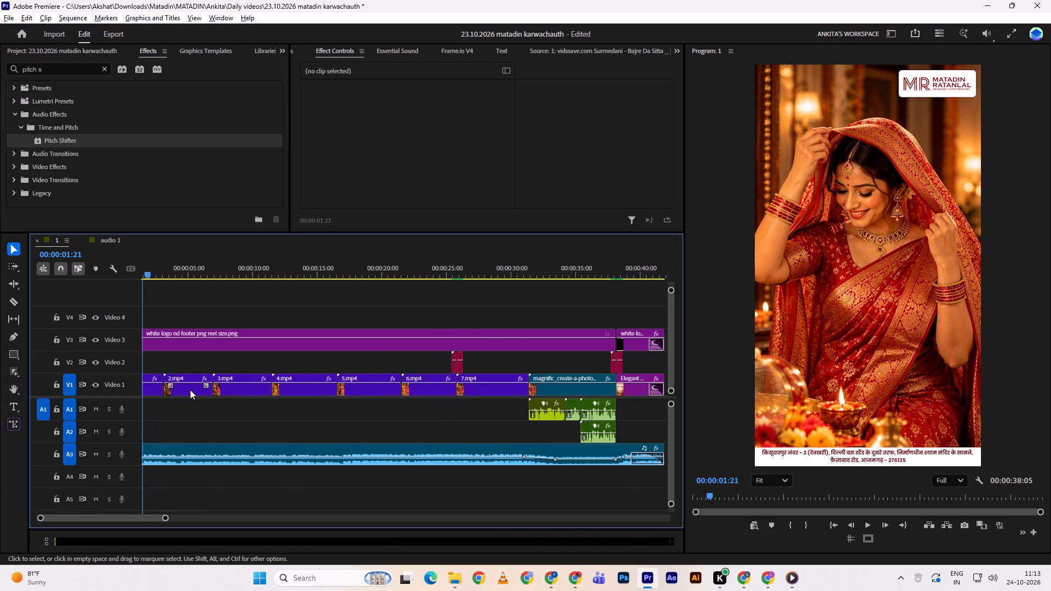
{"action": "scroll", "coordinate": [190, 390], "scroll_direction": "up", "scroll_amount": 5, "text": "alt"}
{"action": "scroll", "coordinate": [190, 390], "scroll_direction": "up", "scroll_amount": 6}
{"action": "scroll", "coordinate": [224, 385], "scroll_direction": "up", "scroll_amount": 4, "text": "alt"}
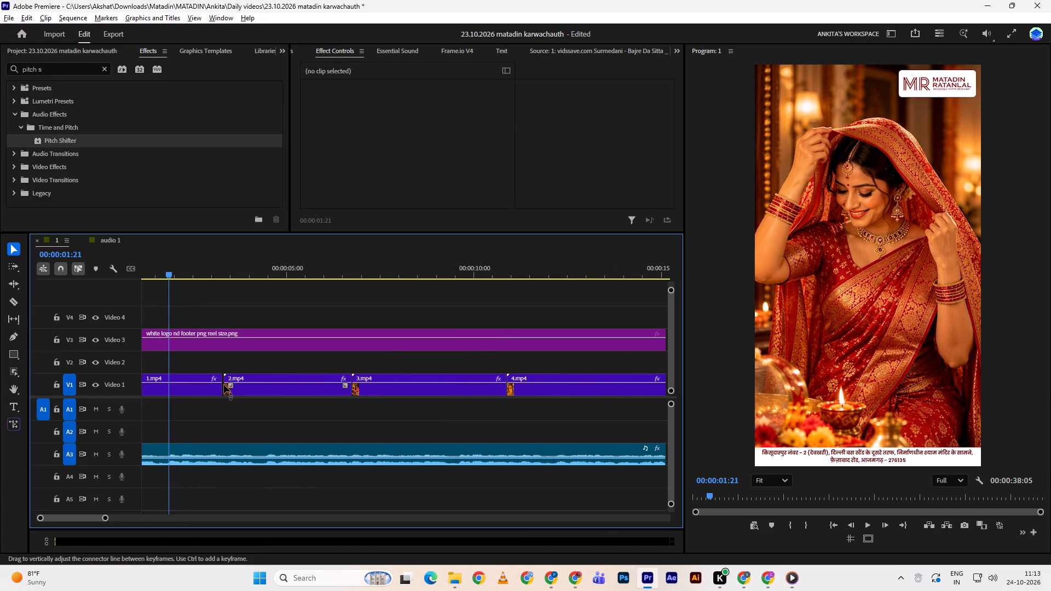
{"action": "left_click", "coordinate": [239, 392]}
{"action": "scroll", "coordinate": [236, 391], "scroll_direction": "down", "scroll_amount": 4, "text": "alt"}
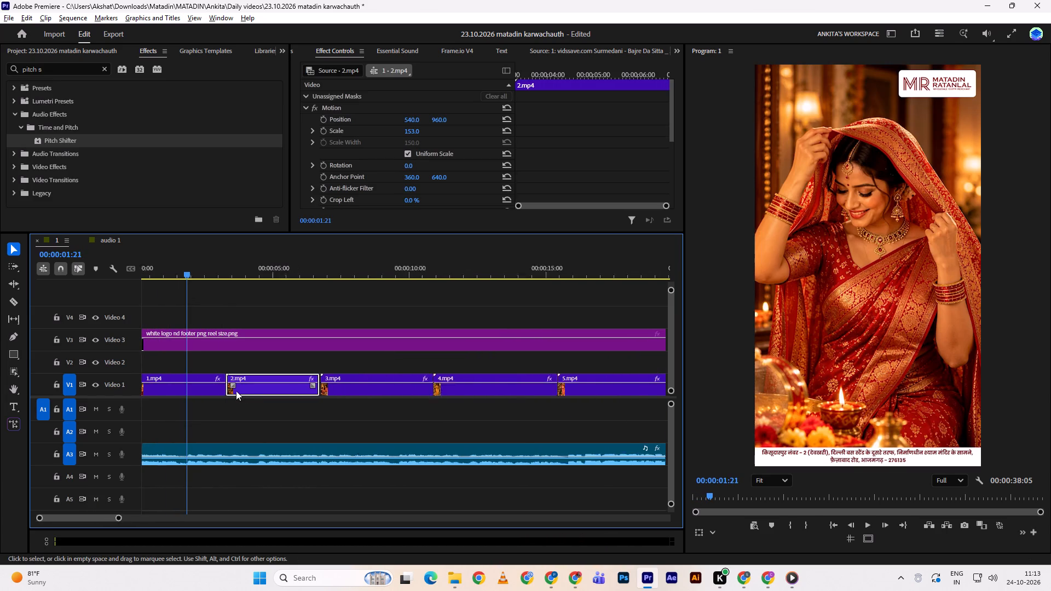
{"action": "scroll", "coordinate": [236, 391], "scroll_direction": "down", "scroll_amount": 1, "text": "alt"}
{"action": "left_click_drag", "start_coordinate": [291, 384], "coordinate": [296, 381]}
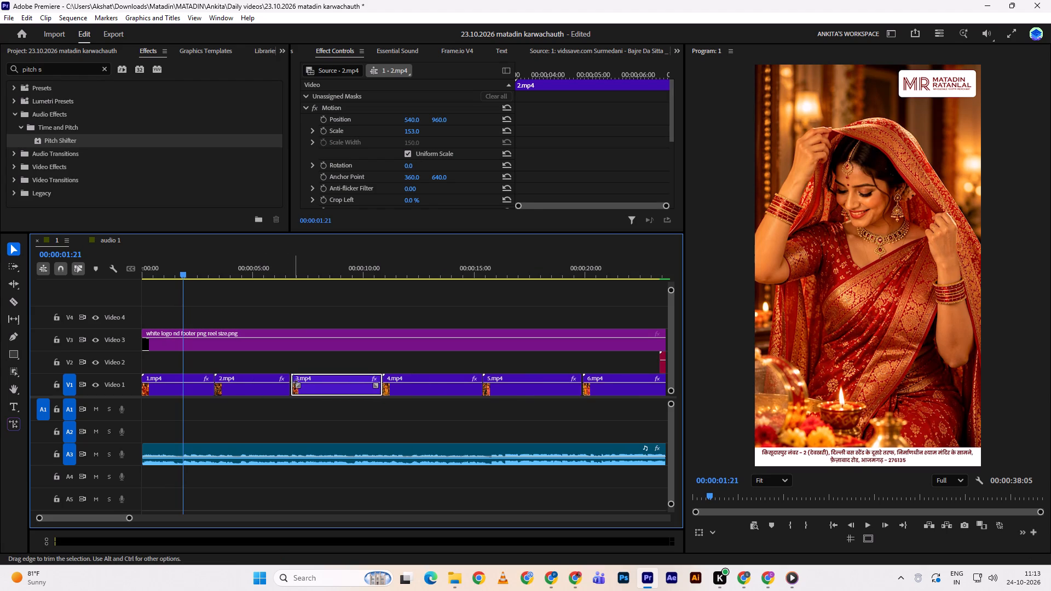
{"action": "left_click_drag", "start_coordinate": [296, 381], "coordinate": [297, 381]}
{"action": "left_click", "coordinate": [289, 376]}
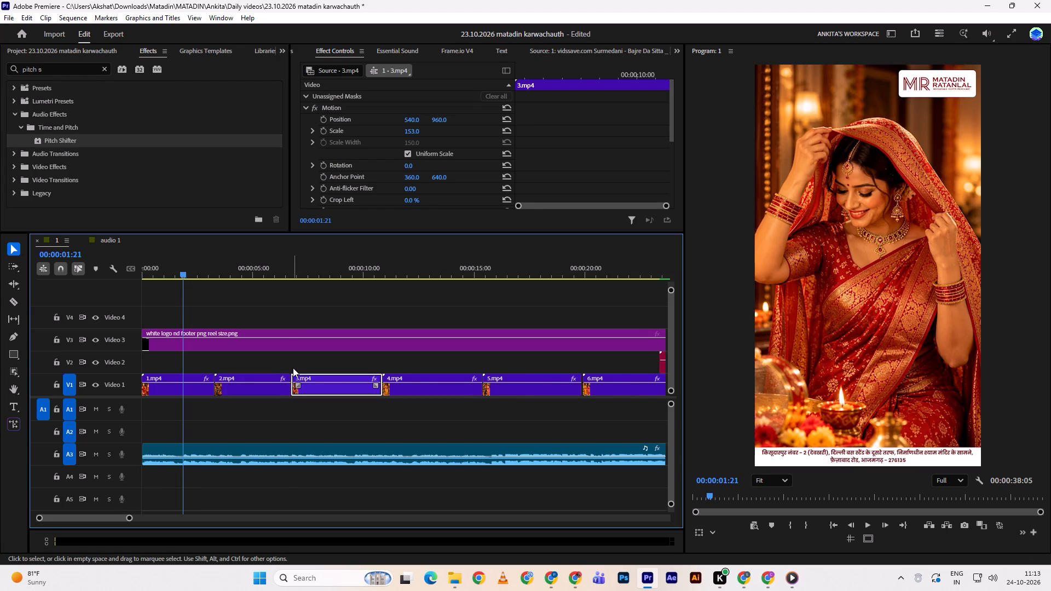
Extend the end of 5.mp4 on Video 1 to close the small gap before 6.mp4.
{"action": "scroll", "coordinate": [293, 366], "scroll_direction": "down", "scroll_amount": 5, "text": "alt"}
{"action": "left_click", "coordinate": [294, 364]}
{"action": "key", "text": "space"}
{"action": "left_click", "coordinate": [294, 364]}
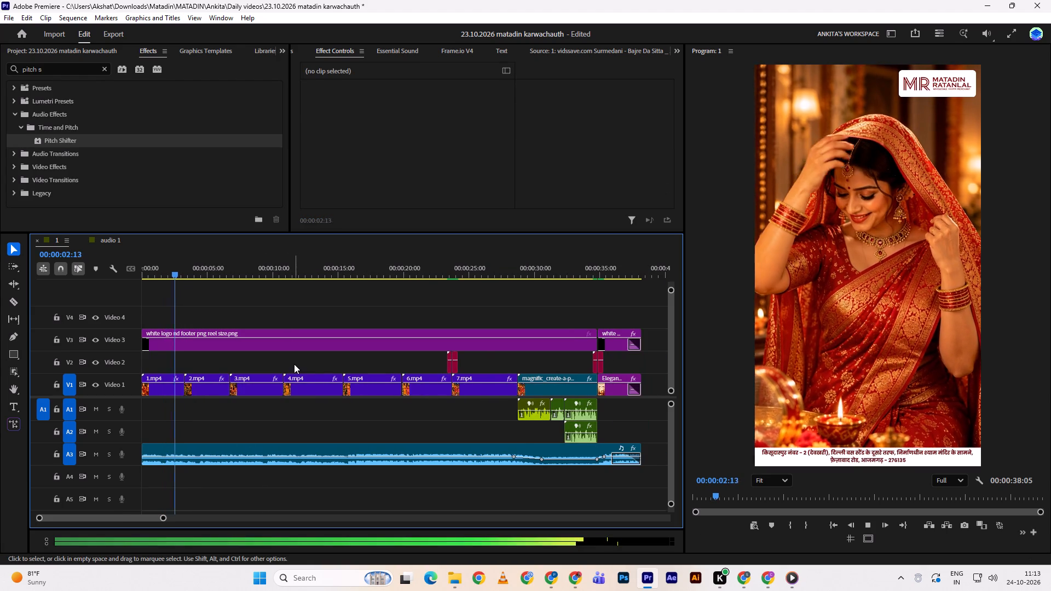
{"action": "key", "text": "space"}
{"action": "scroll", "coordinate": [397, 389], "scroll_direction": "up", "scroll_amount": 10, "text": "alt"}
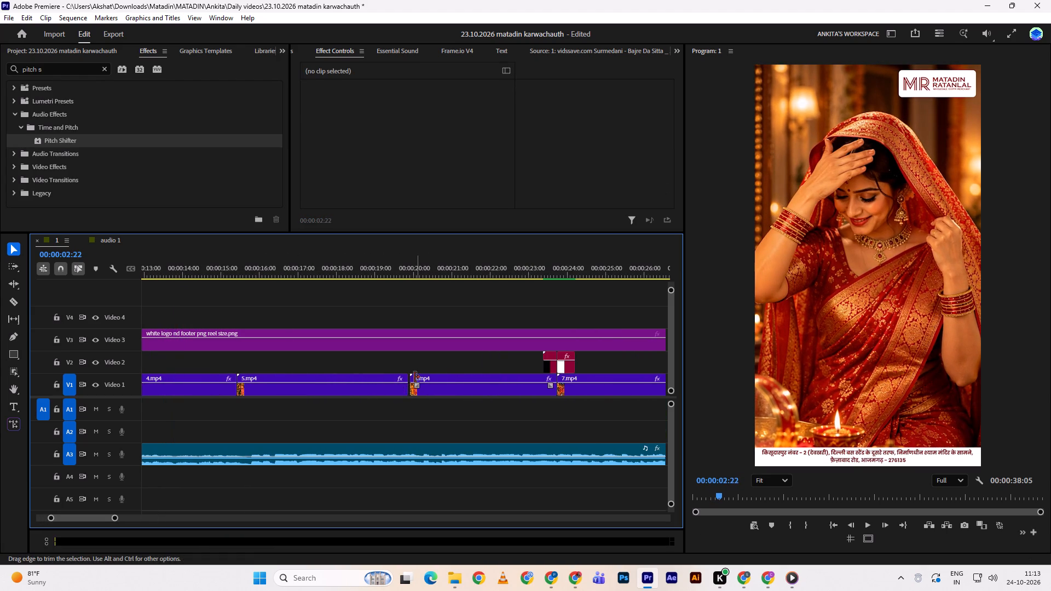
{"action": "left_click_drag", "start_coordinate": [413, 376], "coordinate": [403, 370]}
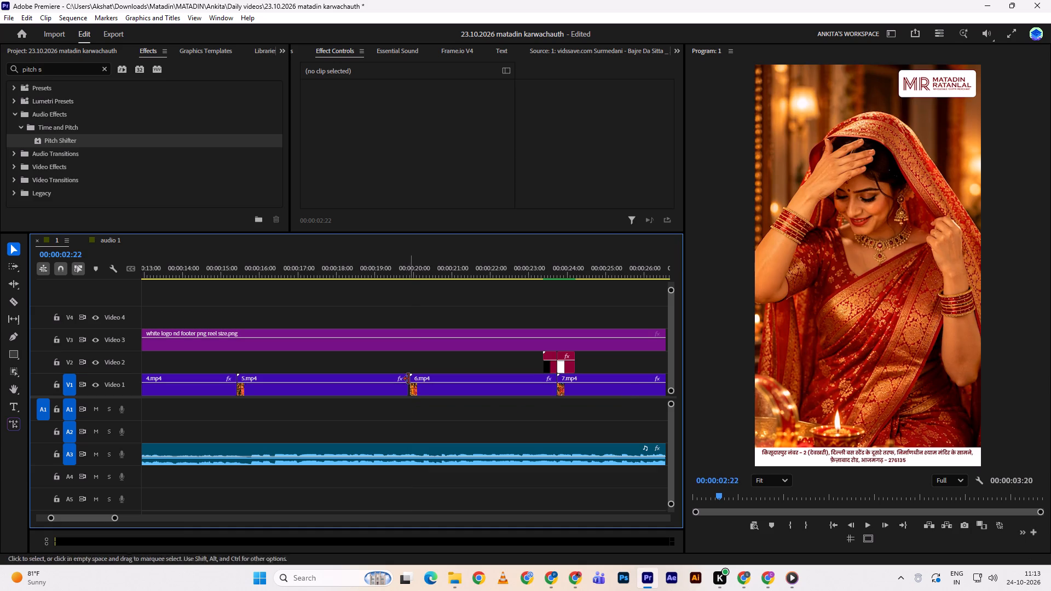
{"action": "left_click_drag", "start_coordinate": [408, 379], "coordinate": [413, 379]}
{"action": "scroll", "coordinate": [415, 362], "scroll_direction": "down", "scroll_amount": 12, "text": "alt"}
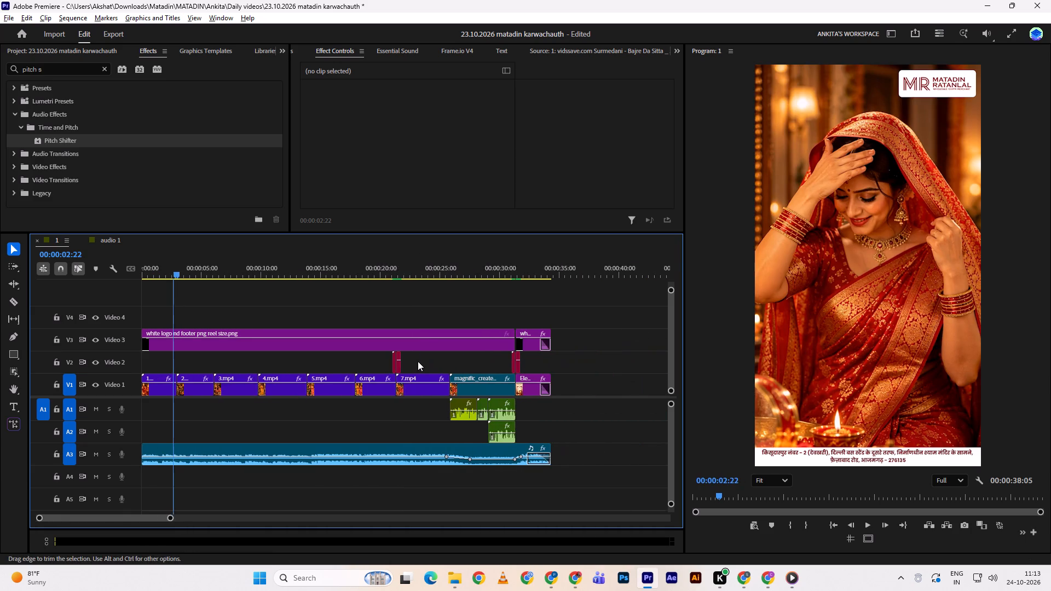
Play the reel from the beginning to review the clip cuts and the music level under the voice-over.
{"action": "key", "text": "space"}
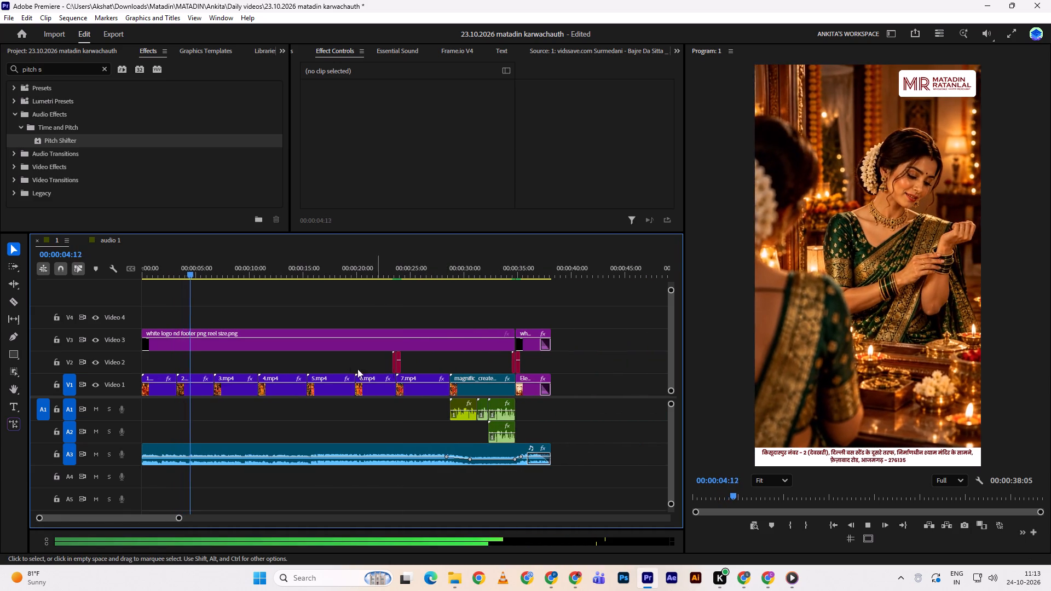
{"action": "key", "text": "space"}
{"action": "left_click_drag", "start_coordinate": [181, 271], "coordinate": [119, 266]}
{"action": "key", "text": "space"}
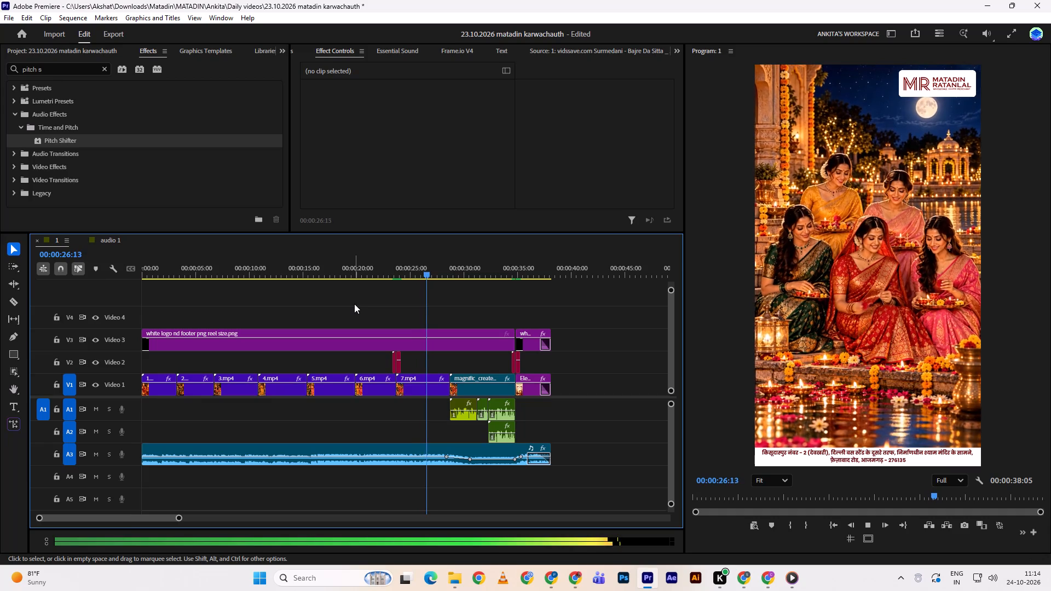
{"action": "left_click", "coordinate": [354, 304]}
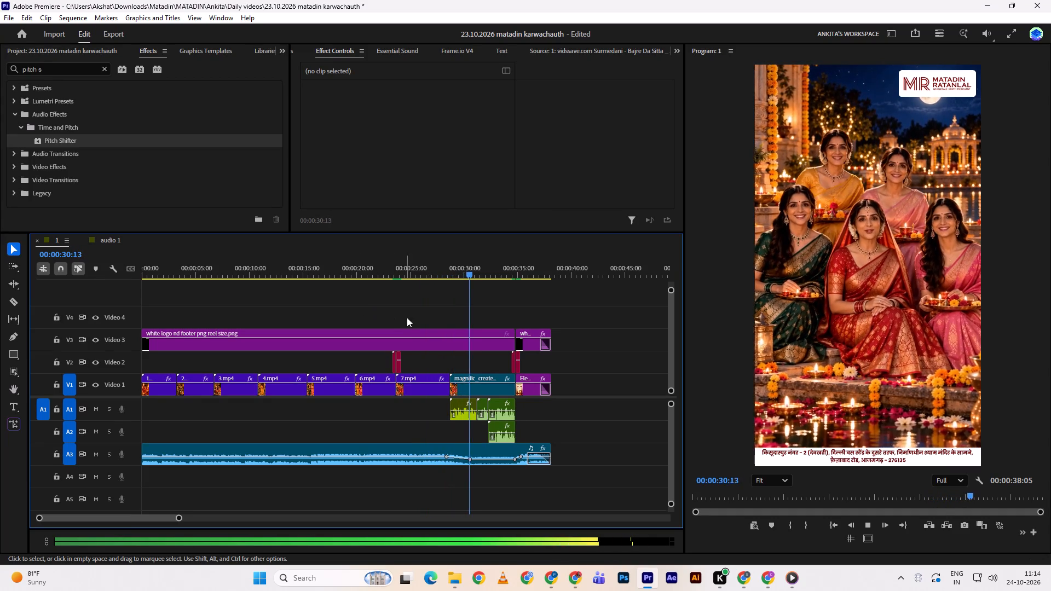
Move the Audio 3 music's second volume keyframe earlier, close to the first at the voice-over's start, and play through to the end card.
{"action": "left_click_drag", "start_coordinate": [473, 270], "coordinate": [447, 263]}
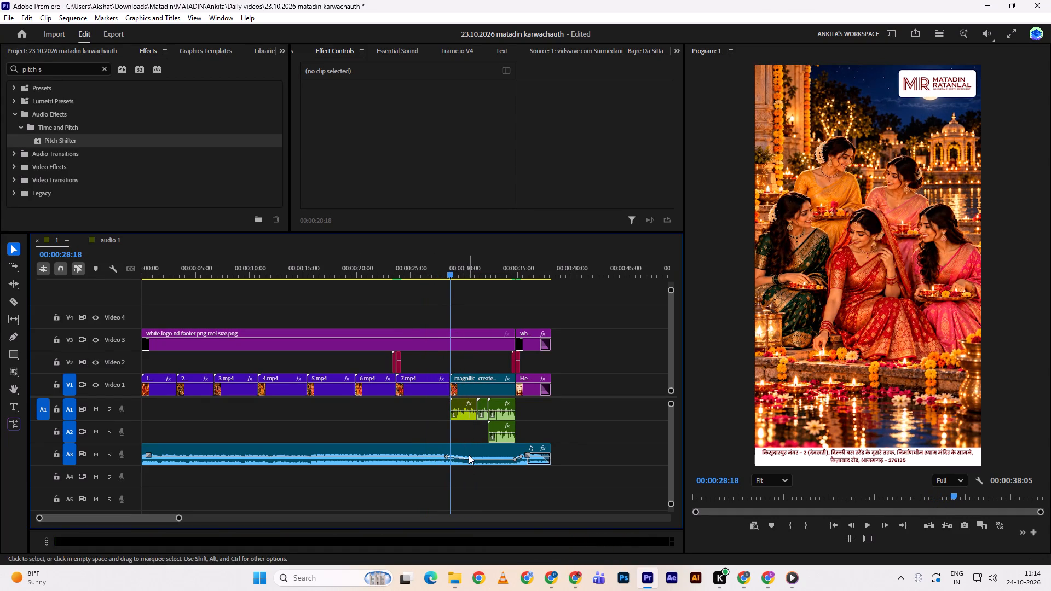
{"action": "left_click", "coordinate": [469, 455]}
{"action": "left_click_drag", "start_coordinate": [637, 119], "coordinate": [632, 119]}
{"action": "left_click_drag", "start_coordinate": [444, 271], "coordinate": [437, 268]}
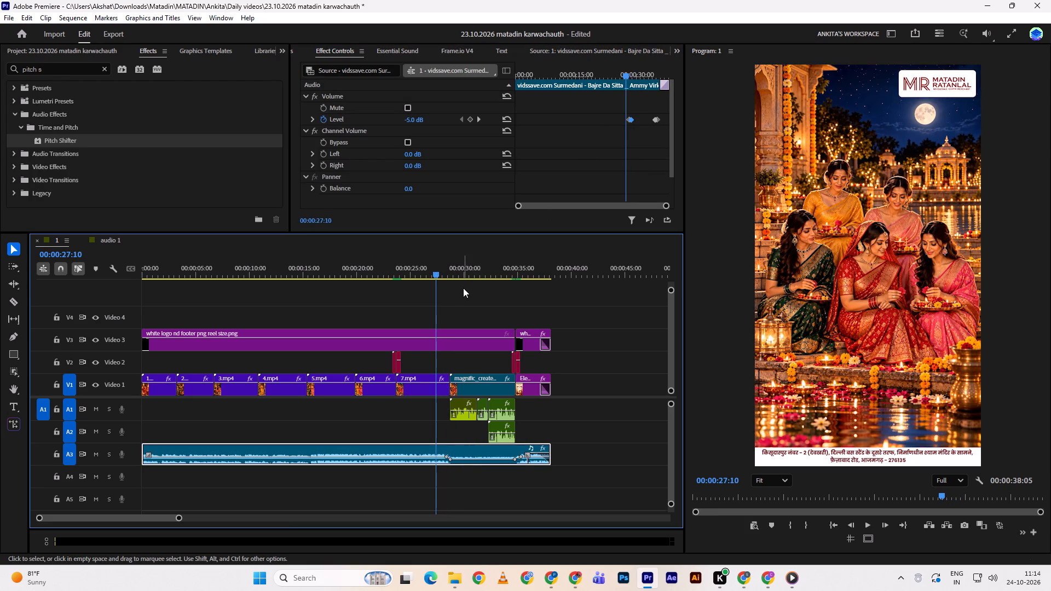
{"action": "left_click", "coordinate": [463, 288]}
{"action": "key", "text": "space"}
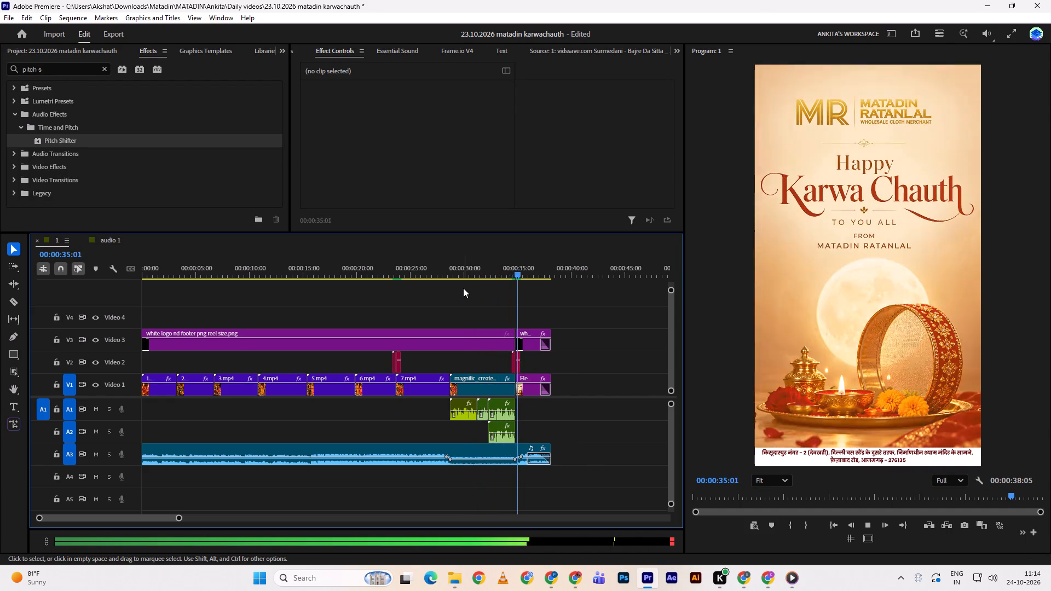
{"action": "left_click_drag", "start_coordinate": [511, 266], "coordinate": [506, 265]}
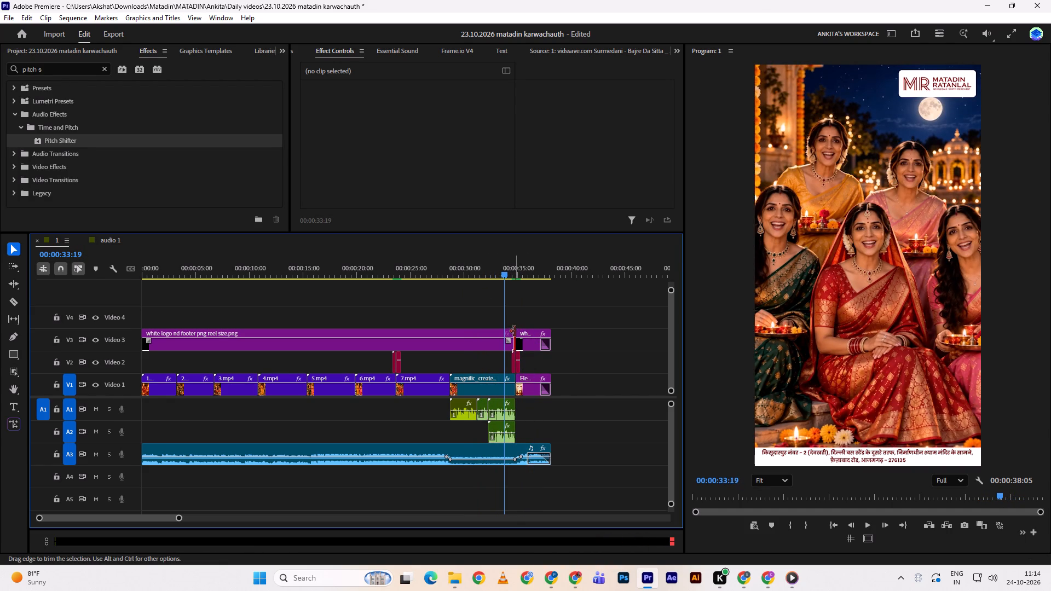
Play the transition into the end card and briefly play the reel's opening to check the timing.
{"action": "left_click", "coordinate": [515, 331]}
{"action": "left_click", "coordinate": [517, 331]}
{"action": "left_click", "coordinate": [528, 306]}
{"action": "key", "text": "space"}
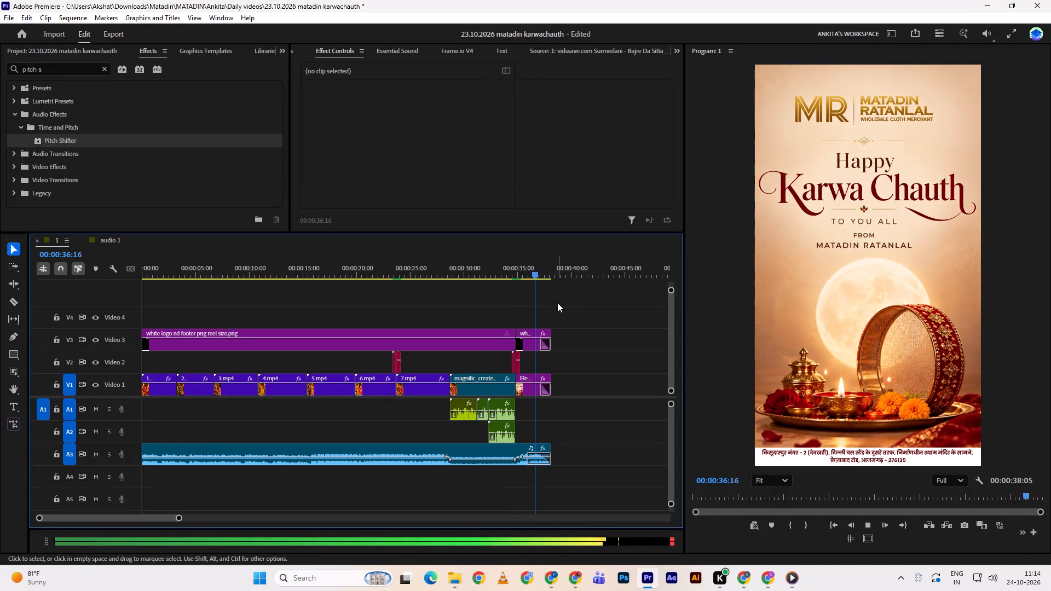
{"action": "left_click_drag", "start_coordinate": [558, 269], "coordinate": [381, 290]}
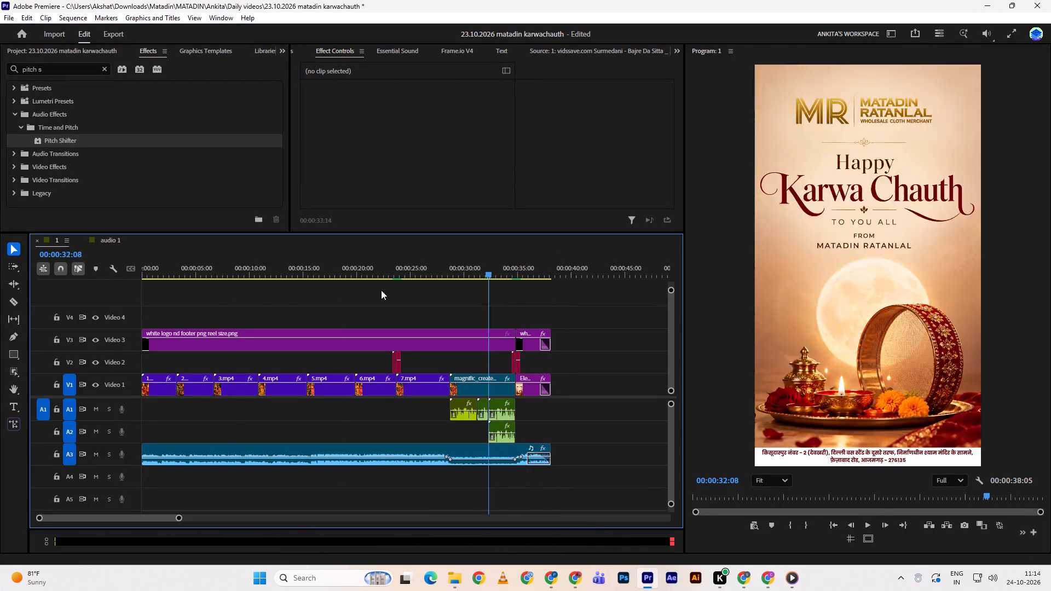
{"action": "left_click_drag", "start_coordinate": [381, 290], "coordinate": [87, 301]}
{"action": "key", "text": "space"}
{"action": "key", "text": "space"}
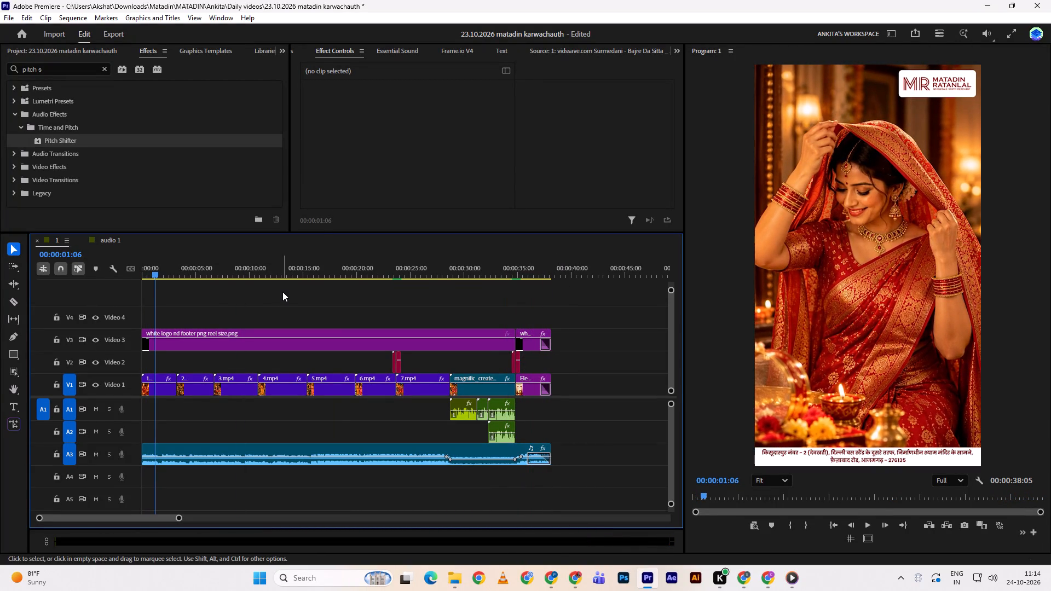
Save the project.
{"action": "key", "text": "ctrl+s"}
{"action": "key", "text": "ctrl+s"}
Play the opening clips to the cut between 2.mp4 and 3.mp4 and find Cross Dissolve by searching the effects for "cros".
{"action": "key", "text": "space"}
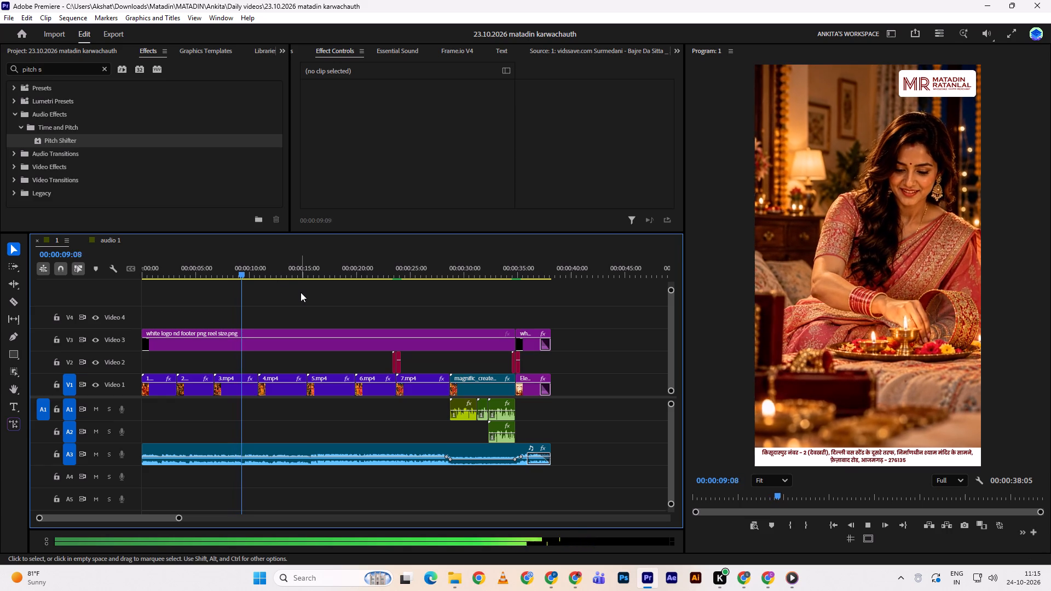
{"action": "left_click_drag", "start_coordinate": [235, 271], "coordinate": [175, 269]}
{"action": "key", "text": "space"}
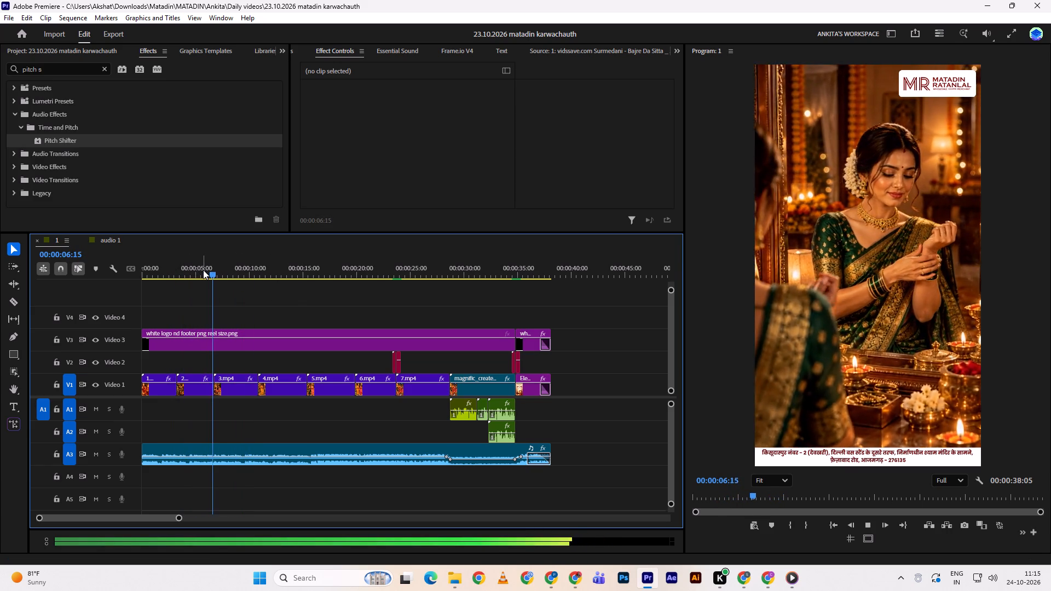
{"action": "left_click_drag", "start_coordinate": [226, 272], "coordinate": [215, 270], "text": "shift"}
{"action": "left_click", "coordinate": [102, 71]}
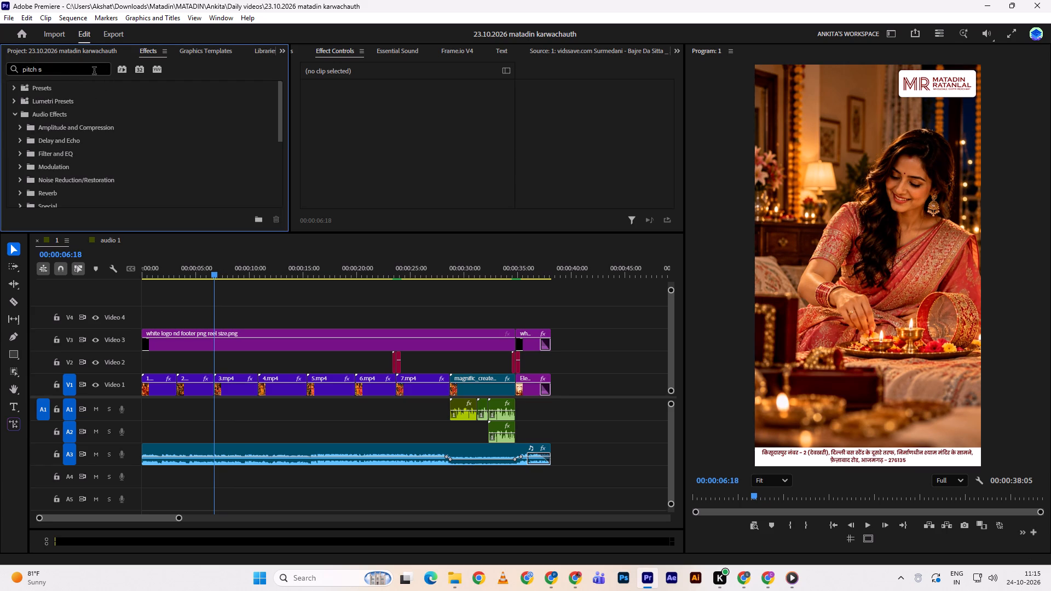
{"action": "left_click", "coordinate": [94, 71]}
{"action": "key", "text": "b"}
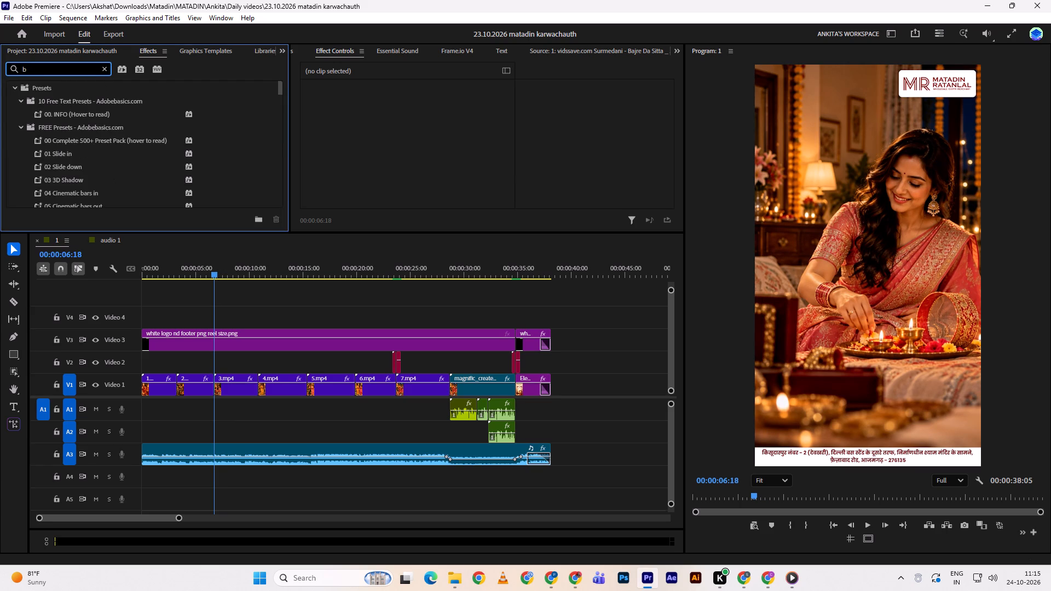
{"action": "key", "text": "BackSpace"}
{"action": "type", "text": "cros"}
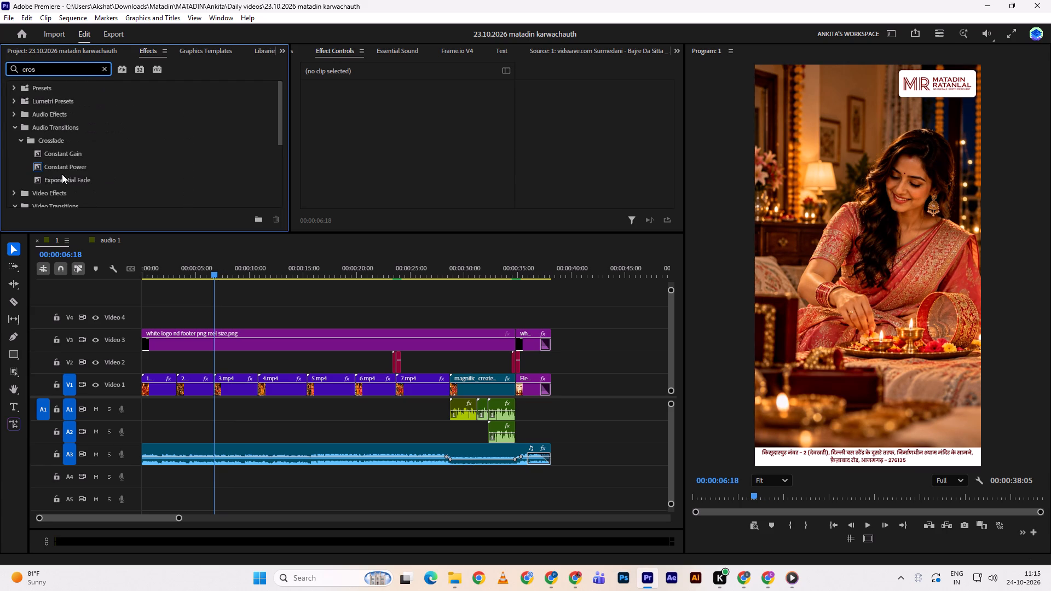
{"action": "scroll", "coordinate": [104, 149], "scroll_direction": "down", "scroll_amount": 9}
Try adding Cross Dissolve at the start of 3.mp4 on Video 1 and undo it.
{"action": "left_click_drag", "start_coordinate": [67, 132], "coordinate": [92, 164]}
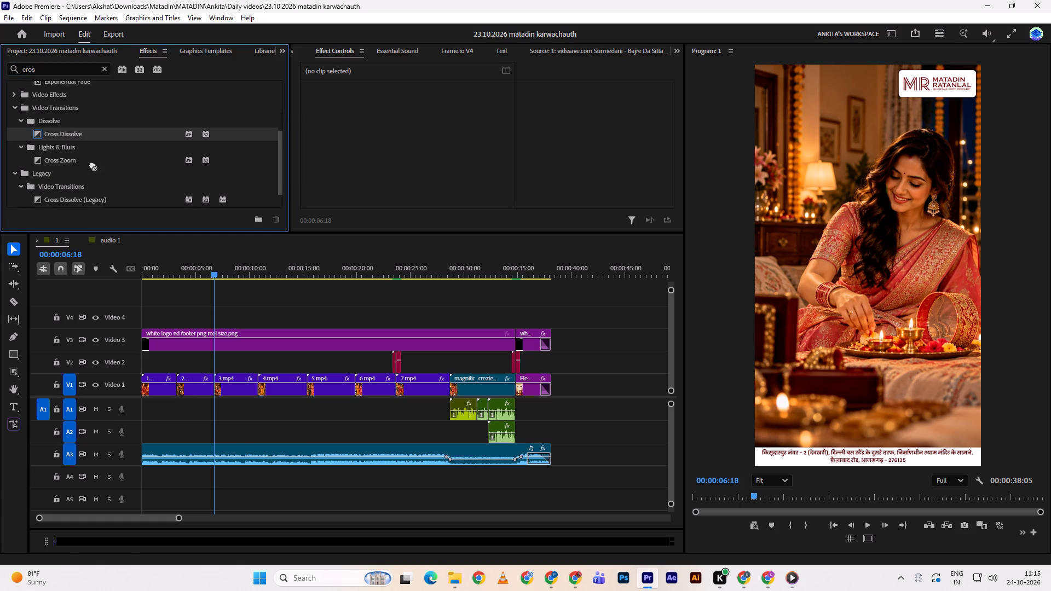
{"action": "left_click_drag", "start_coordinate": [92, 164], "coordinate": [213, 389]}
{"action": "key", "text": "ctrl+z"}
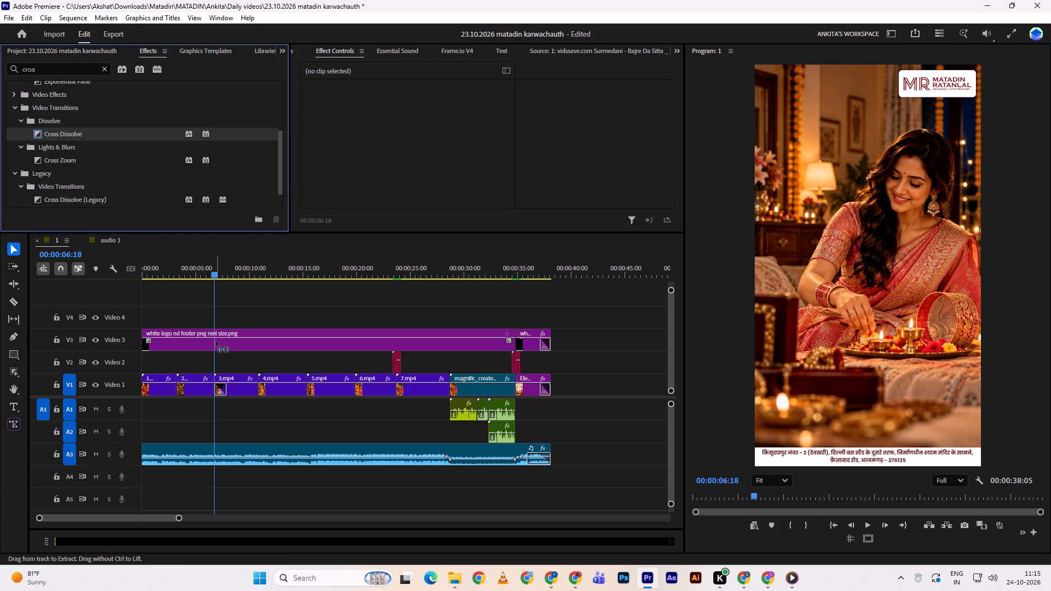
Add Cross Dissolve across the cut between 2.mp4 and 3.mp4 on Video 1 and play through it.
{"action": "double_click", "coordinate": [74, 133]}
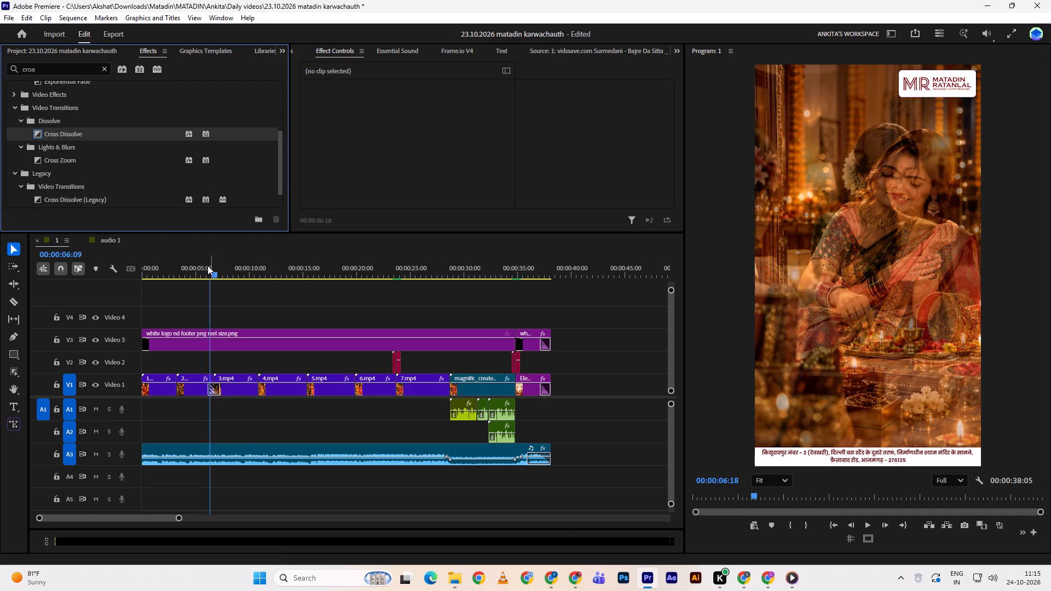
{"action": "left_click", "coordinate": [211, 265]}
{"action": "key", "text": "space"}
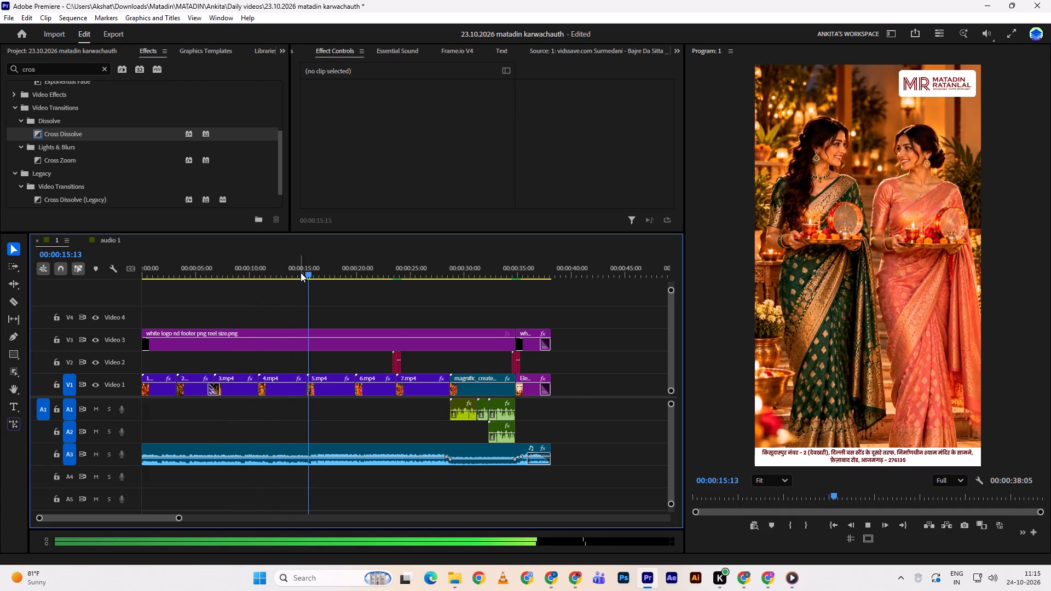
Add Cross Dissolve across the cut between 4.mp4 and 5.mp4 on Video 1 and play through the following clips.
{"action": "left_click_drag", "start_coordinate": [303, 273], "coordinate": [314, 273]}
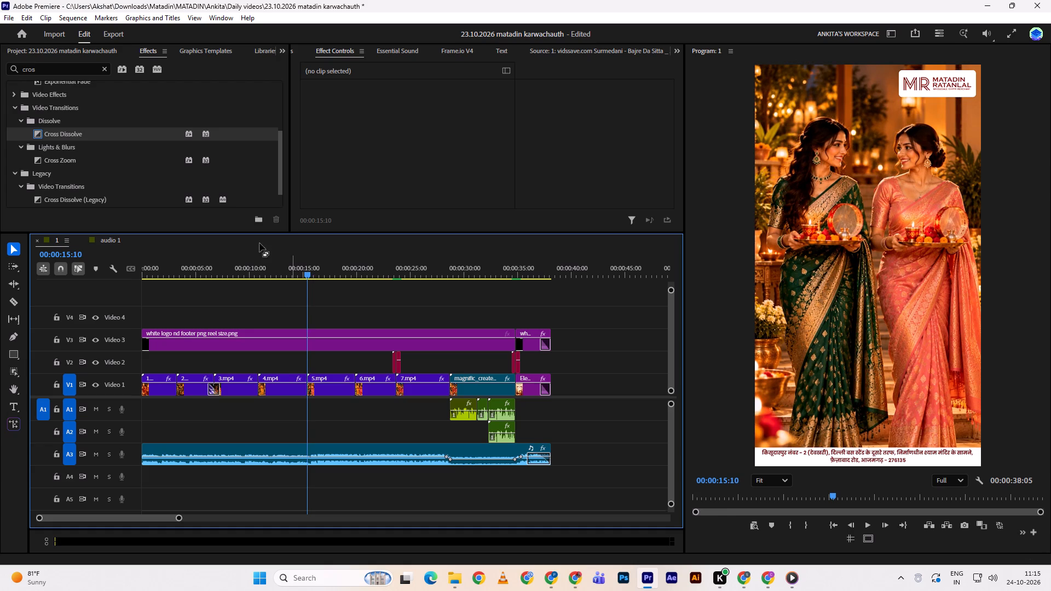
{"action": "double_click", "coordinate": [77, 129]}
{"action": "left_click", "coordinate": [301, 267]}
{"action": "key", "text": "space"}
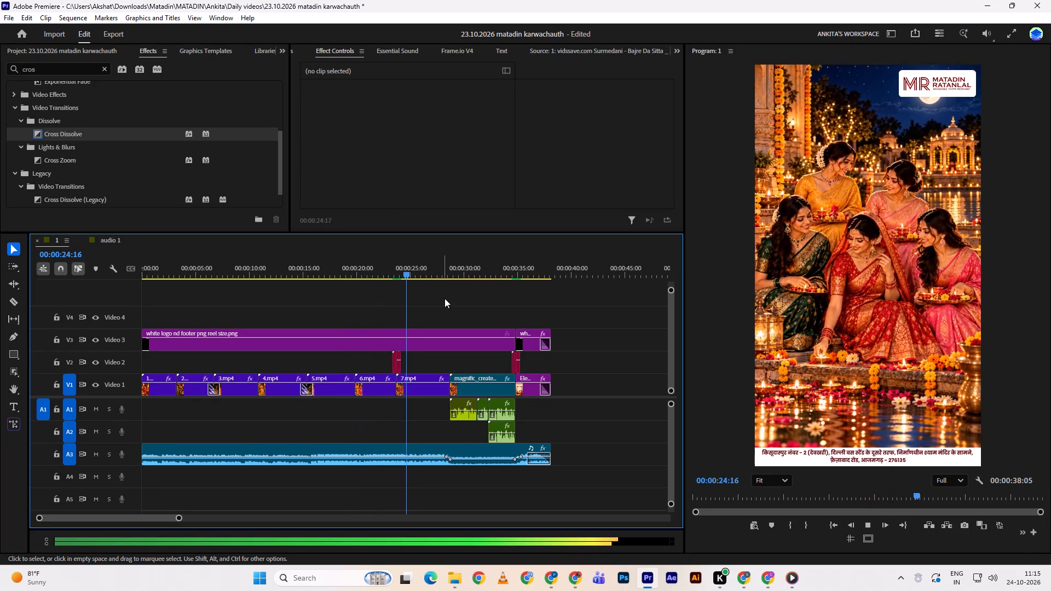
{"action": "left_click", "coordinate": [471, 289]}
Save the project with the new transitions and play a short stretch of 7.mp4.
{"action": "key", "text": "ctrl+s"}
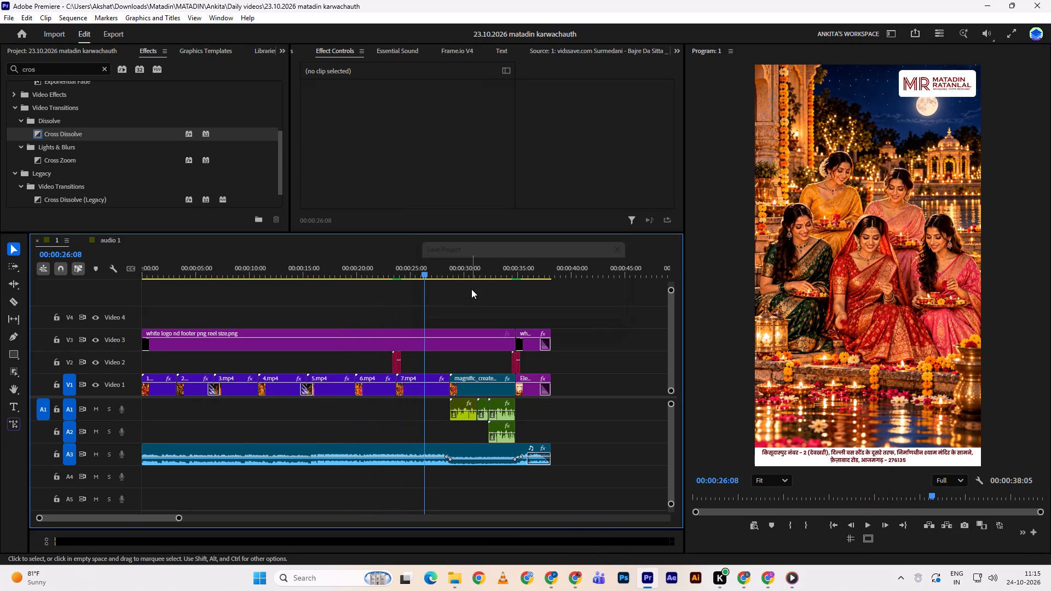
{"action": "key", "text": "space"}
{"action": "key", "text": "space"}
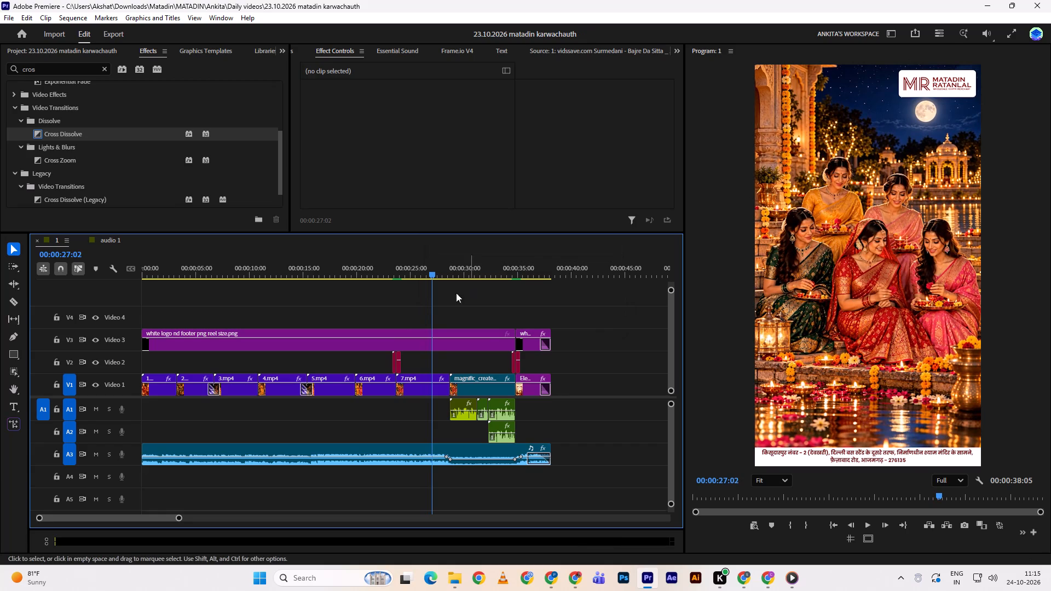
Set the export to overwrite "matadin karwachauth video 23.10.2026 edit" in the MATADIN > Ankita > Daily videos folder.
{"action": "key", "text": "ctrl+m"}
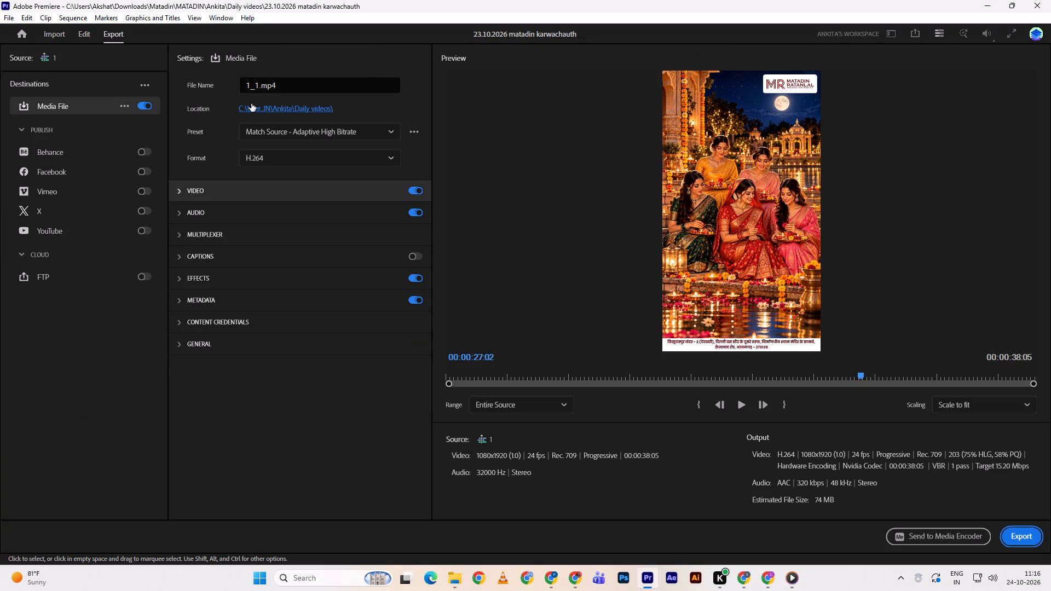
{"action": "left_click", "coordinate": [255, 108]}
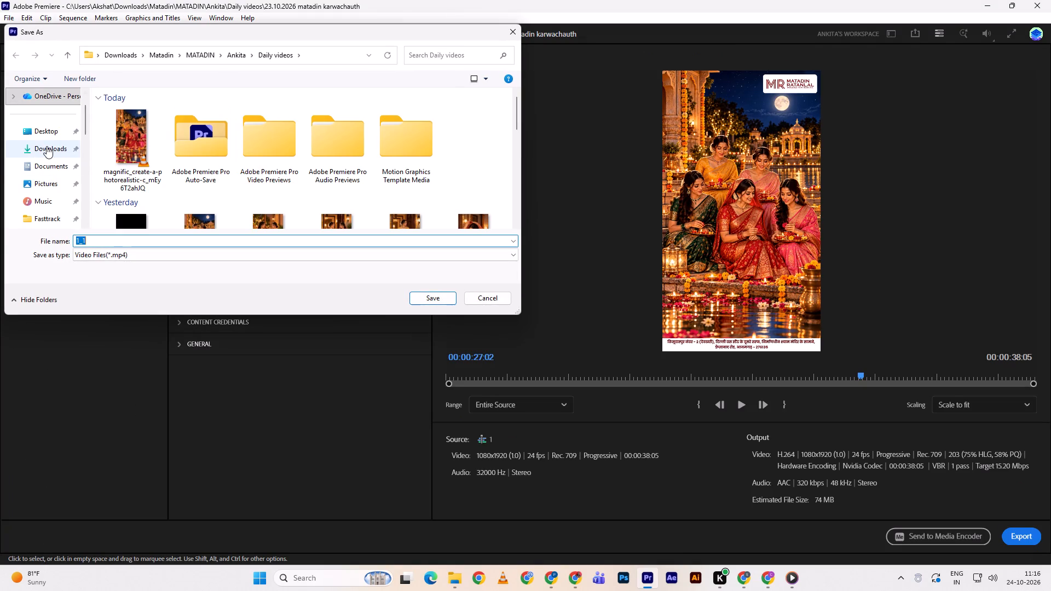
{"action": "left_click", "coordinate": [47, 146]}
{"action": "scroll", "coordinate": [48, 175], "scroll_direction": "down", "scroll_amount": 3}
{"action": "left_click", "coordinate": [50, 167]}
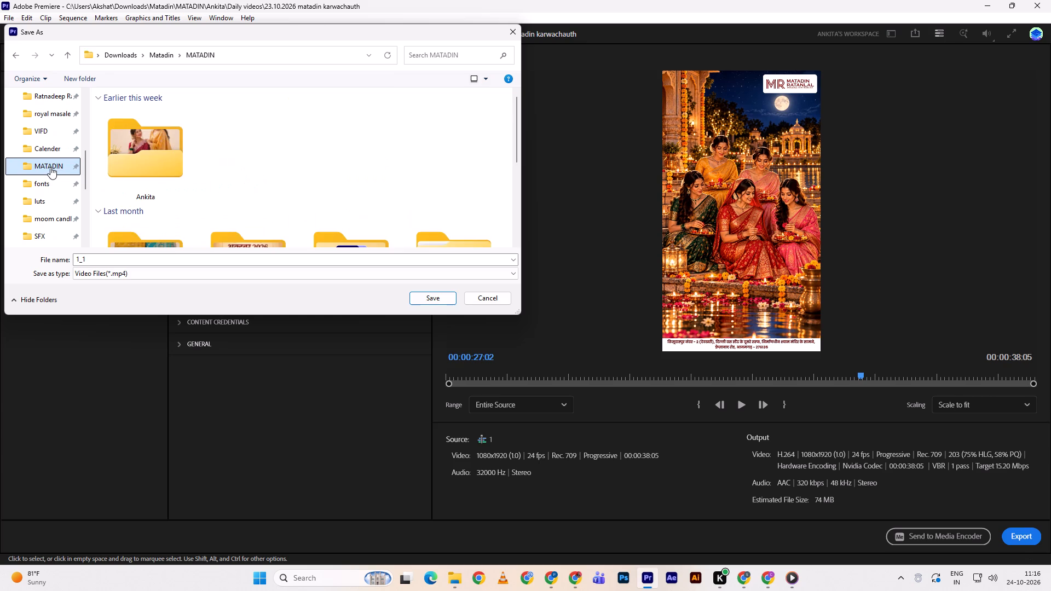
{"action": "double_click", "coordinate": [154, 159]}
{"action": "double_click", "coordinate": [159, 157]}
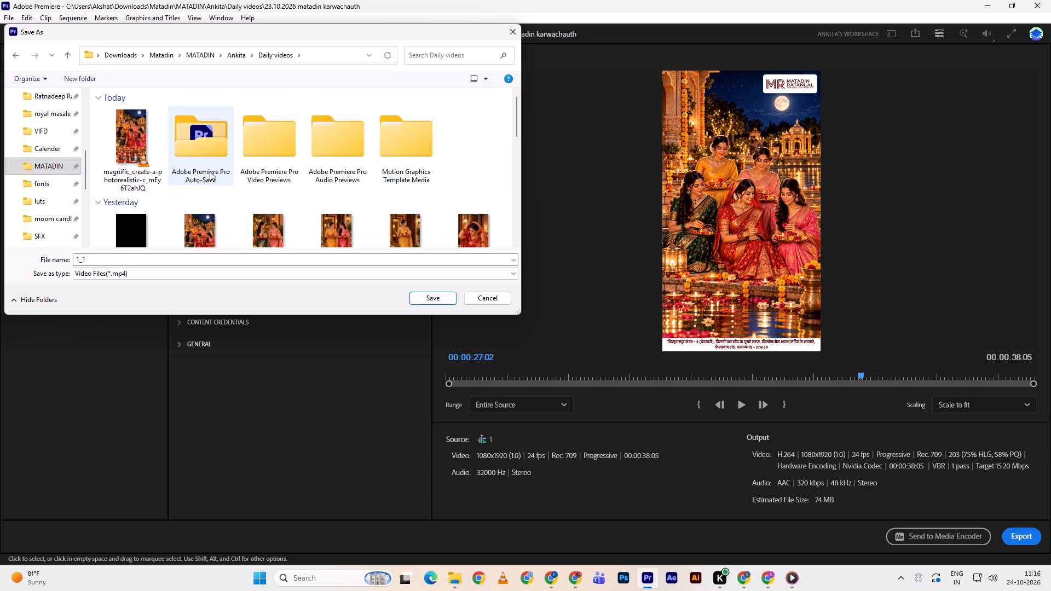
{"action": "scroll", "coordinate": [186, 173], "scroll_direction": "down", "scroll_amount": 4}
{"action": "scroll", "coordinate": [187, 173], "scroll_direction": "up", "scroll_amount": 1}
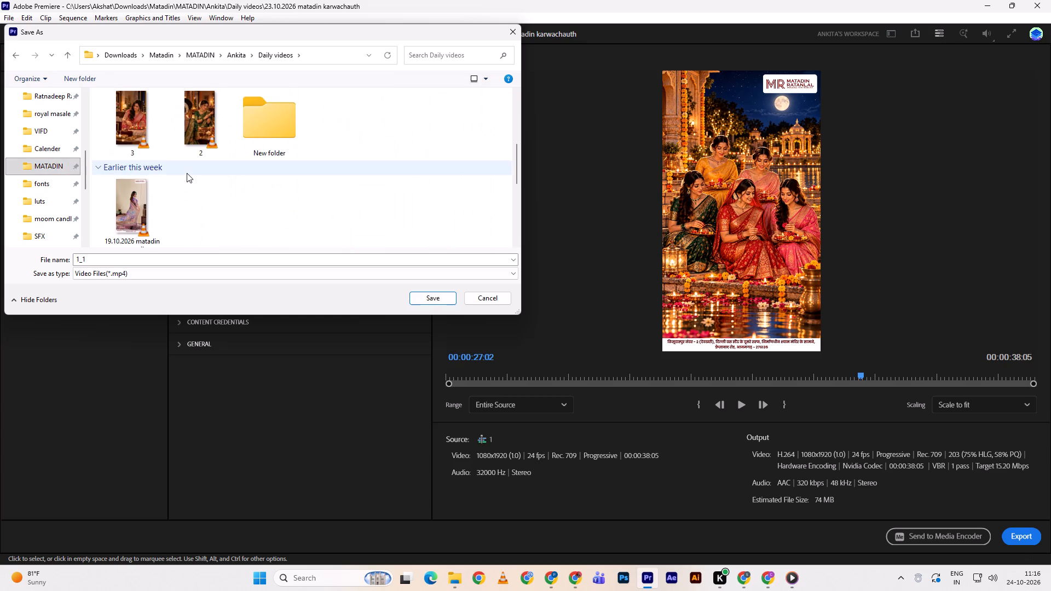
{"action": "scroll", "coordinate": [187, 173], "scroll_direction": "down", "scroll_amount": 3}
{"action": "scroll", "coordinate": [187, 173], "scroll_direction": "up", "scroll_amount": 6}
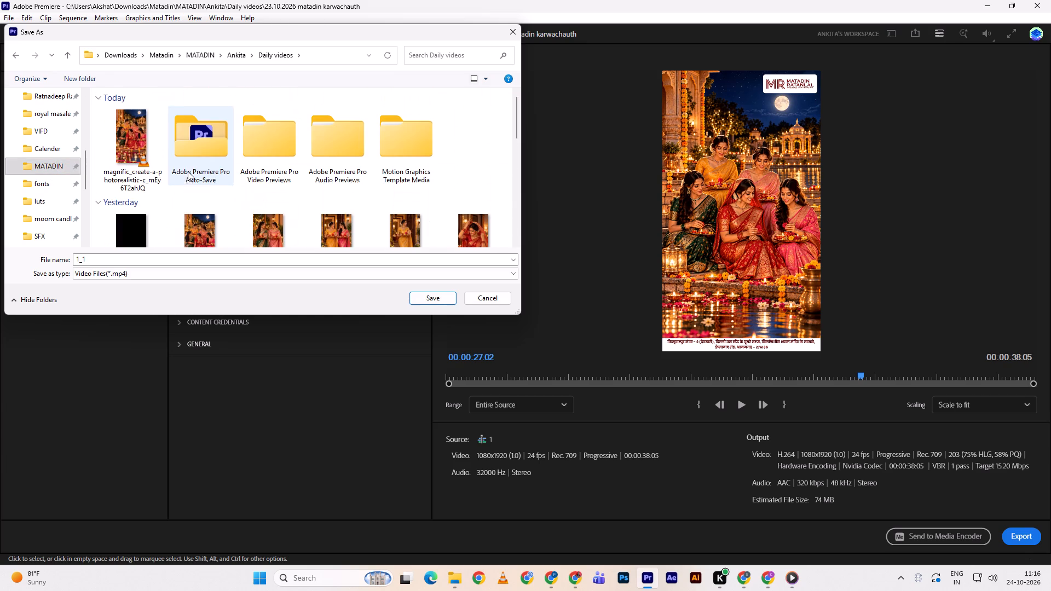
{"action": "left_click", "coordinate": [137, 226]}
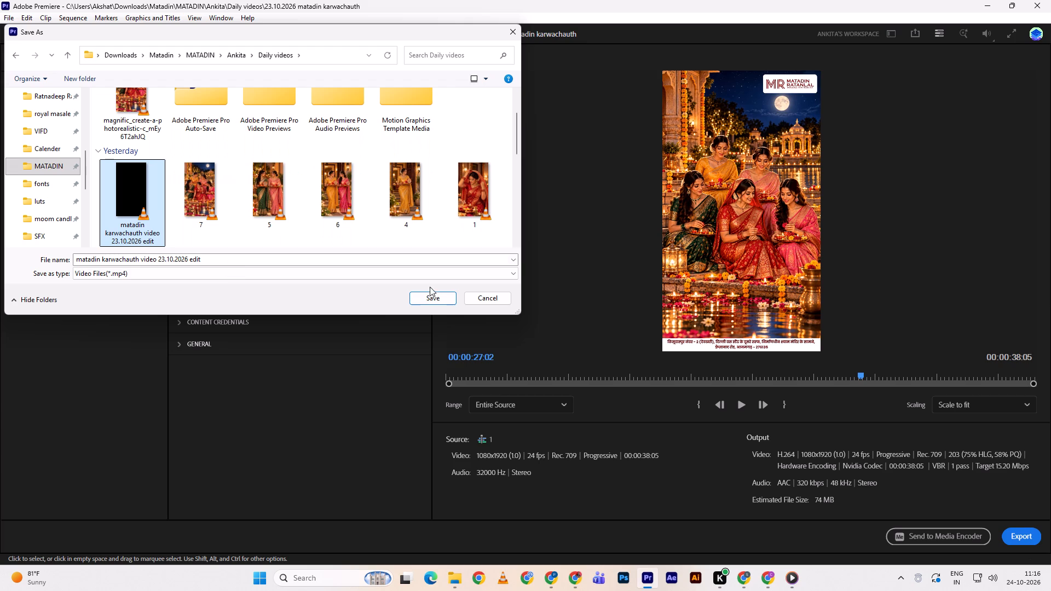
{"action": "left_click", "coordinate": [442, 297]}
{"action": "left_click", "coordinate": [332, 221]}
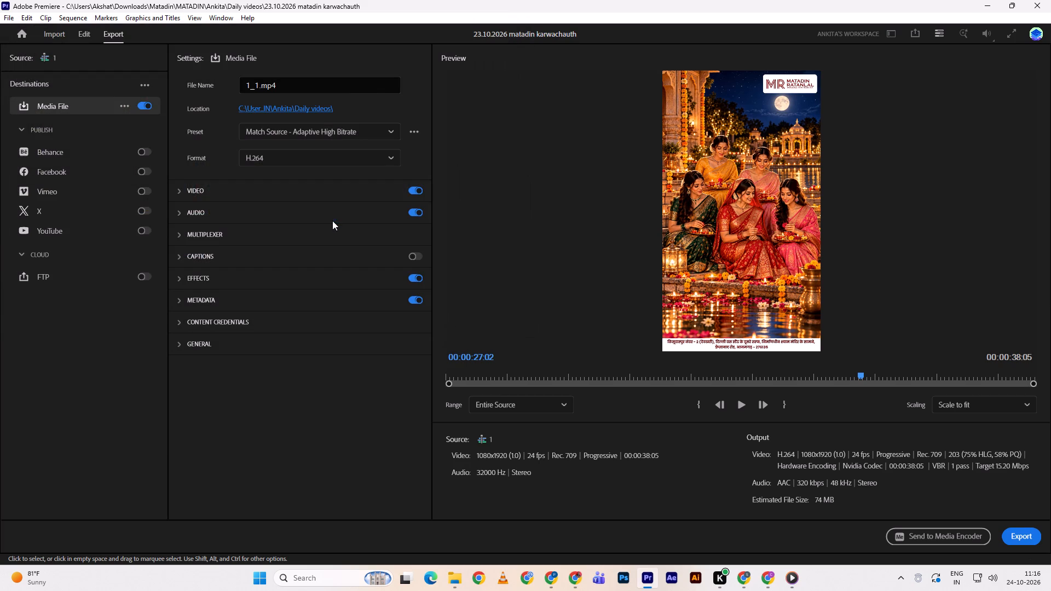
Start exporting the entire reel as an H.264 video.
{"action": "left_click", "coordinate": [1019, 530]}
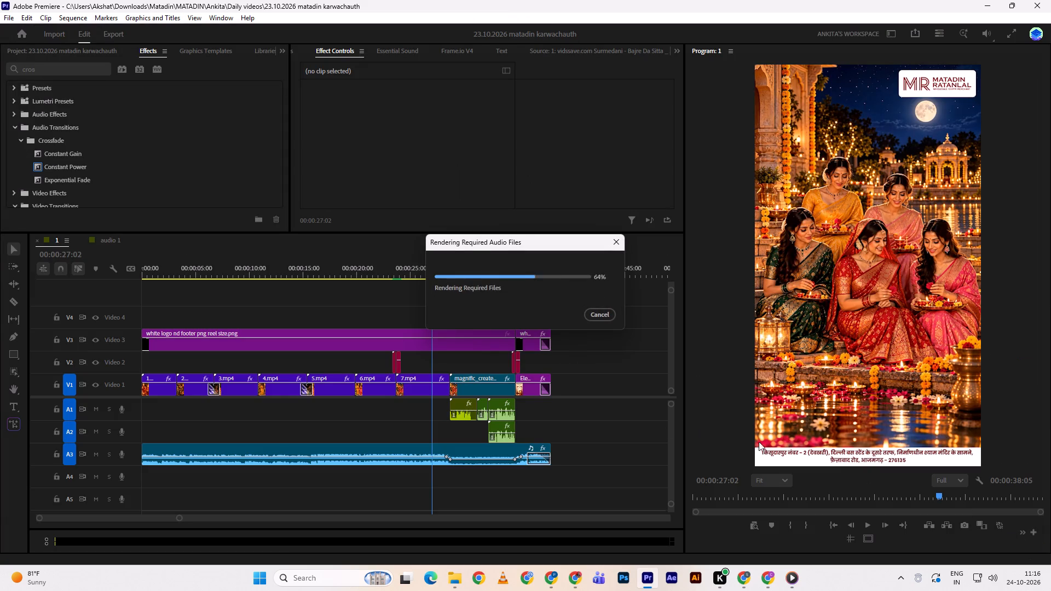